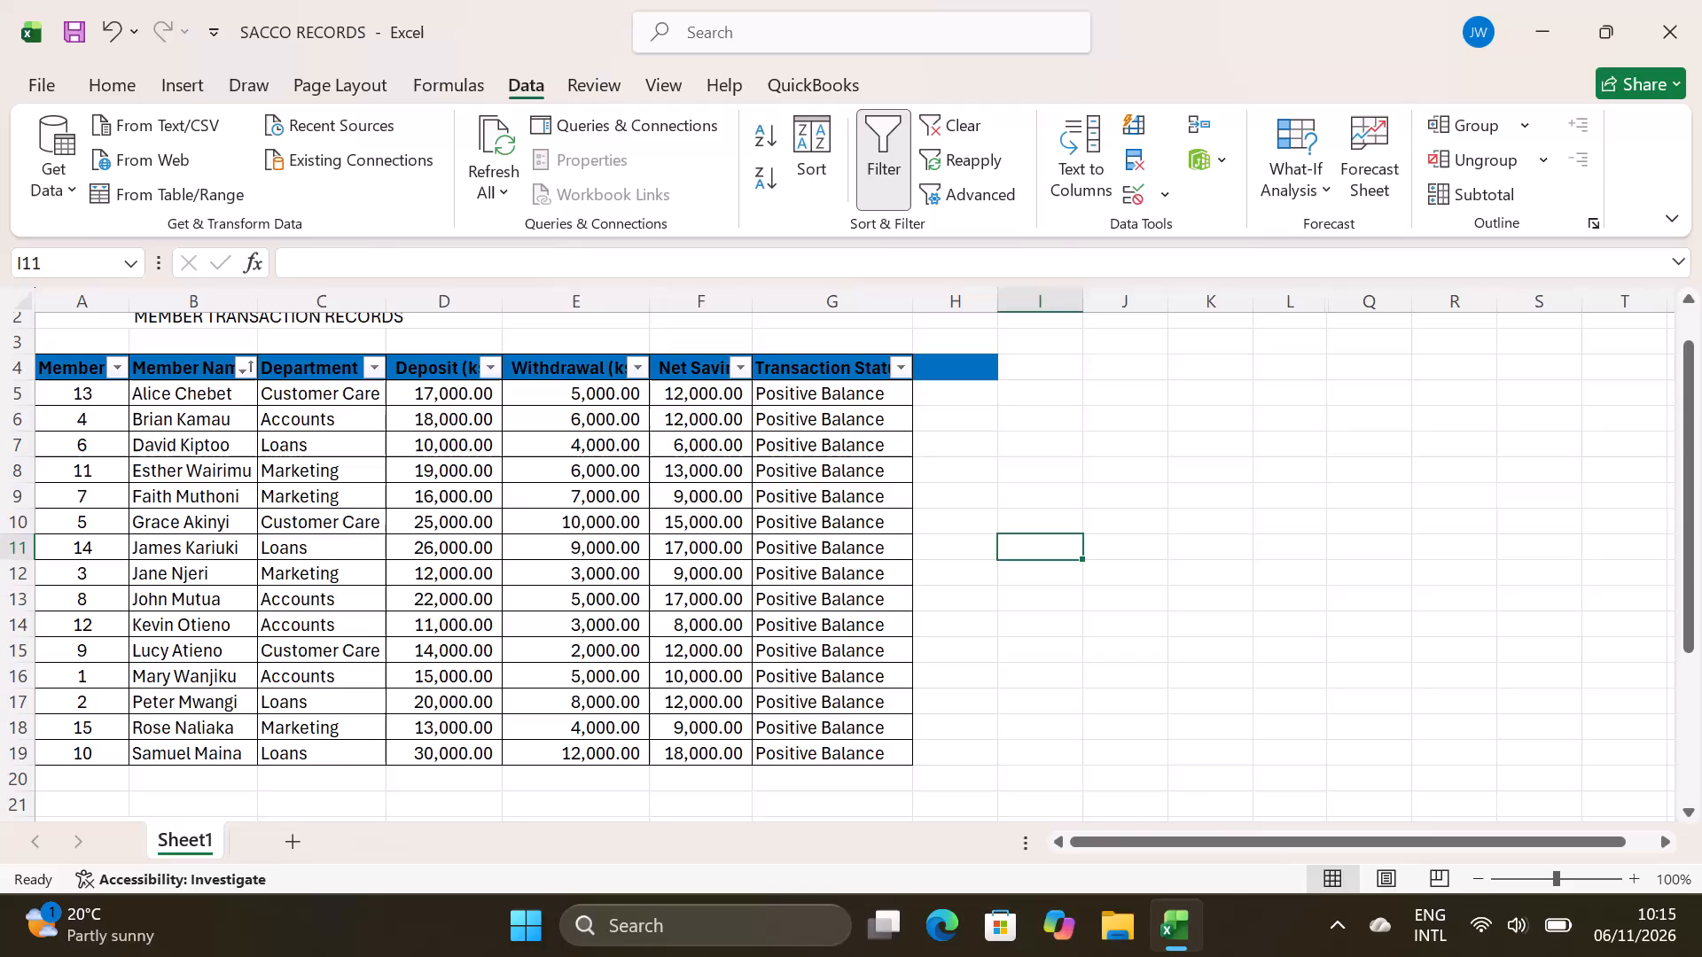
# Save the workbook in Documents as SACCO RECORDS, replacing the existing file.
pyautogui.click(37, 82)
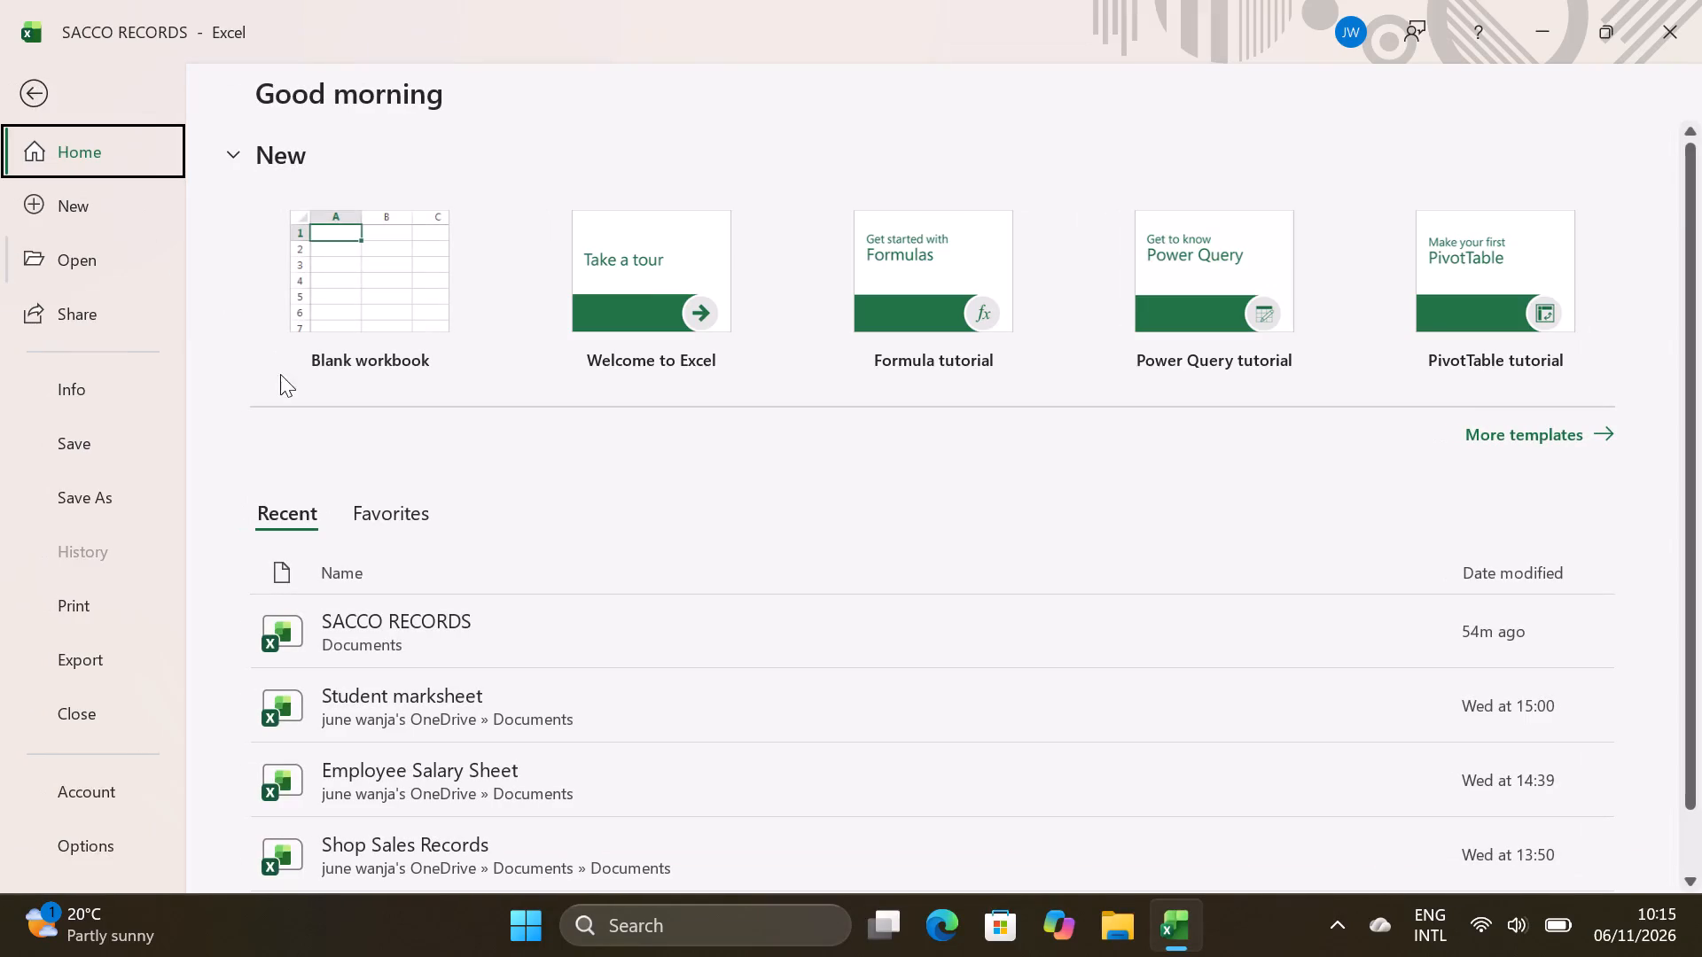
pyautogui.click(96, 493)
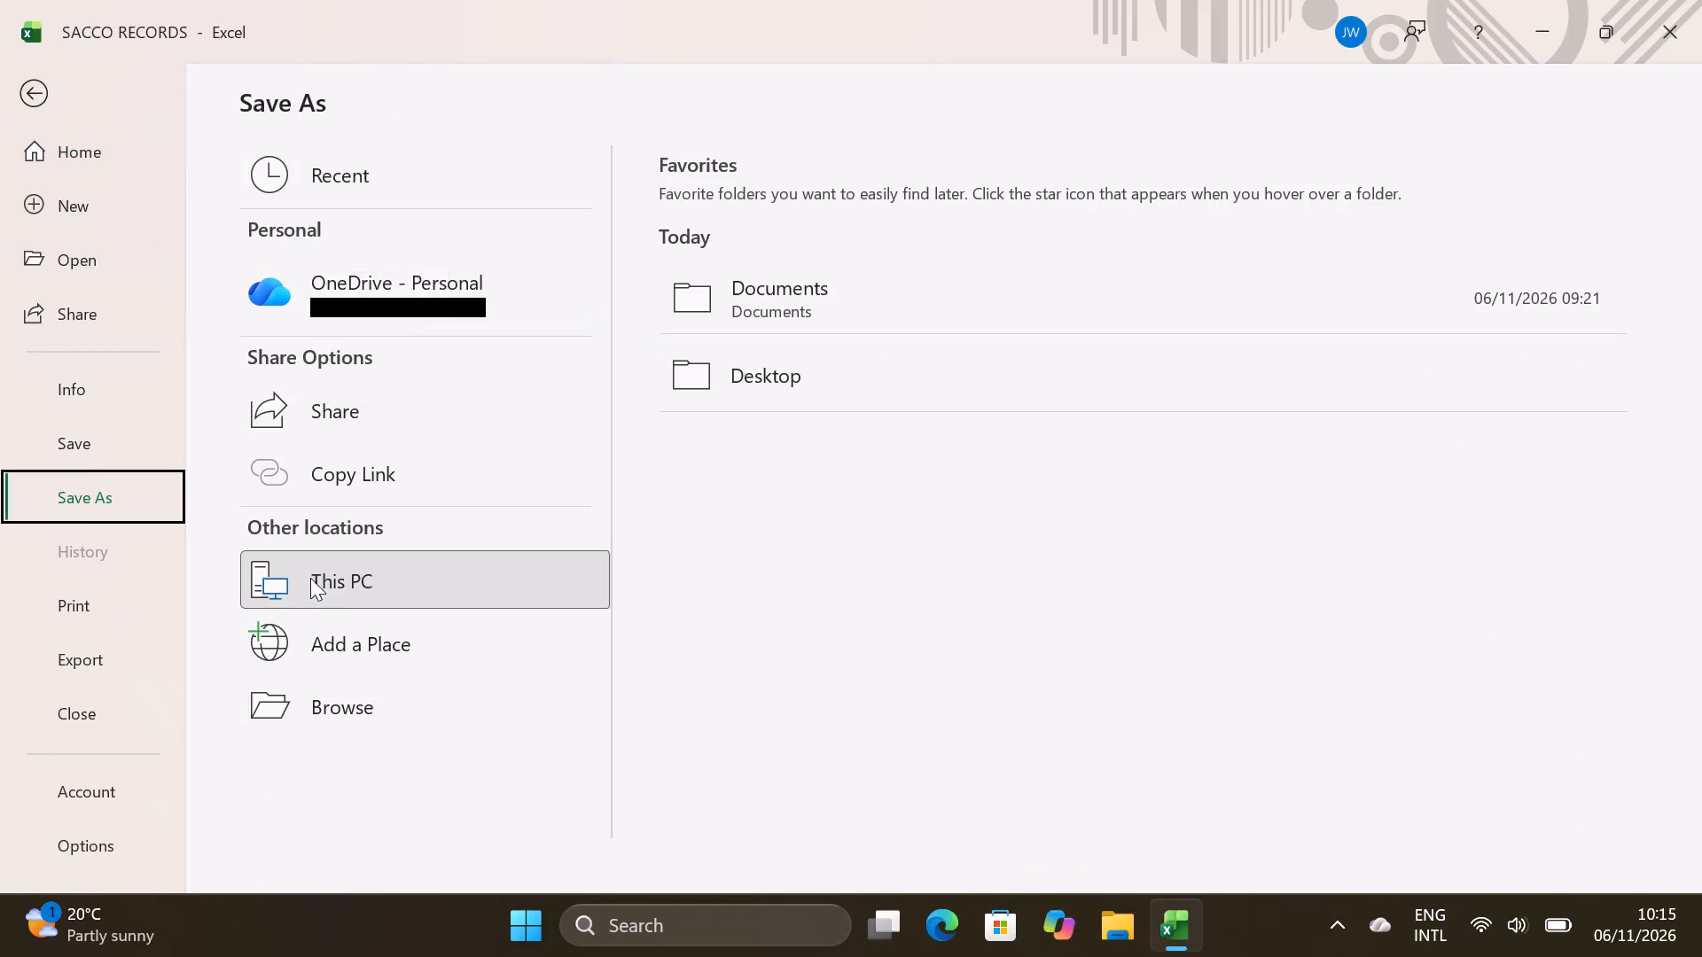
pyautogui.doubleClick(315, 579)
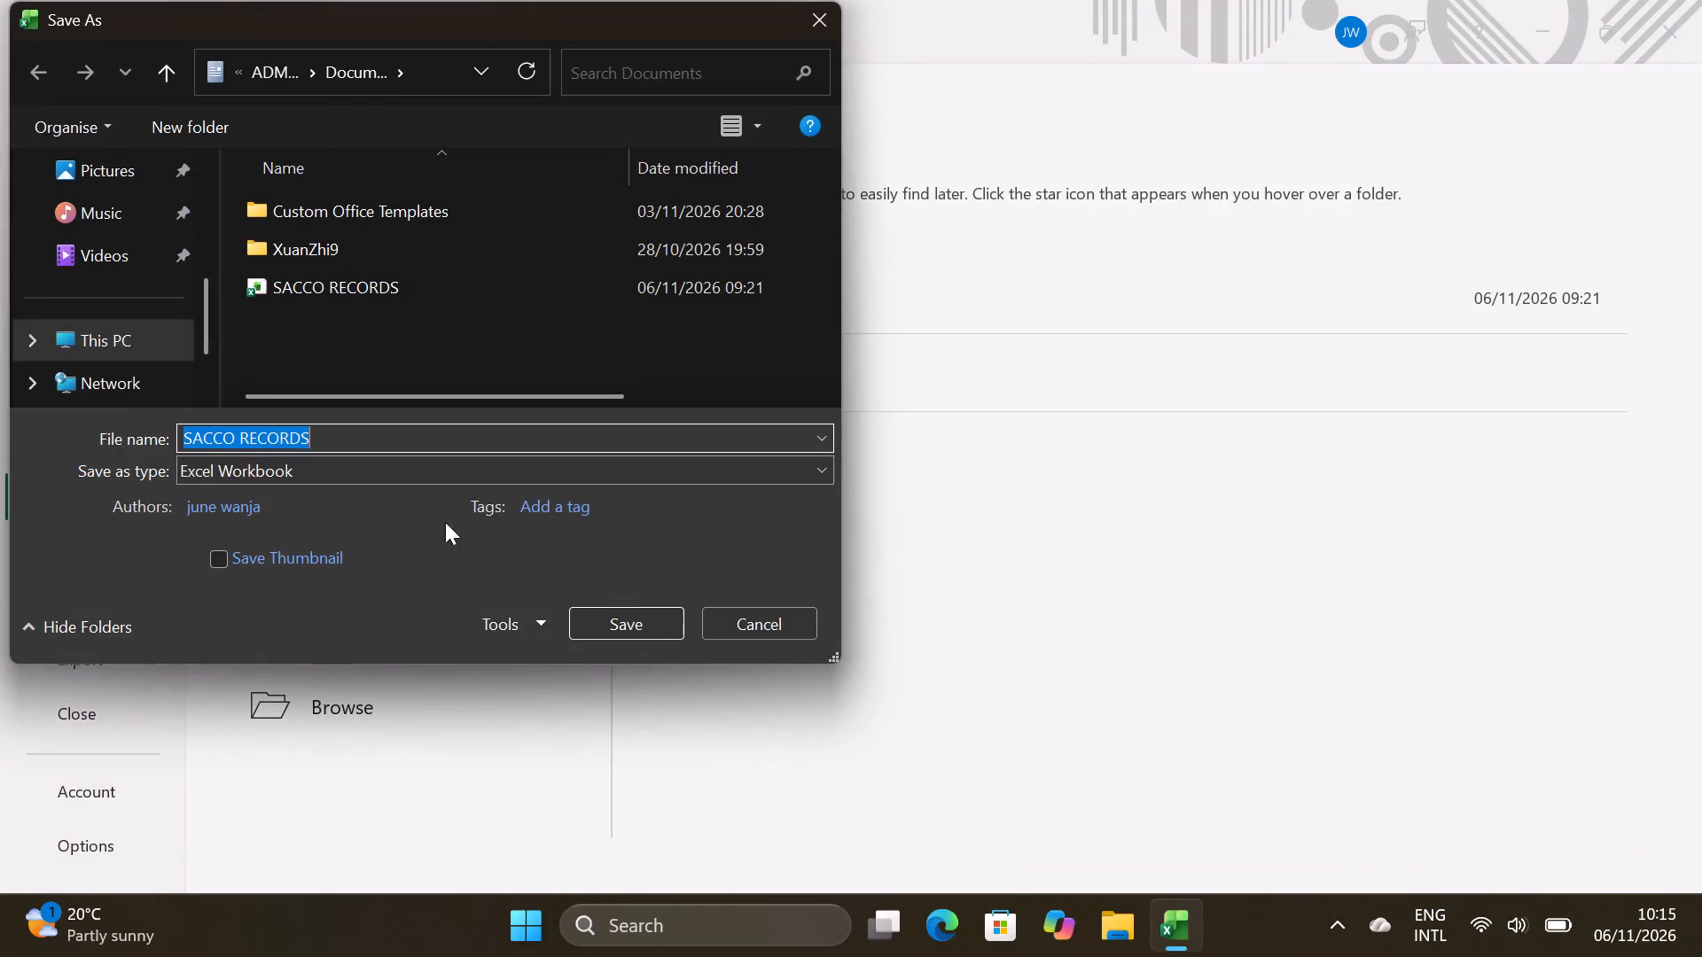
pyautogui.click(619, 617)
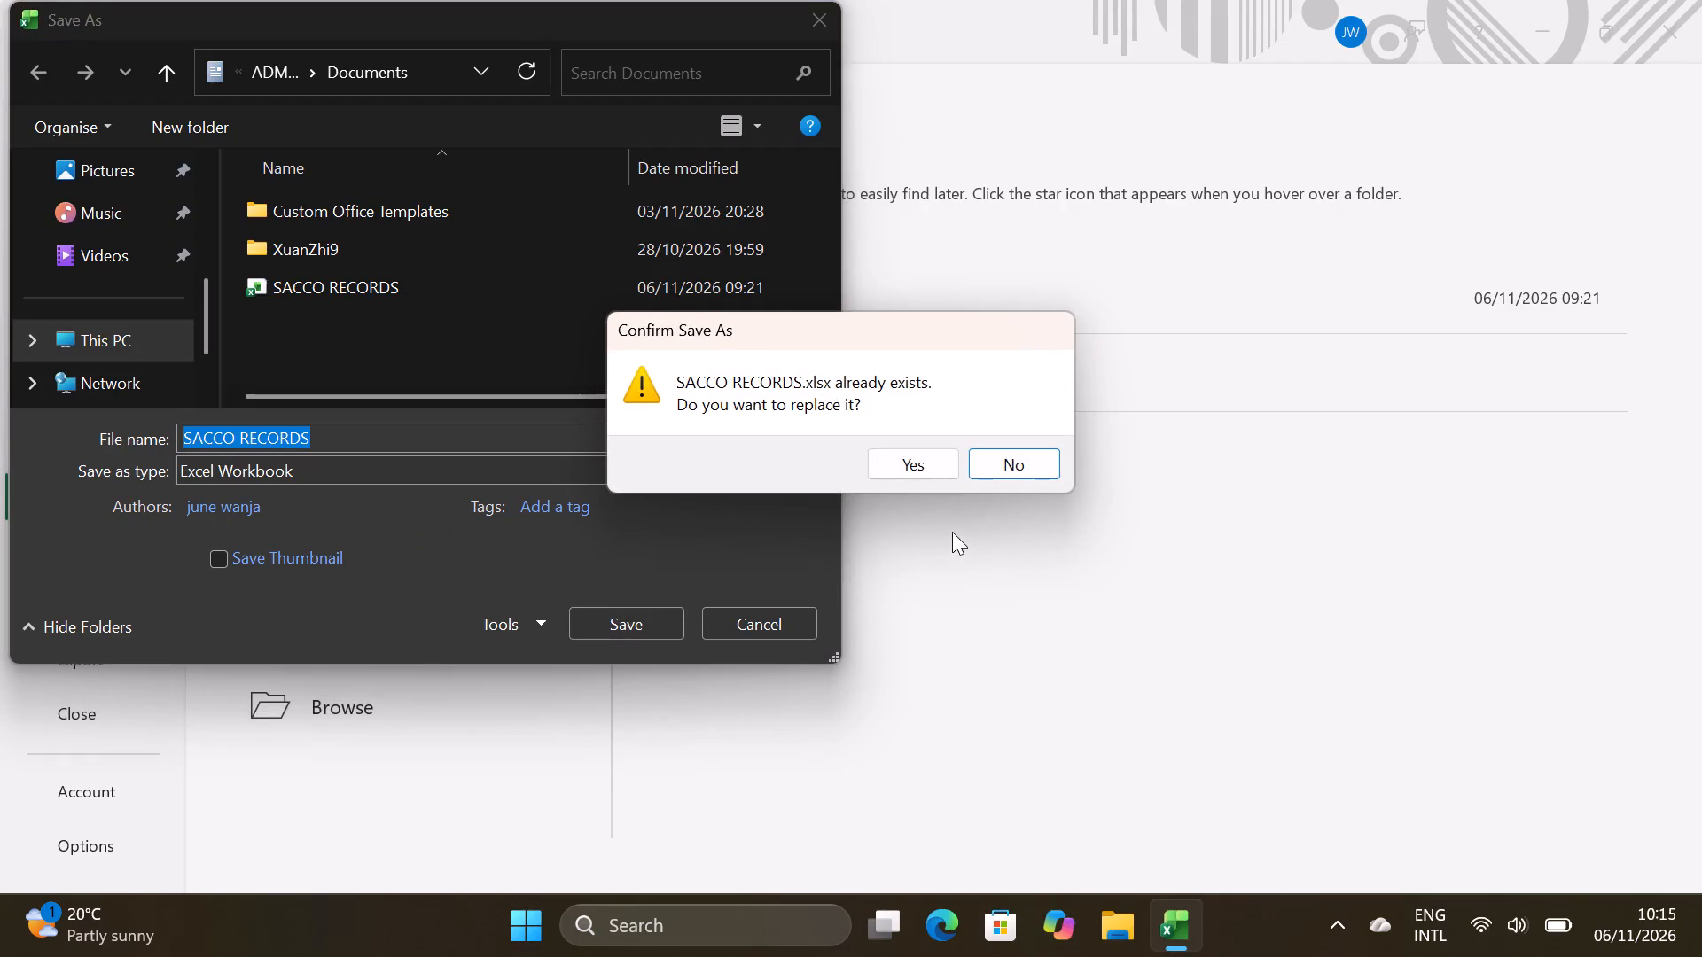
pyautogui.click(941, 459)
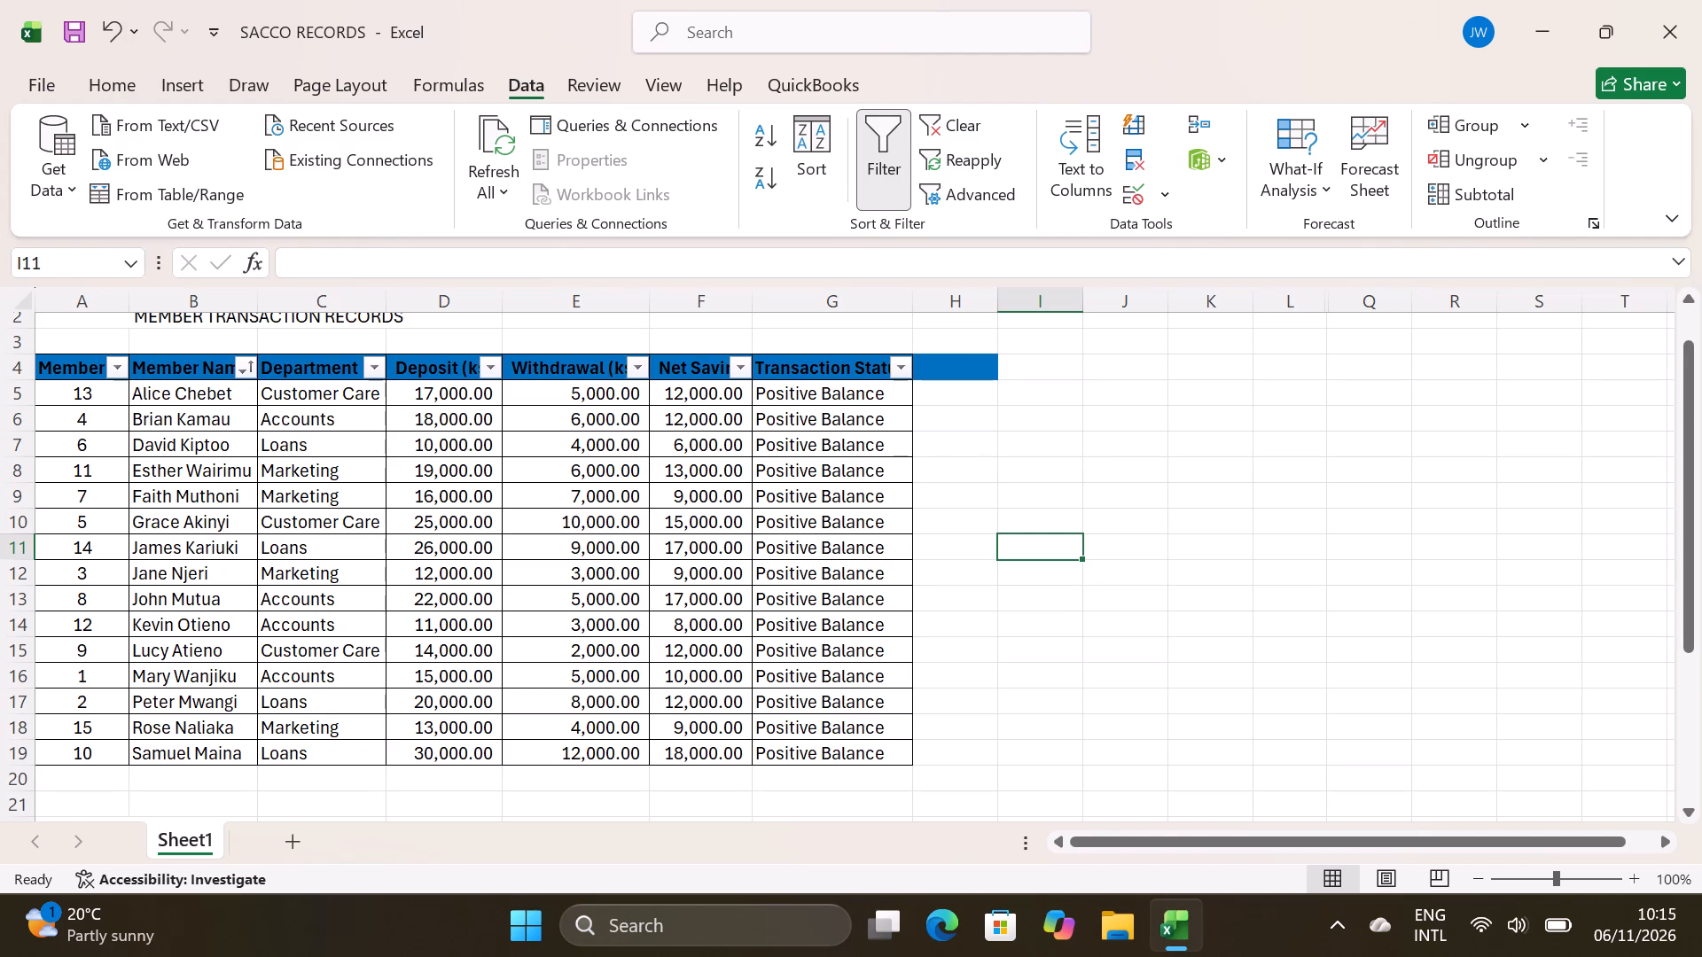
# Add a new blank worksheet after Sheet1.
pyautogui.click(284, 846)
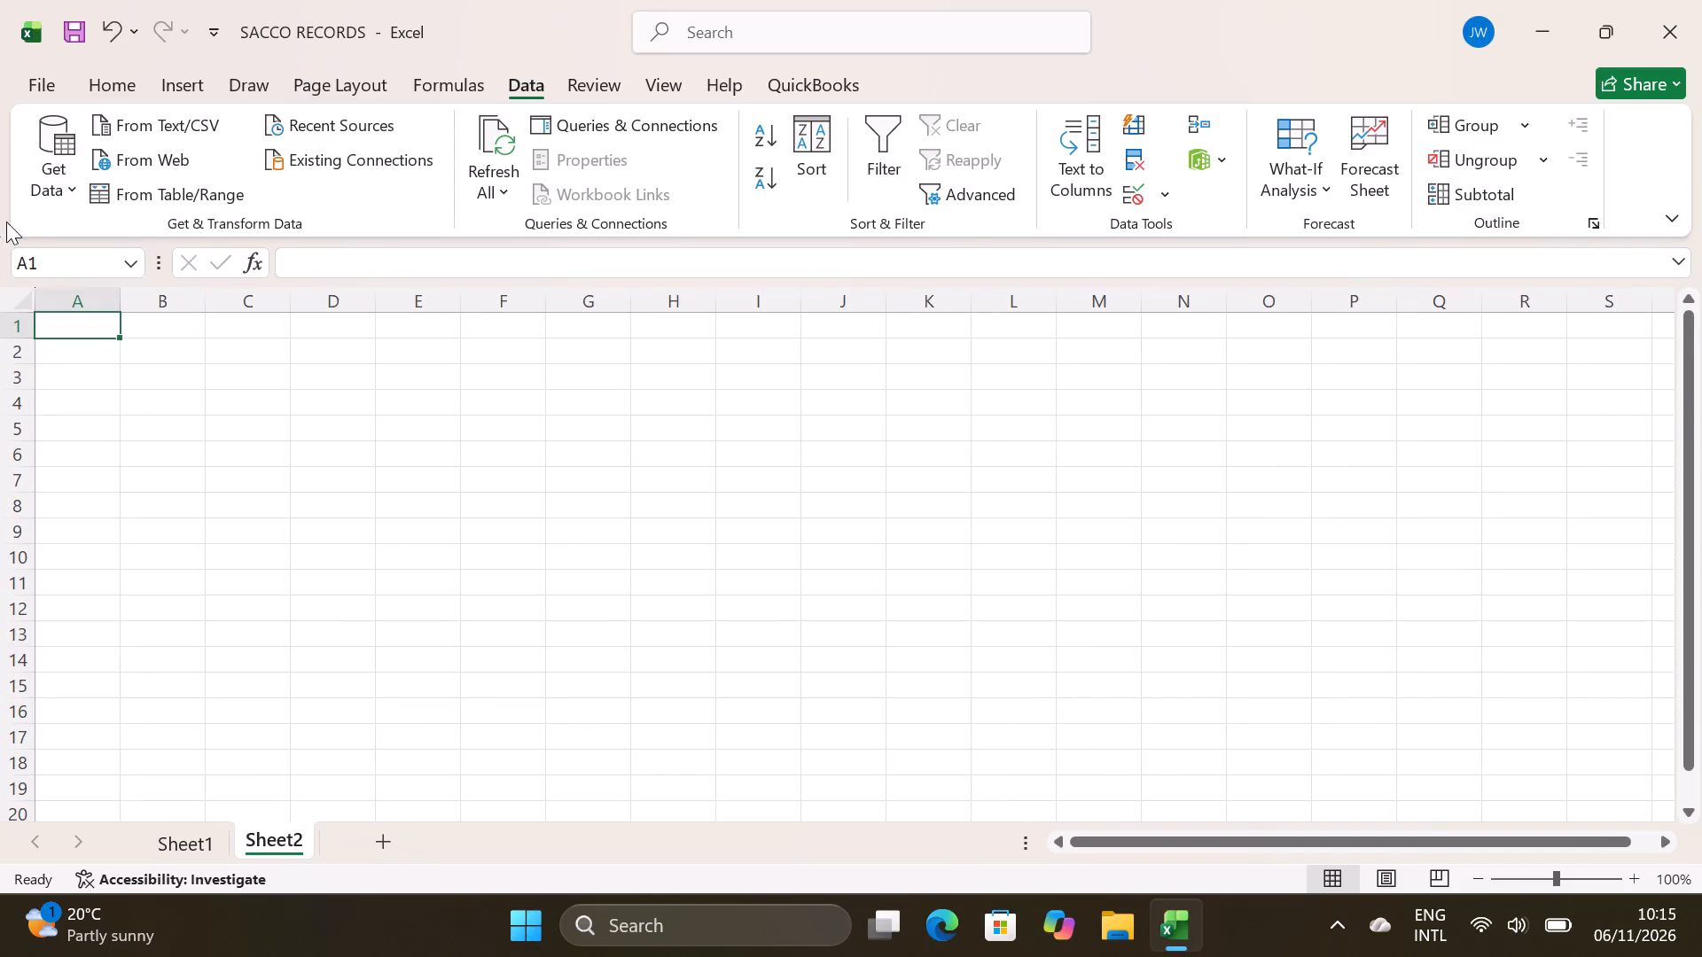
# Save the workbook in Documents under the new name DEPARTMENT SUMMARY as an Excel Workbook.
pyautogui.click(28, 78)
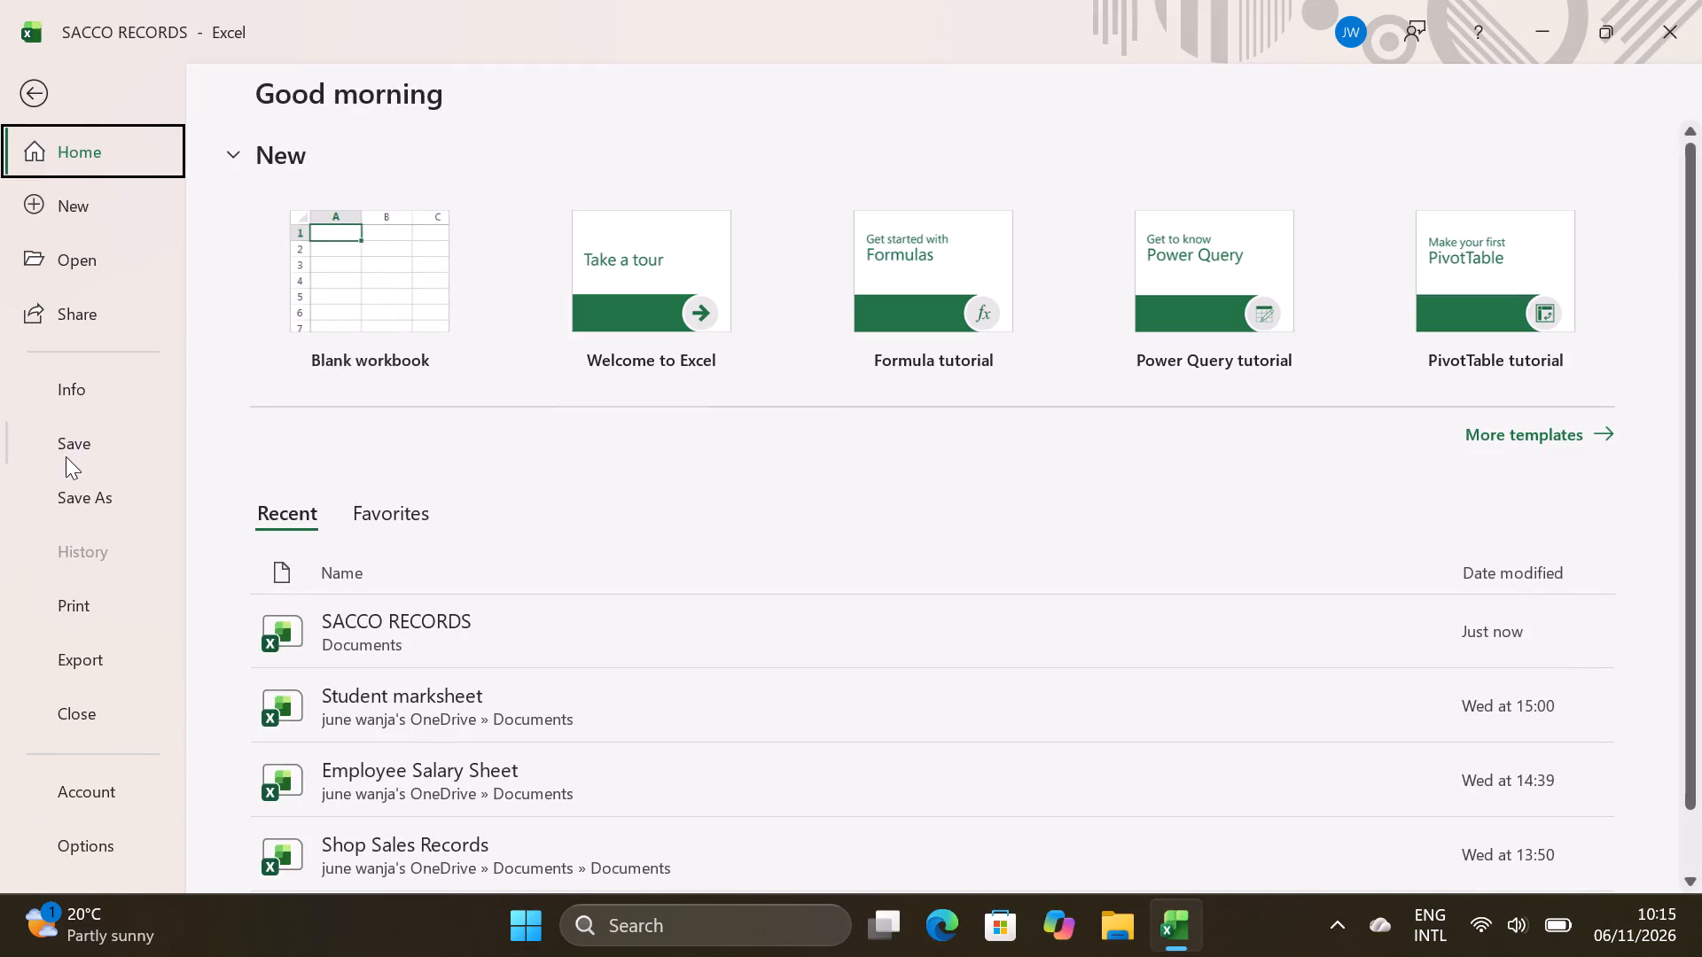
pyautogui.click(66, 496)
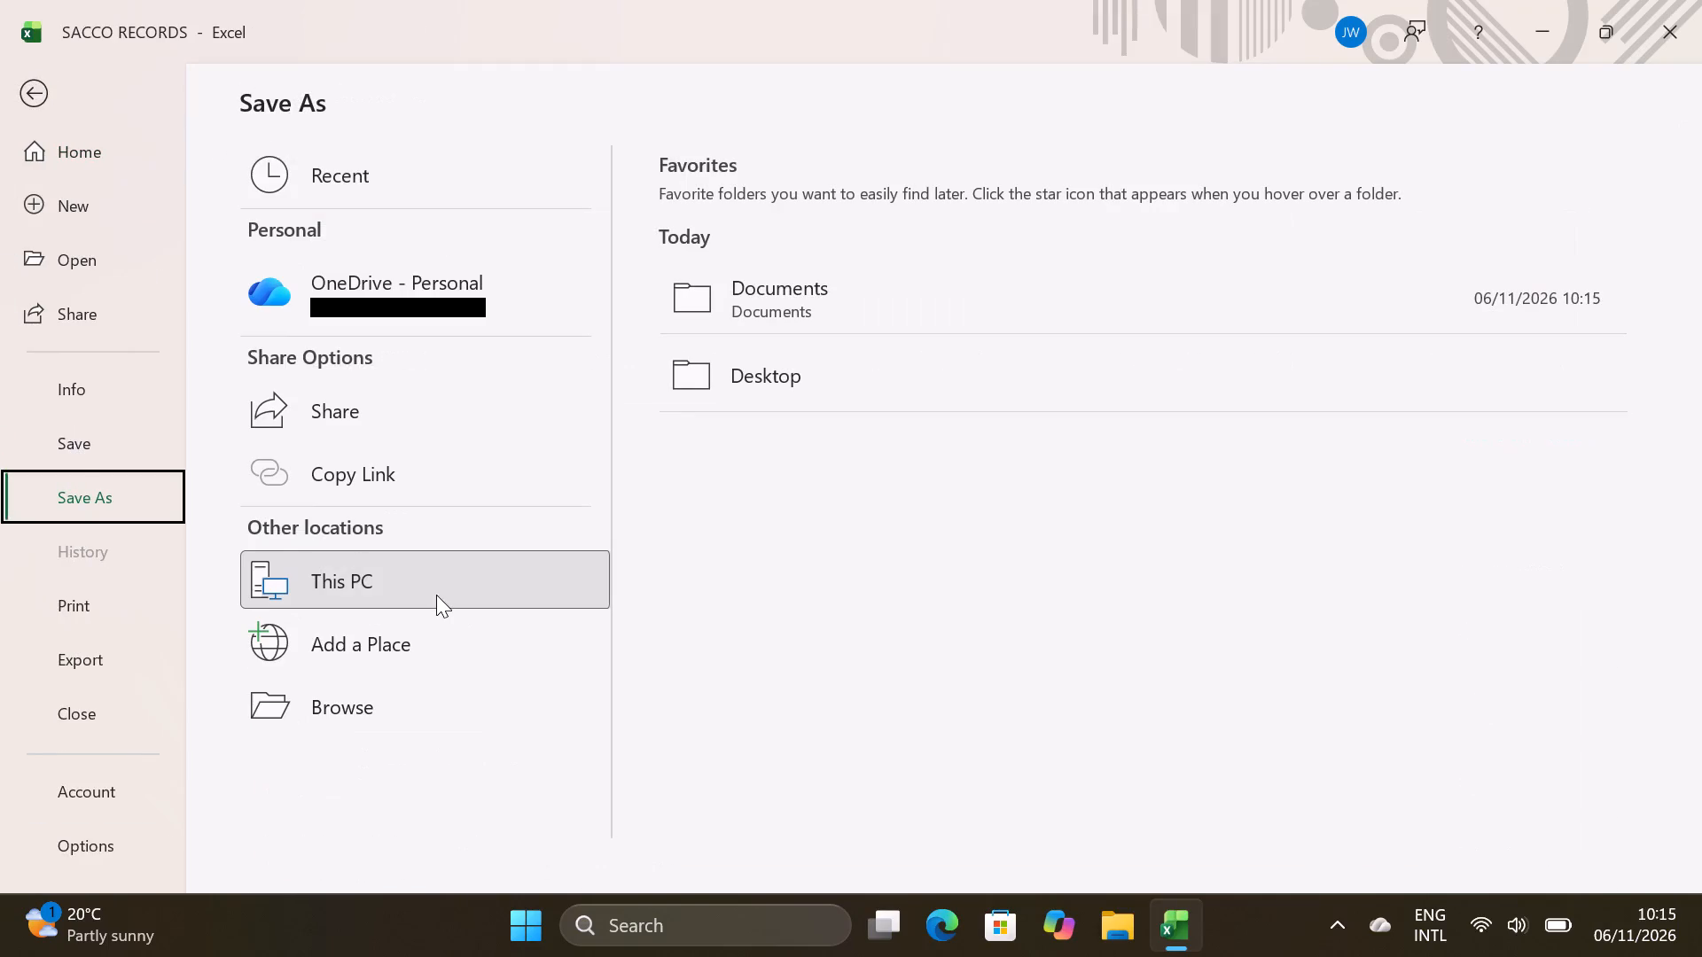
pyautogui.doubleClick(436, 595)
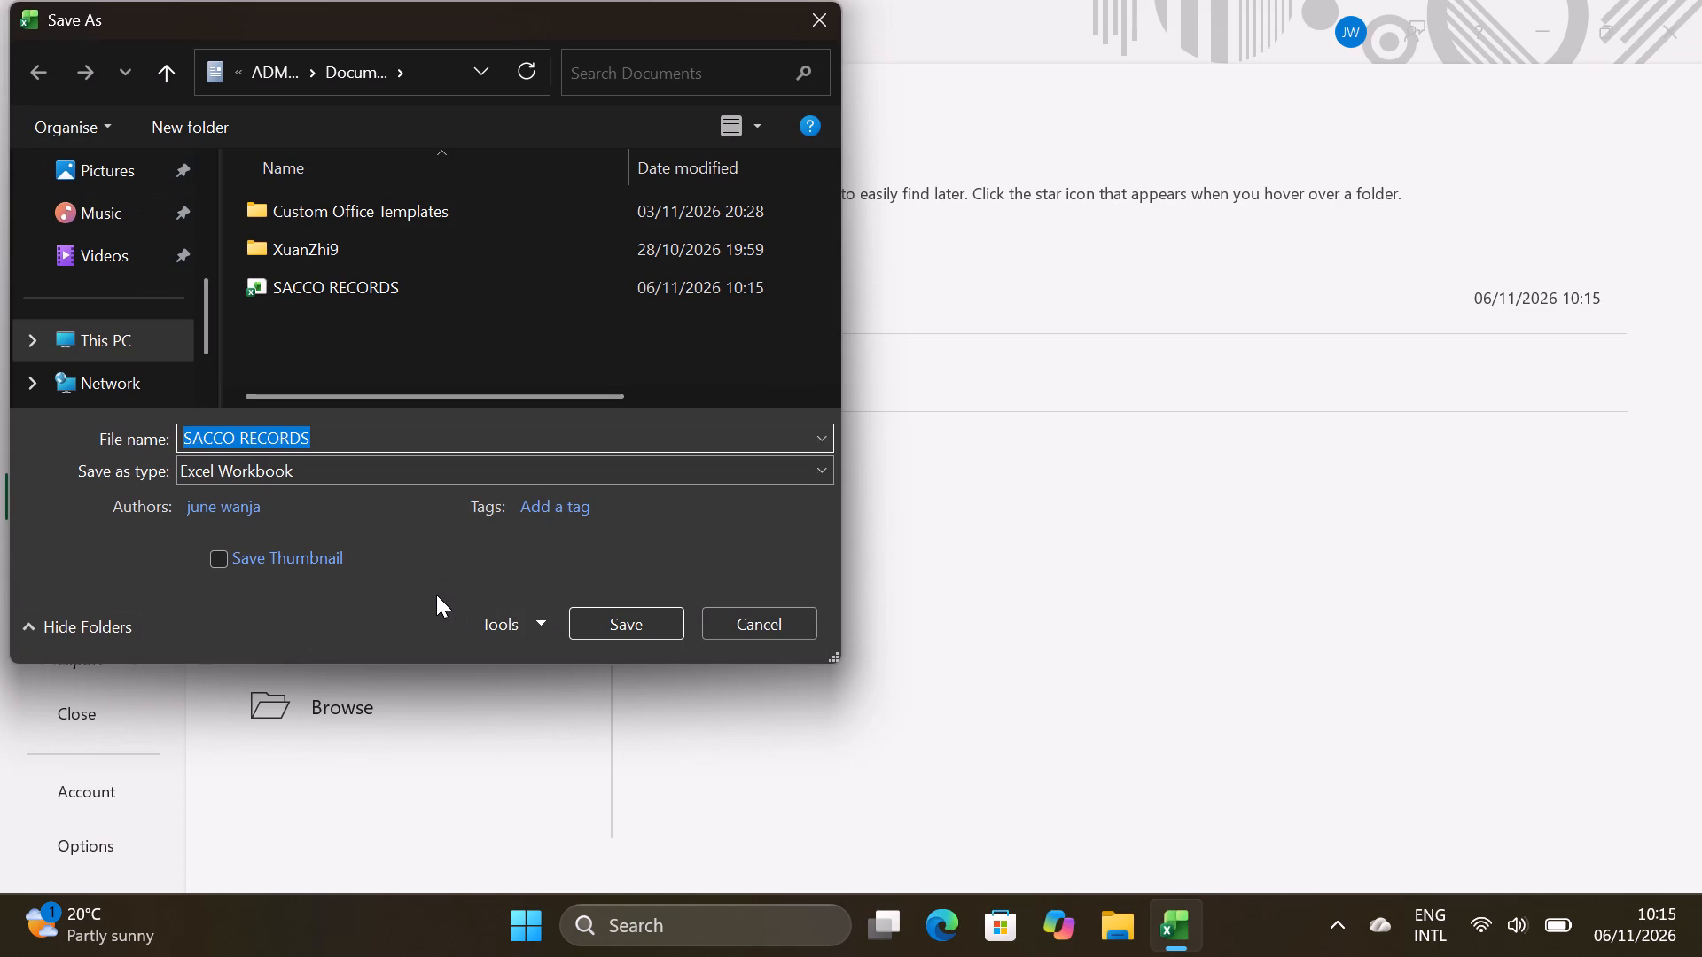
pyautogui.press('BackSpace')
pyautogui.write('DEPARTMENT')
pyautogui.press('space')
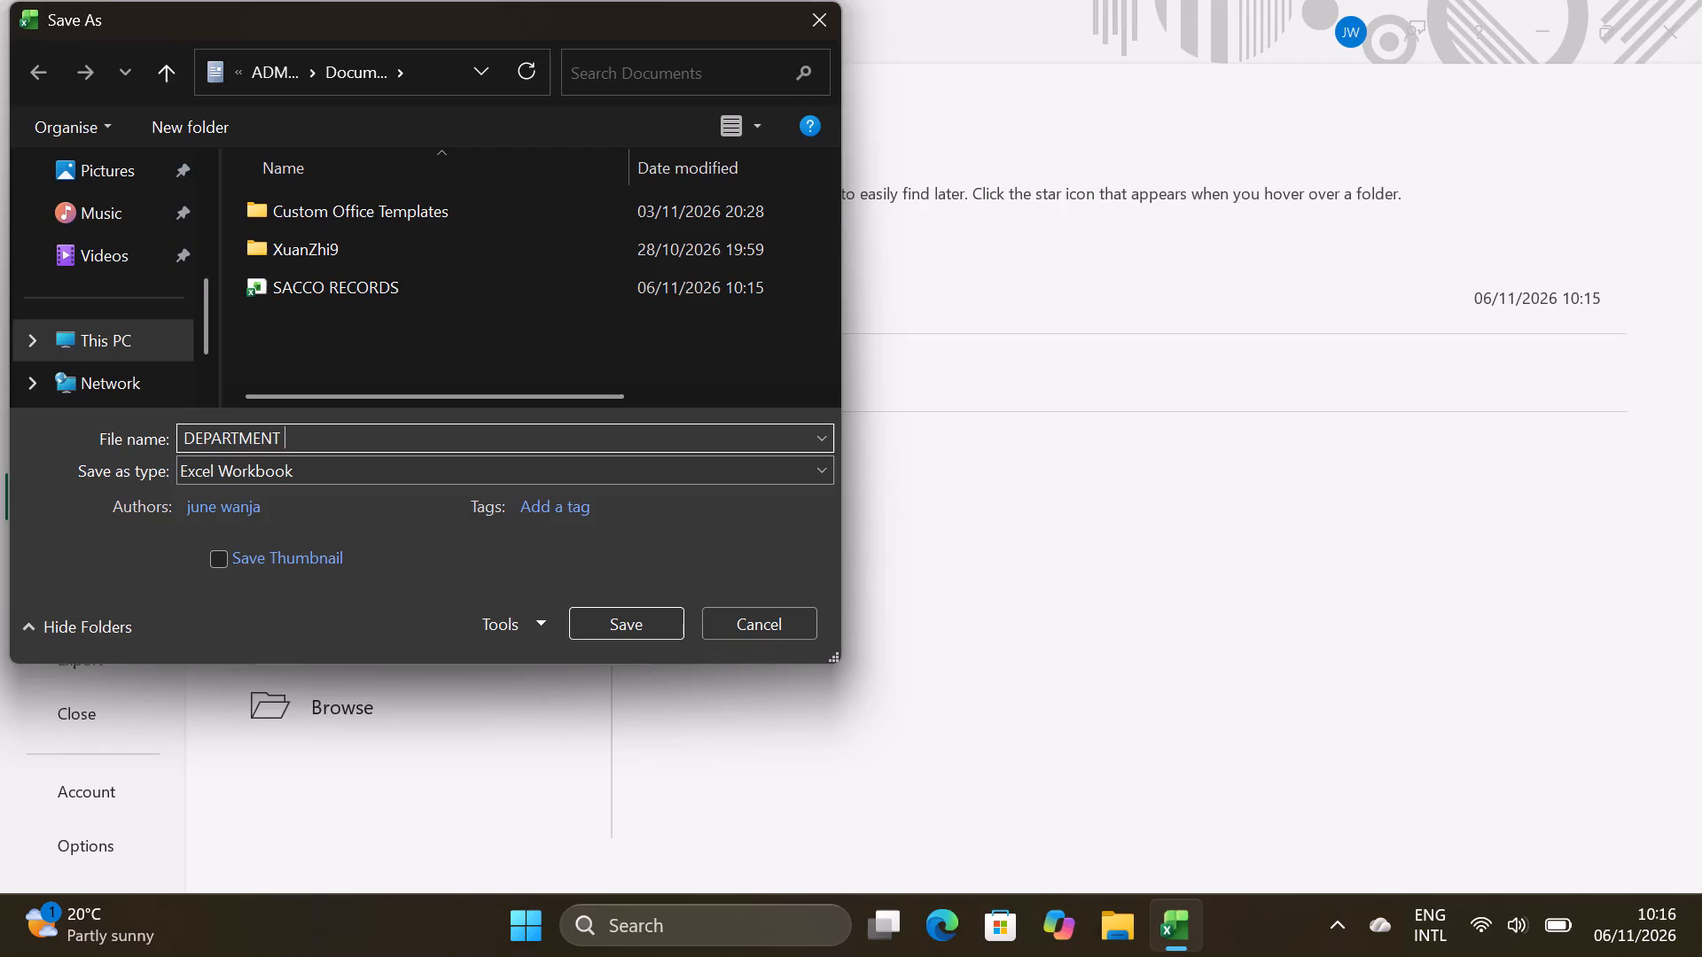
pyautogui.write('SUMMARY')
pyautogui.click(665, 613)
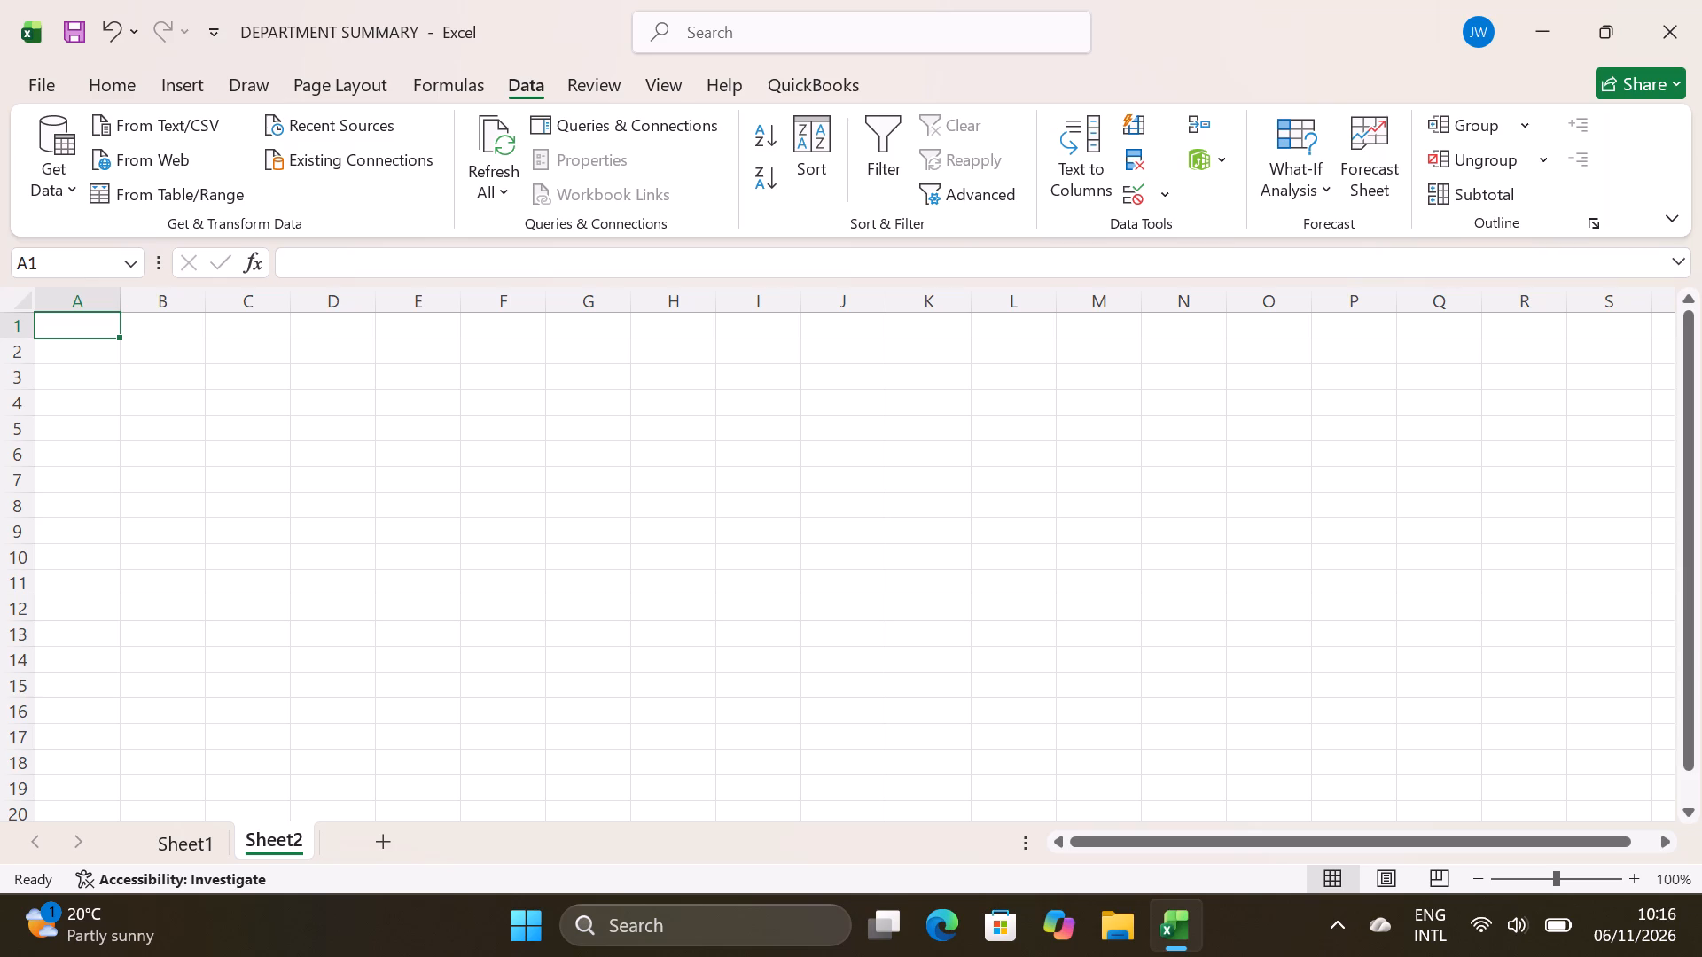
# Enter the headers Department, Total Deposits and Total Withdrawals in cells A1 to C1 of Sheet2.
pyautogui.click(98, 321)
pyautogui.press('d')
pyautogui.write('epartment')
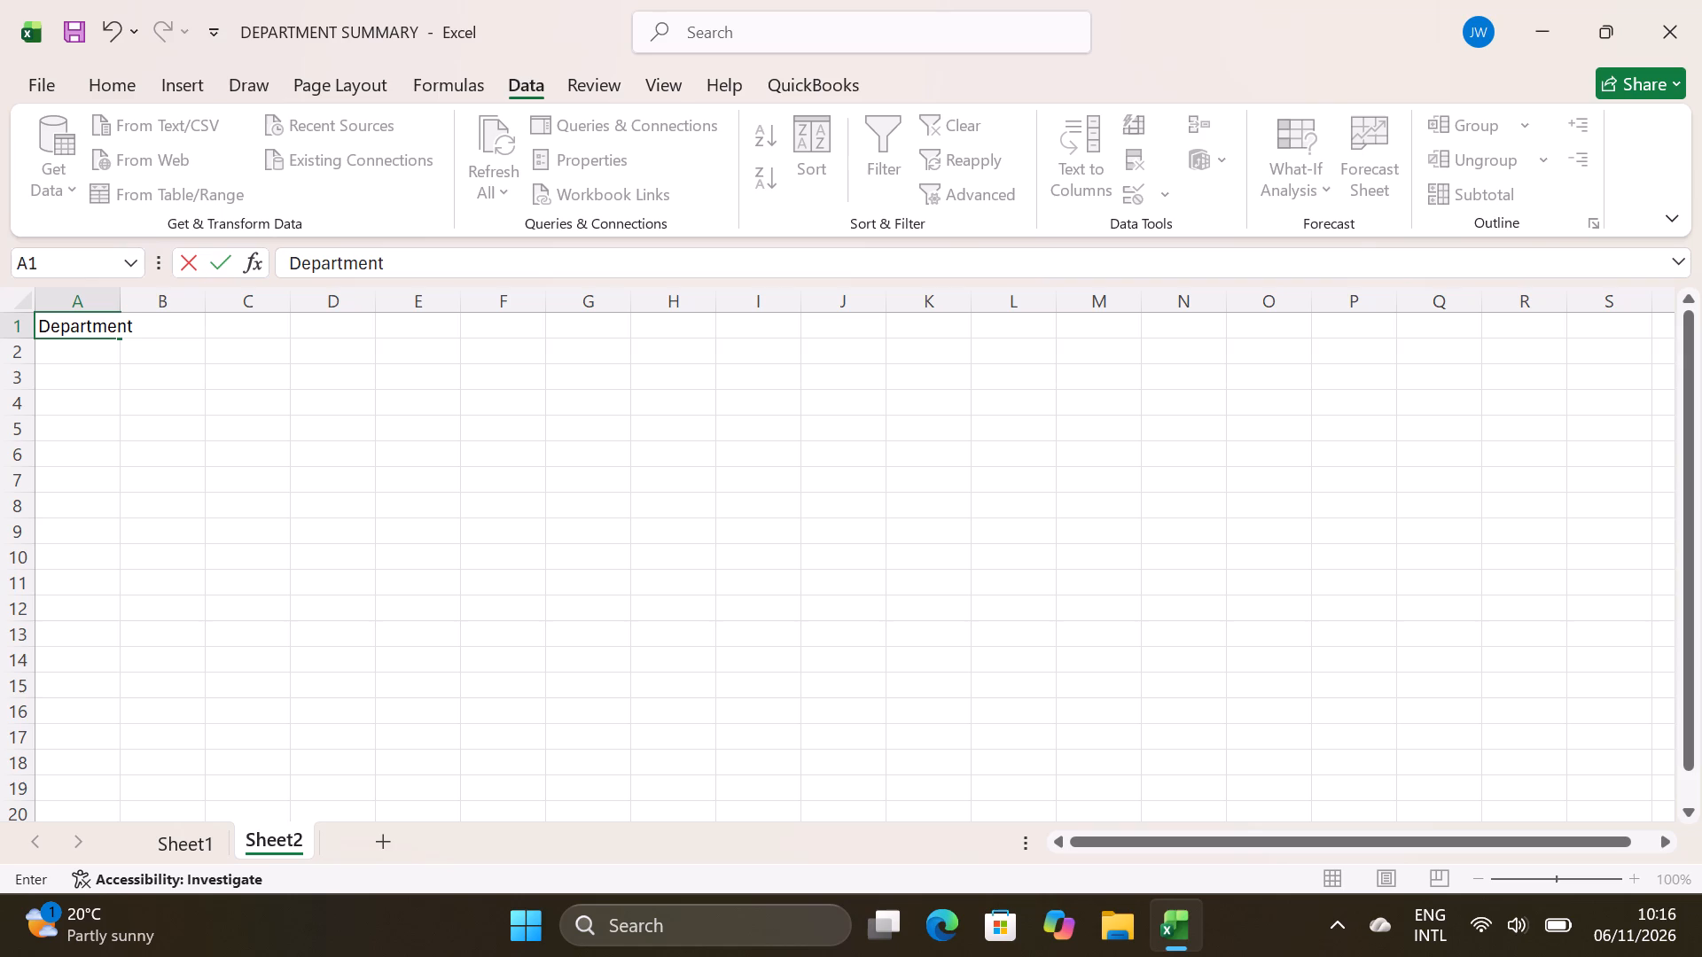
pyautogui.press('Tab')
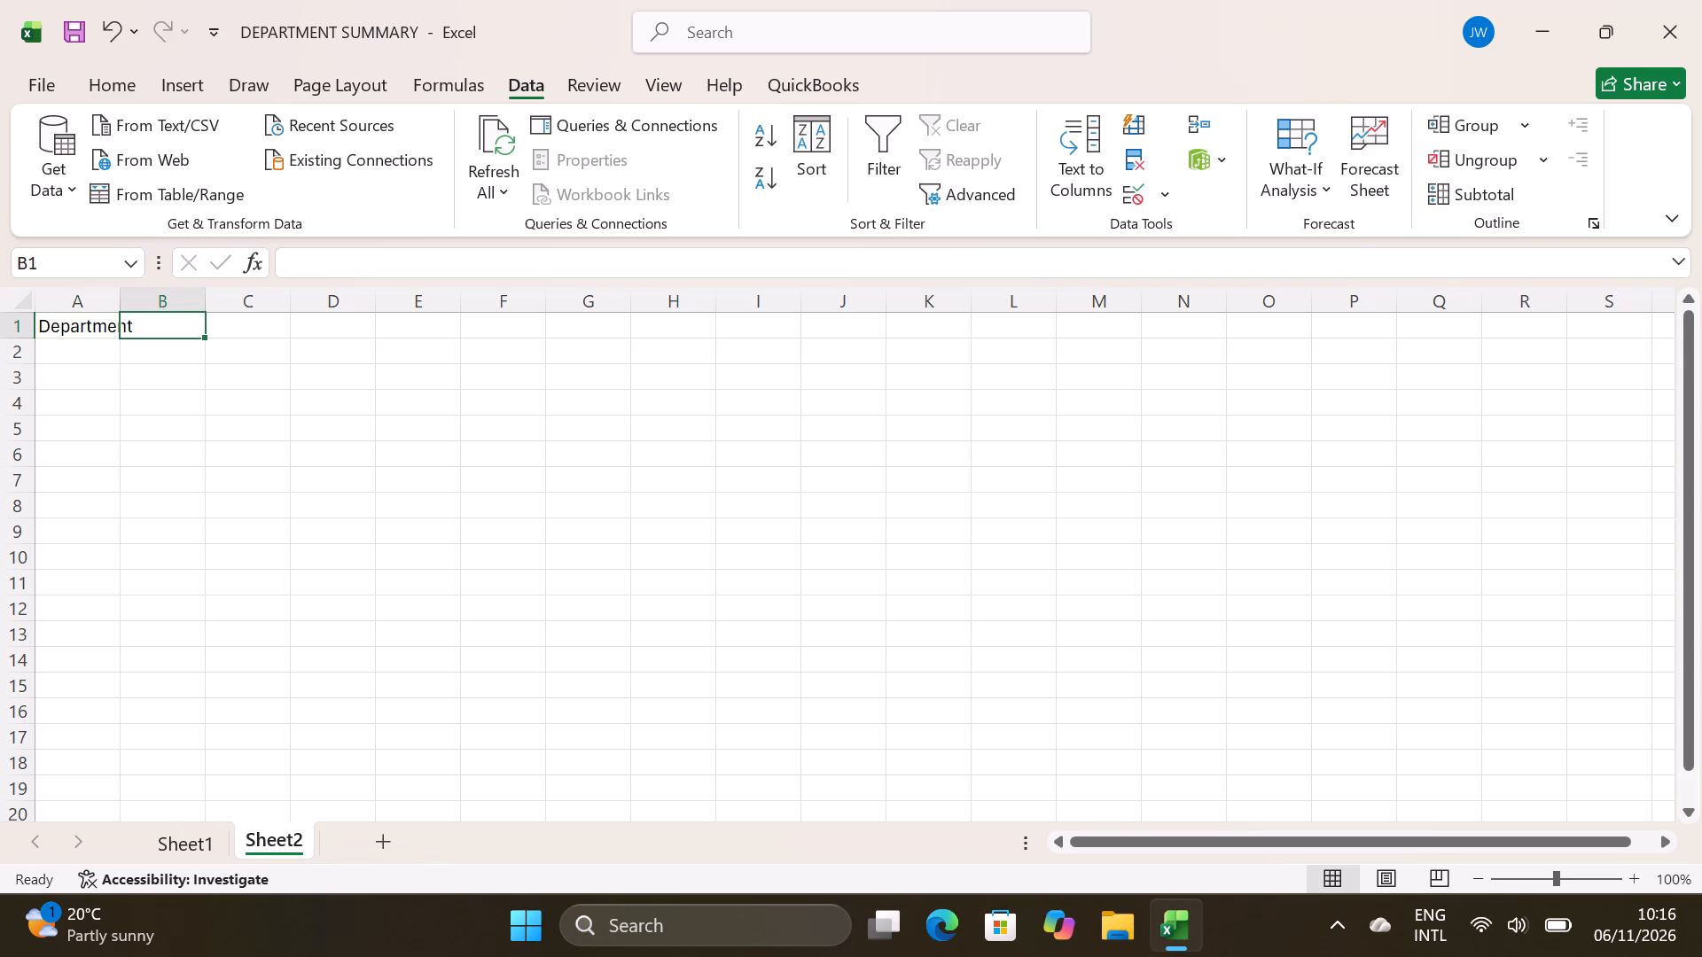
pyautogui.press('t')
pyautogui.write('otal')
pyautogui.press('space')
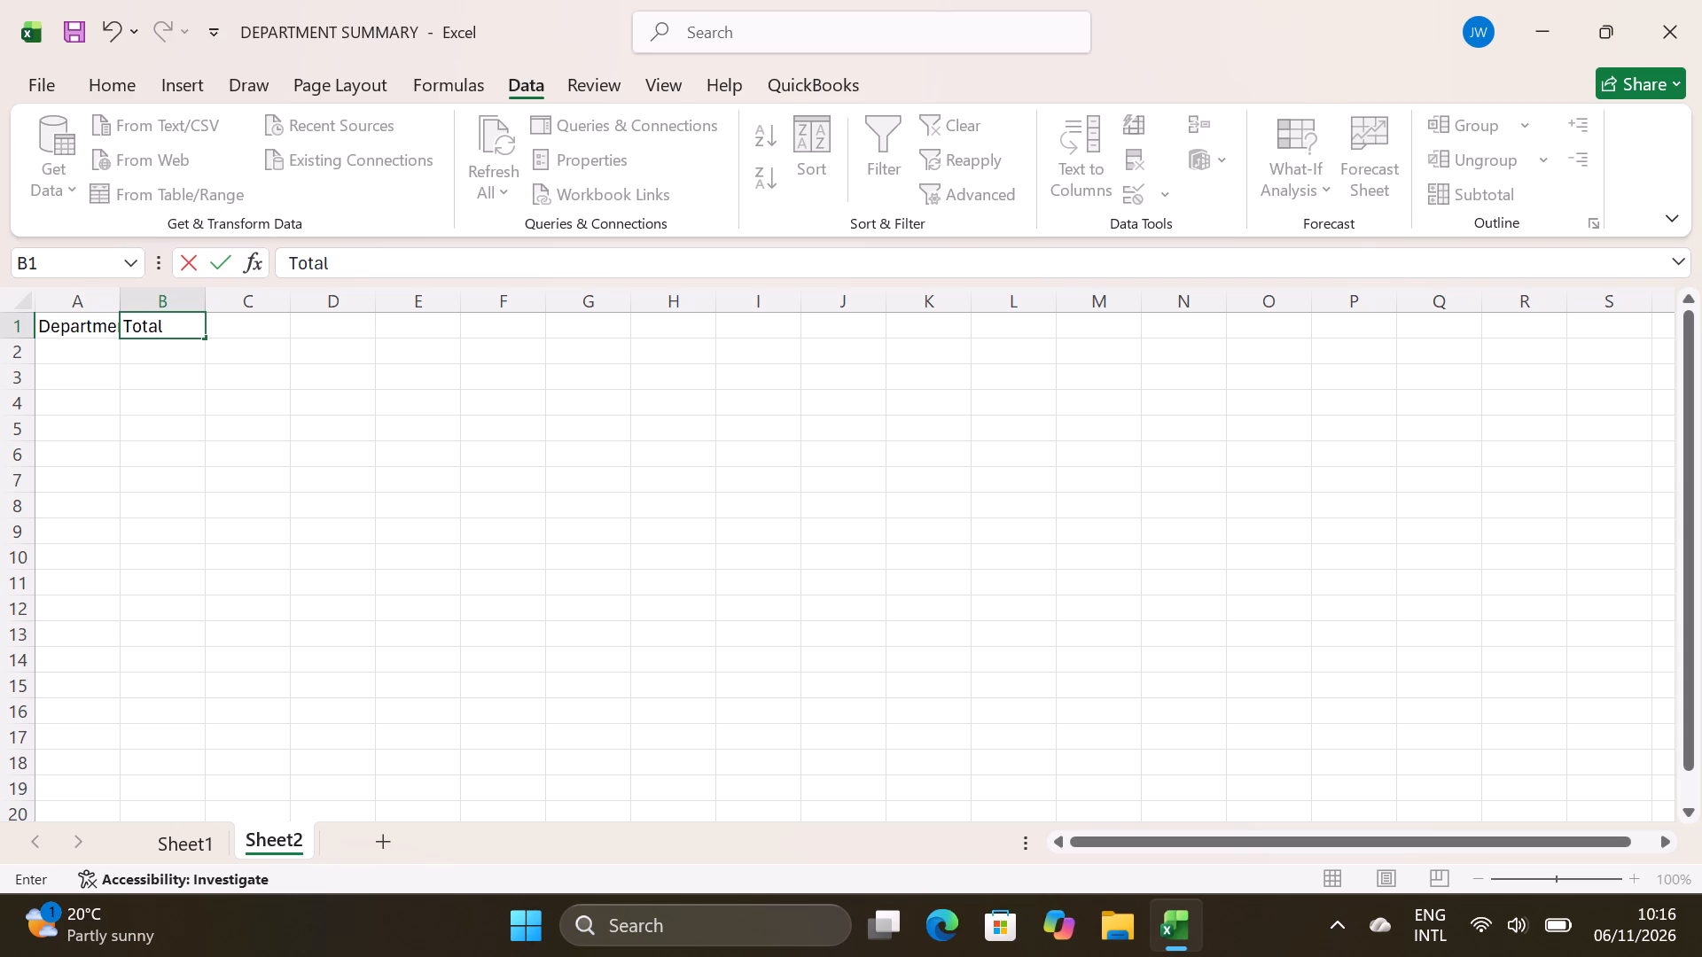
pyautogui.press('d')
pyautogui.write('eposits')
pyautogui.press('Tab')
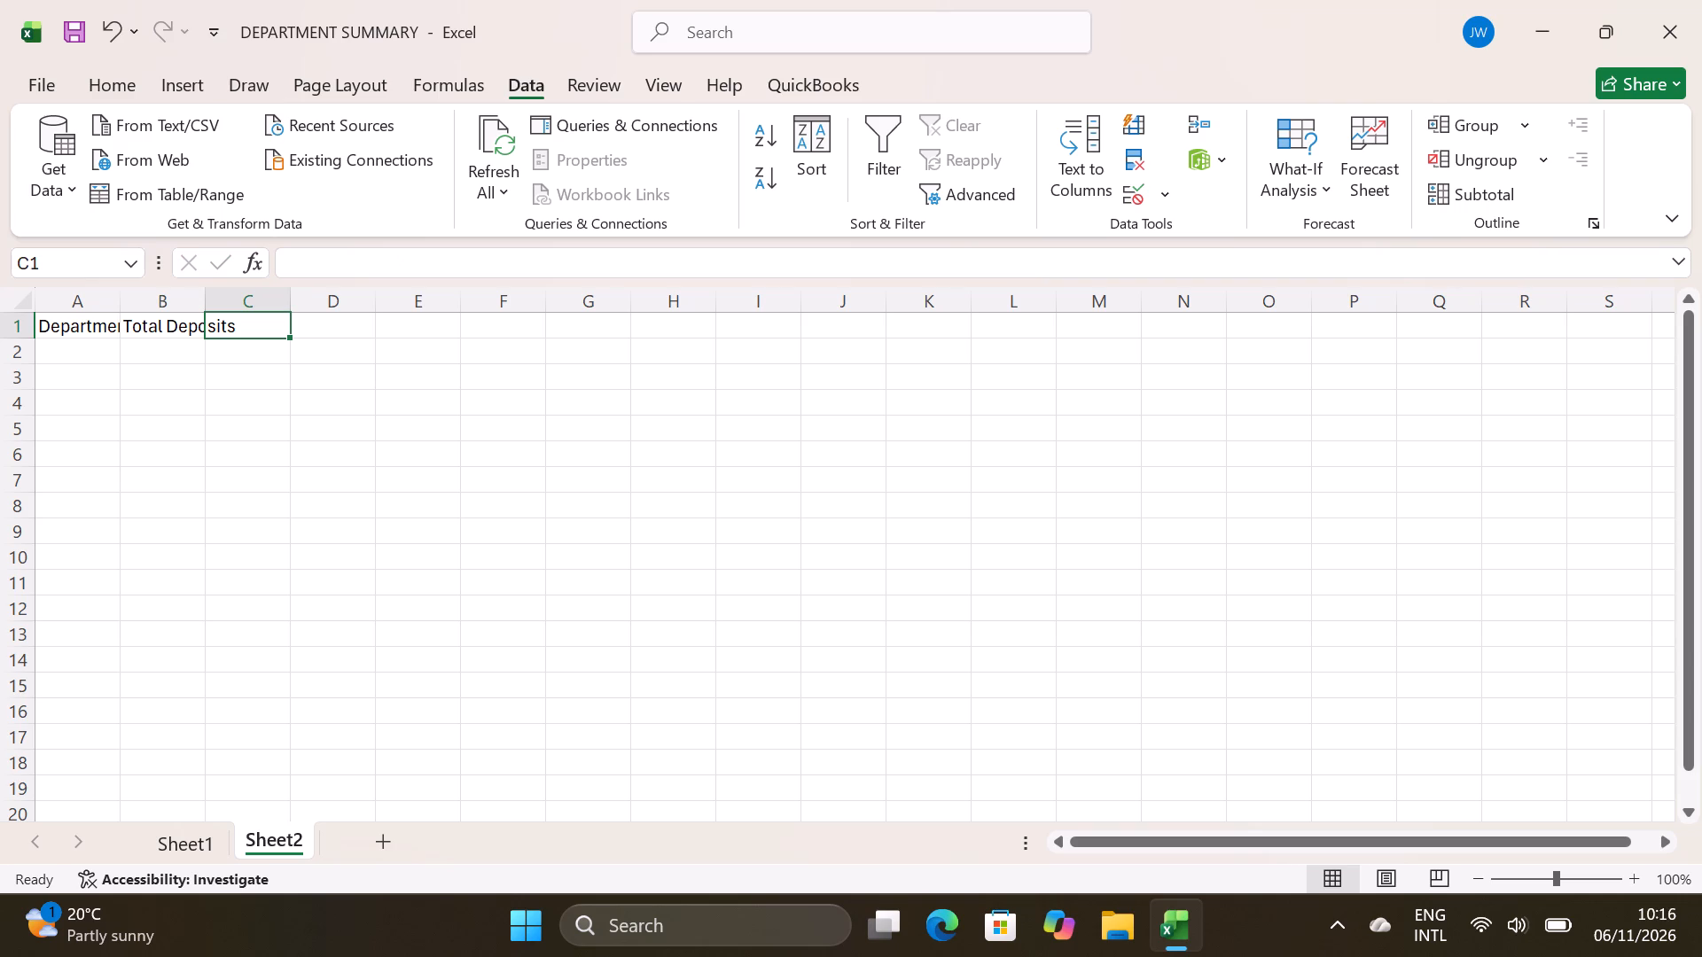
pyautogui.press('t')
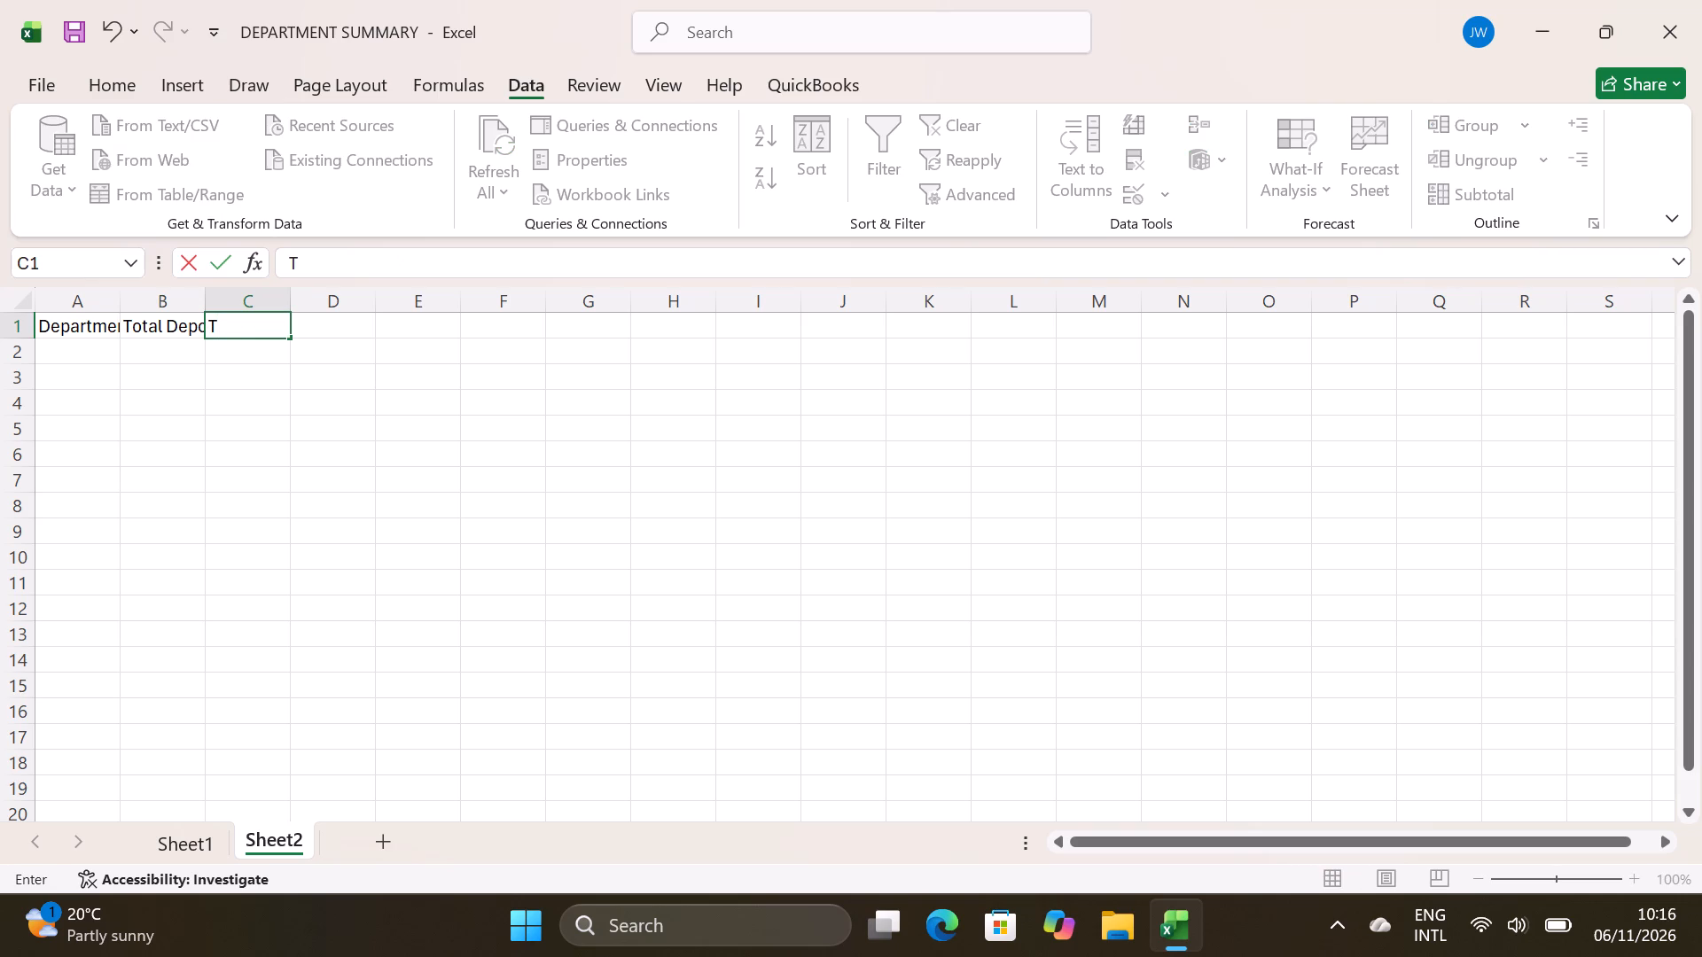
pyautogui.write('otal')
pyautogui.press('space')
pyautogui.press('w')
pyautogui.write('ithd')
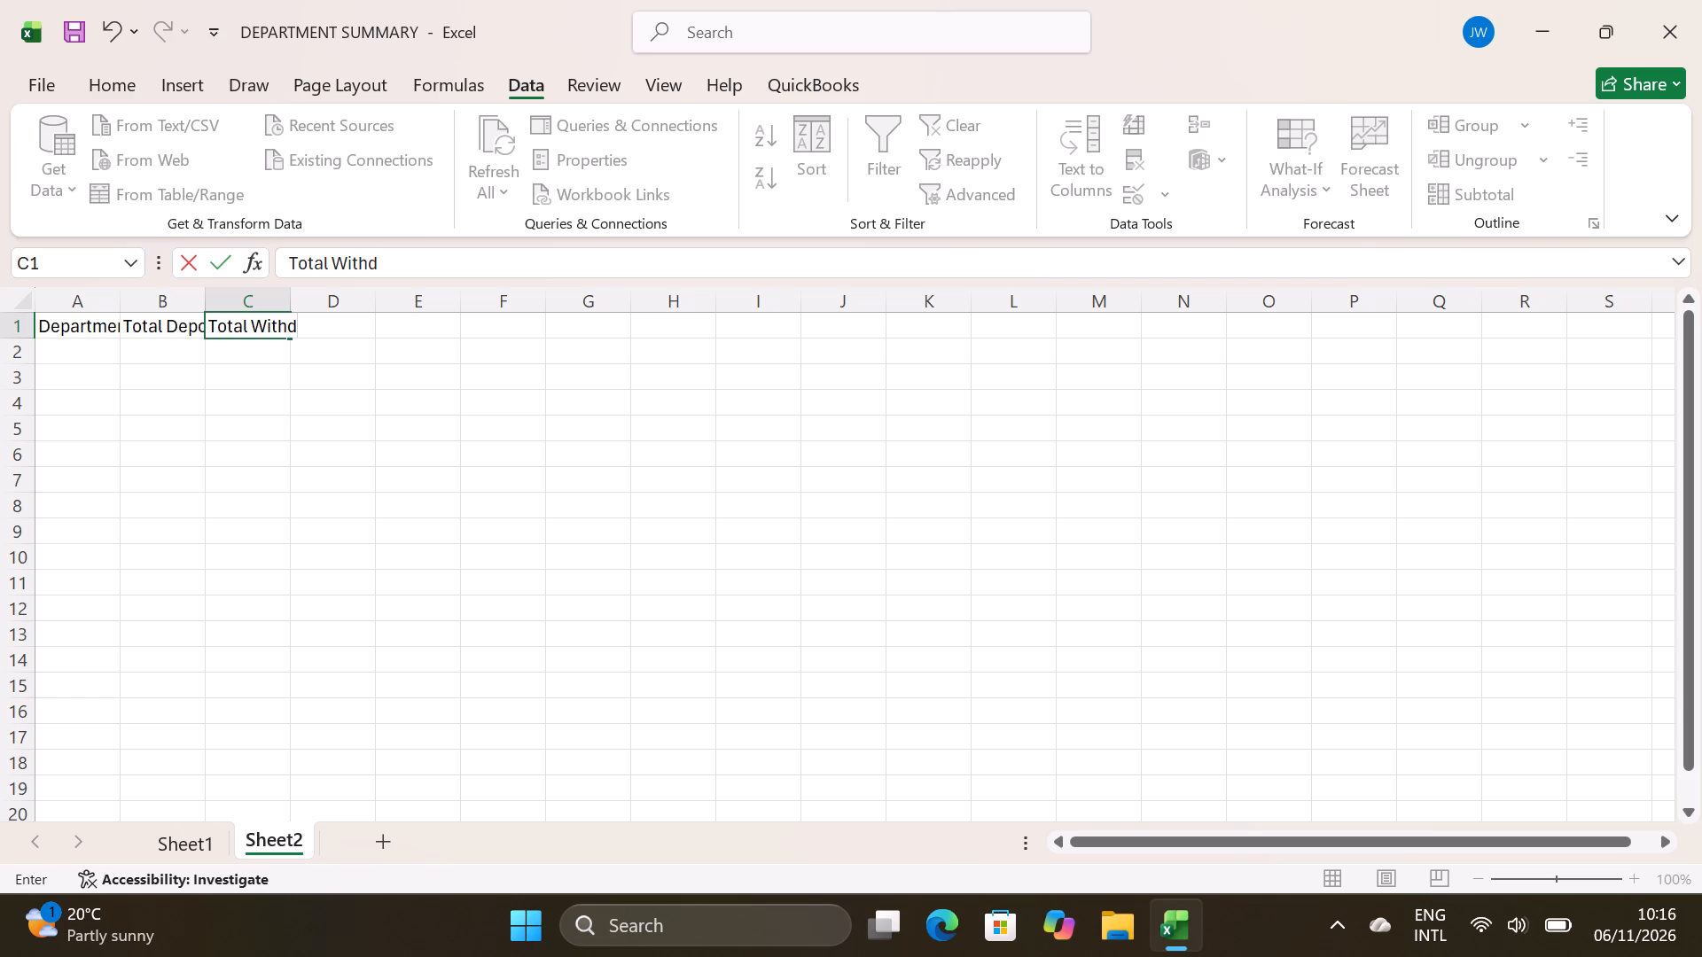
pyautogui.write('rawals')
pyautogui.press('Return')
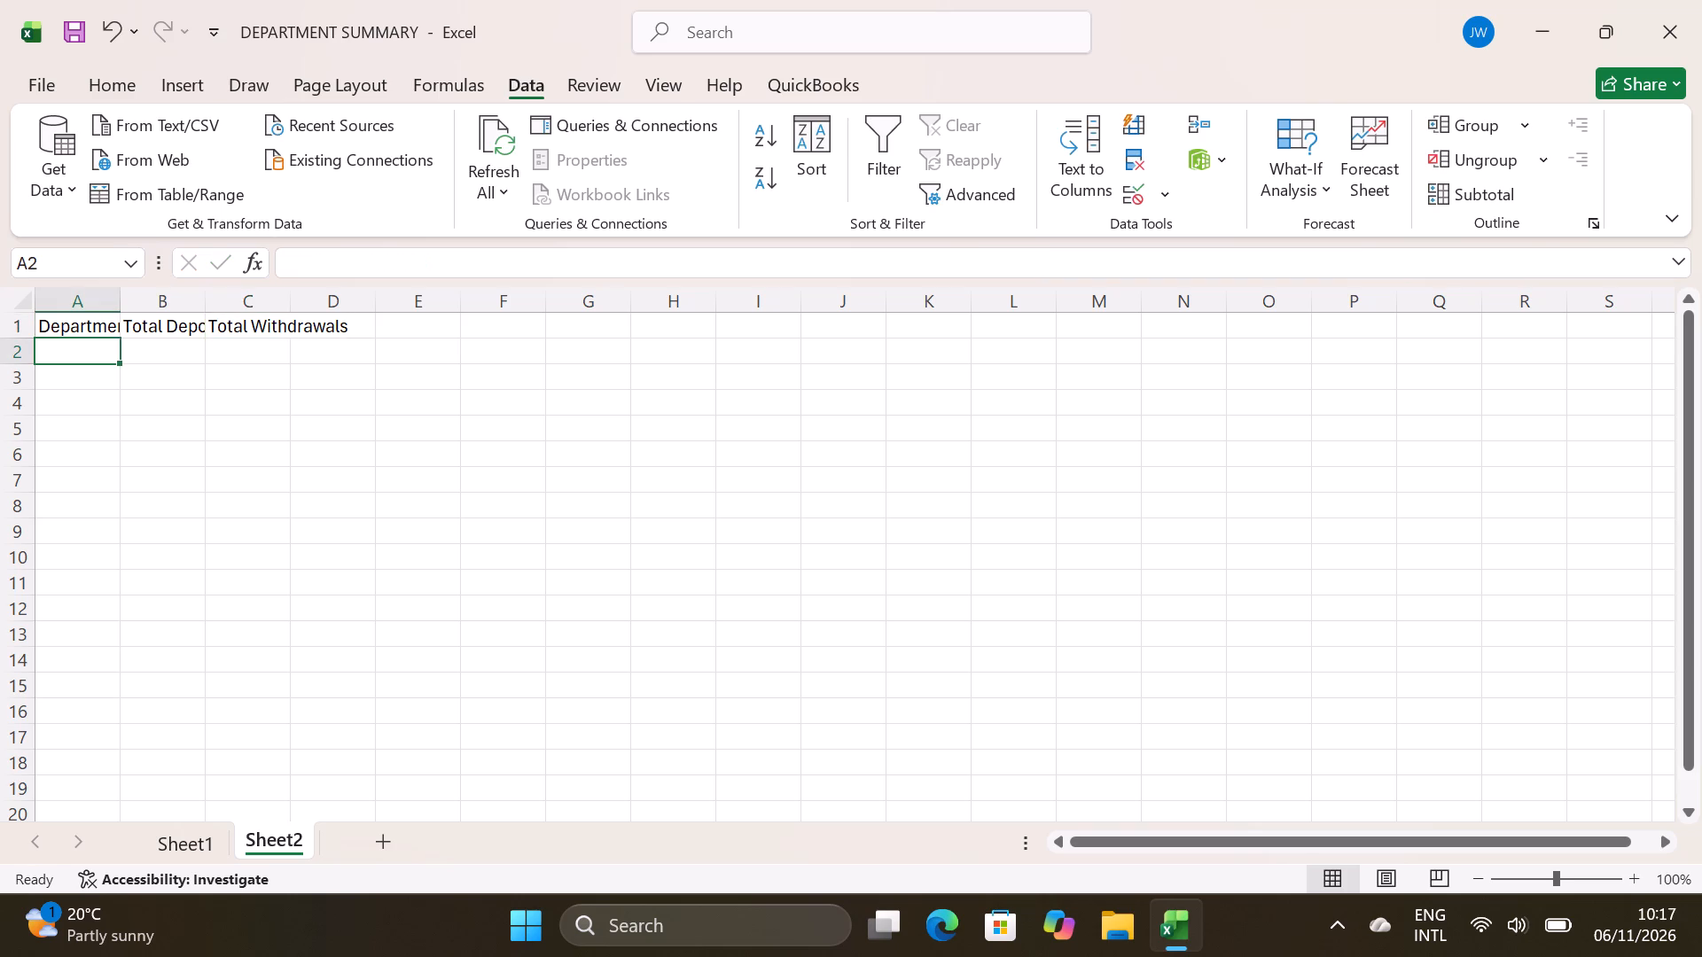
# List the departments Accounts, Loans, Marketing and Customer Care in cells A2 to A5 under the Department header.
pyautogui.press('a')
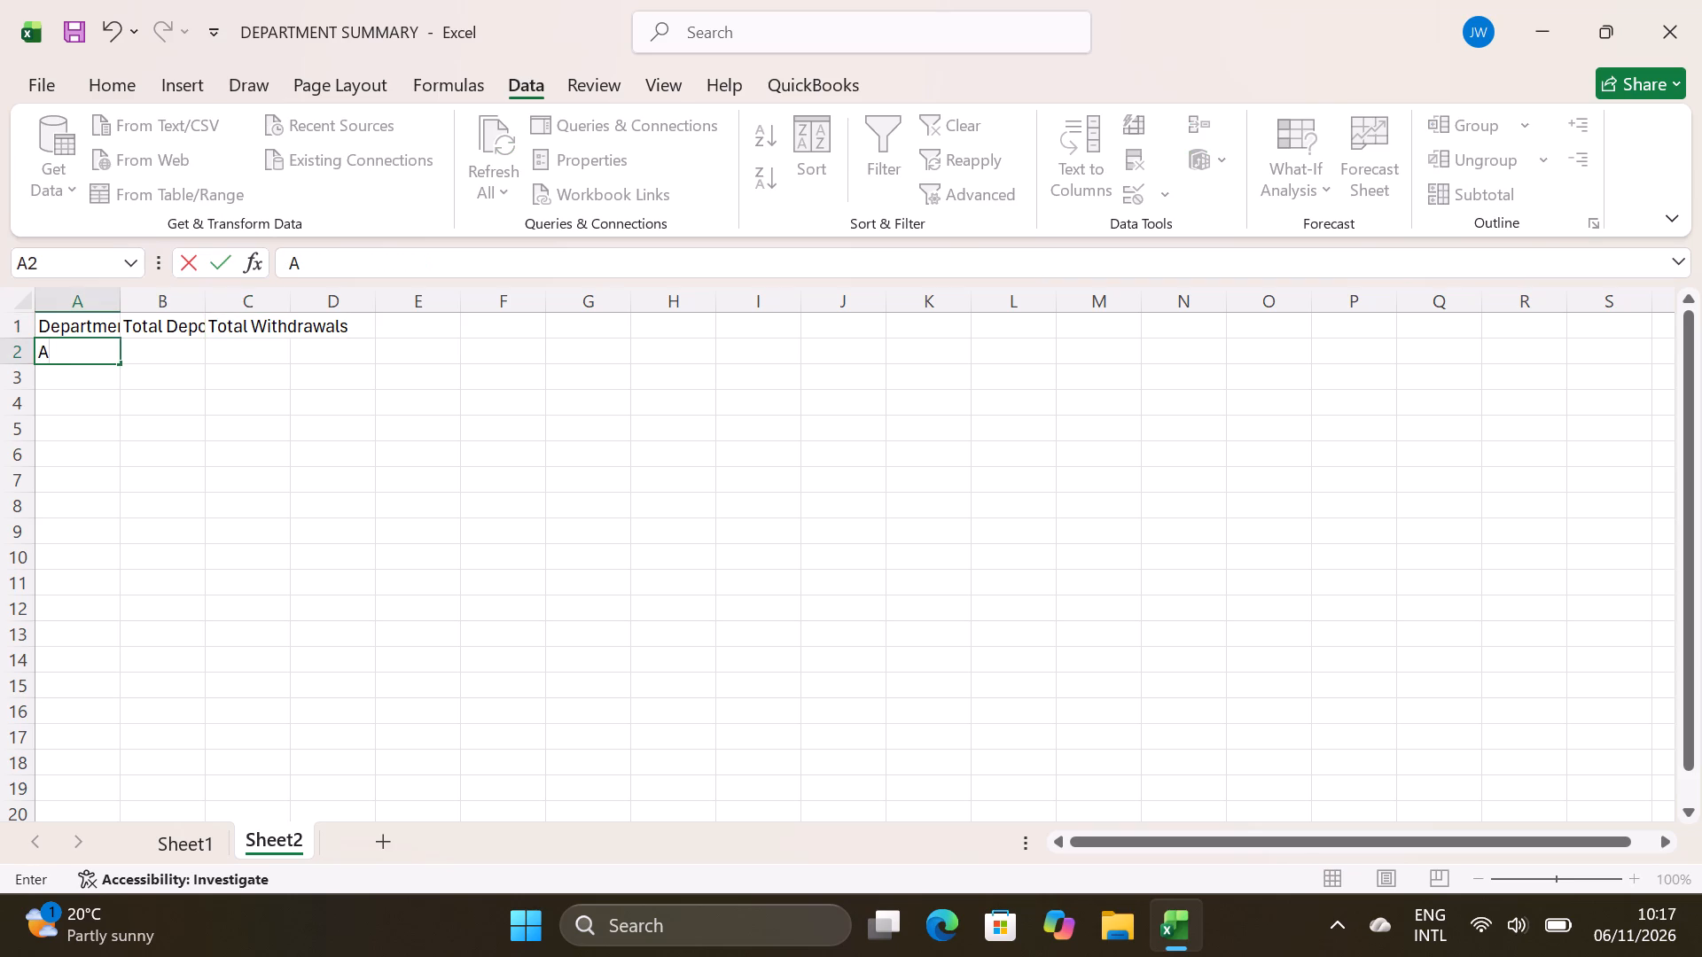
pyautogui.write('ccounts')
pyautogui.press('Return')
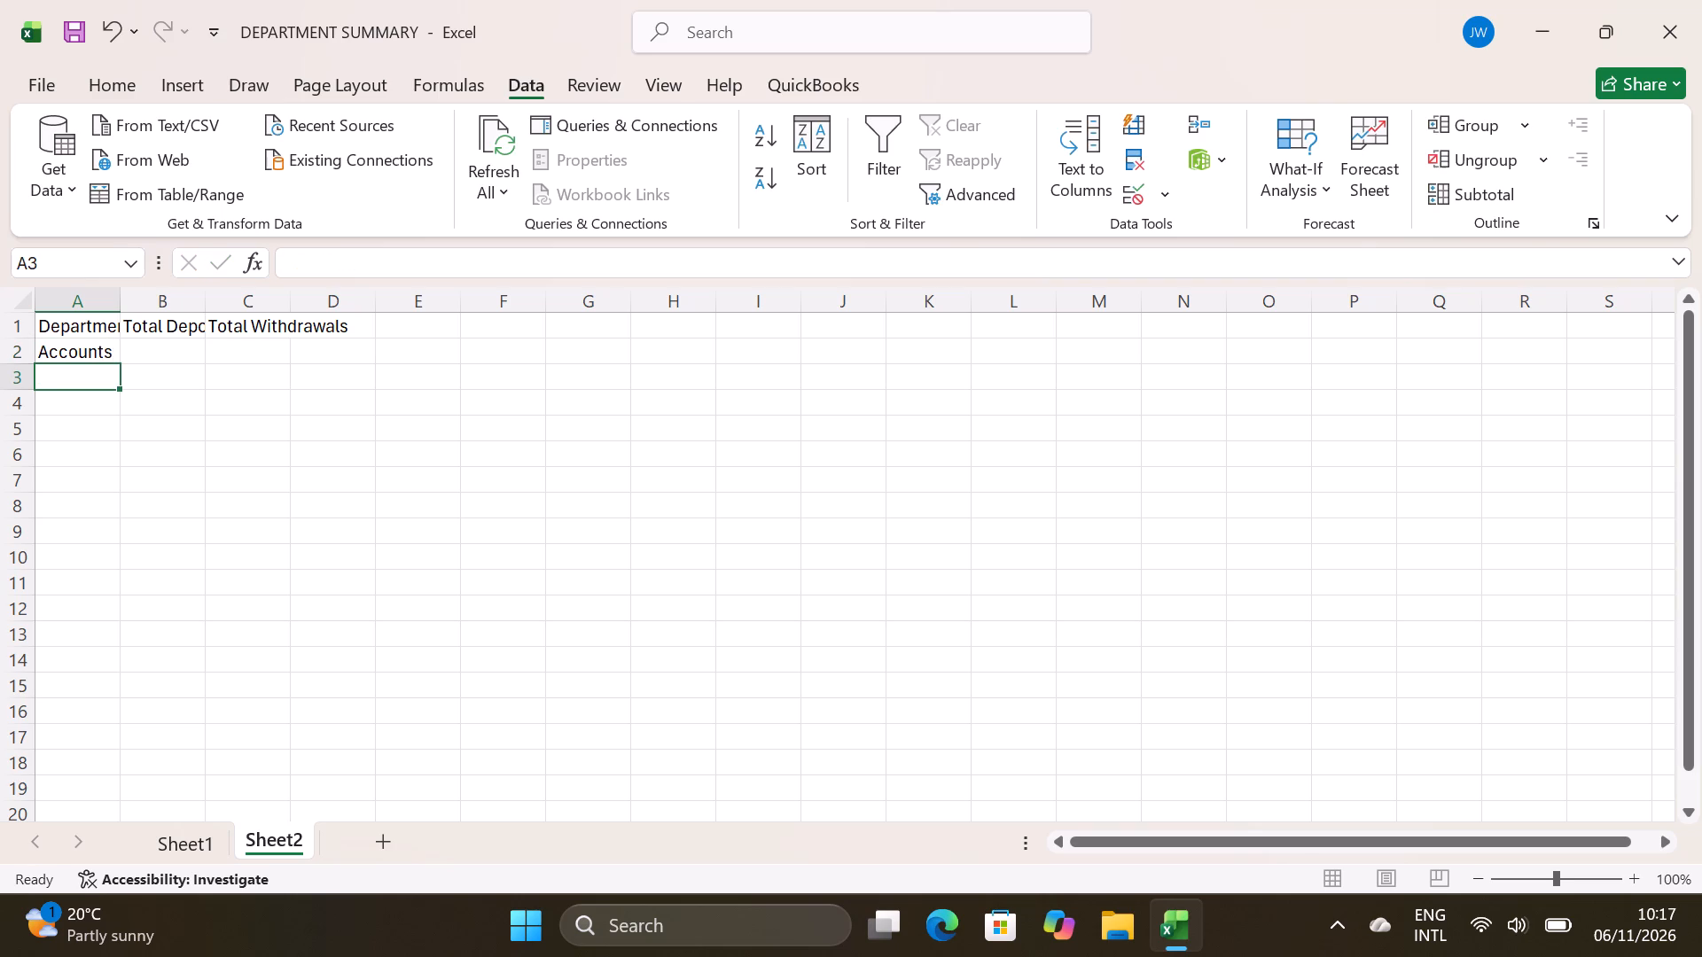
pyautogui.press('l')
pyautogui.write('oans')
pyautogui.press('Return')
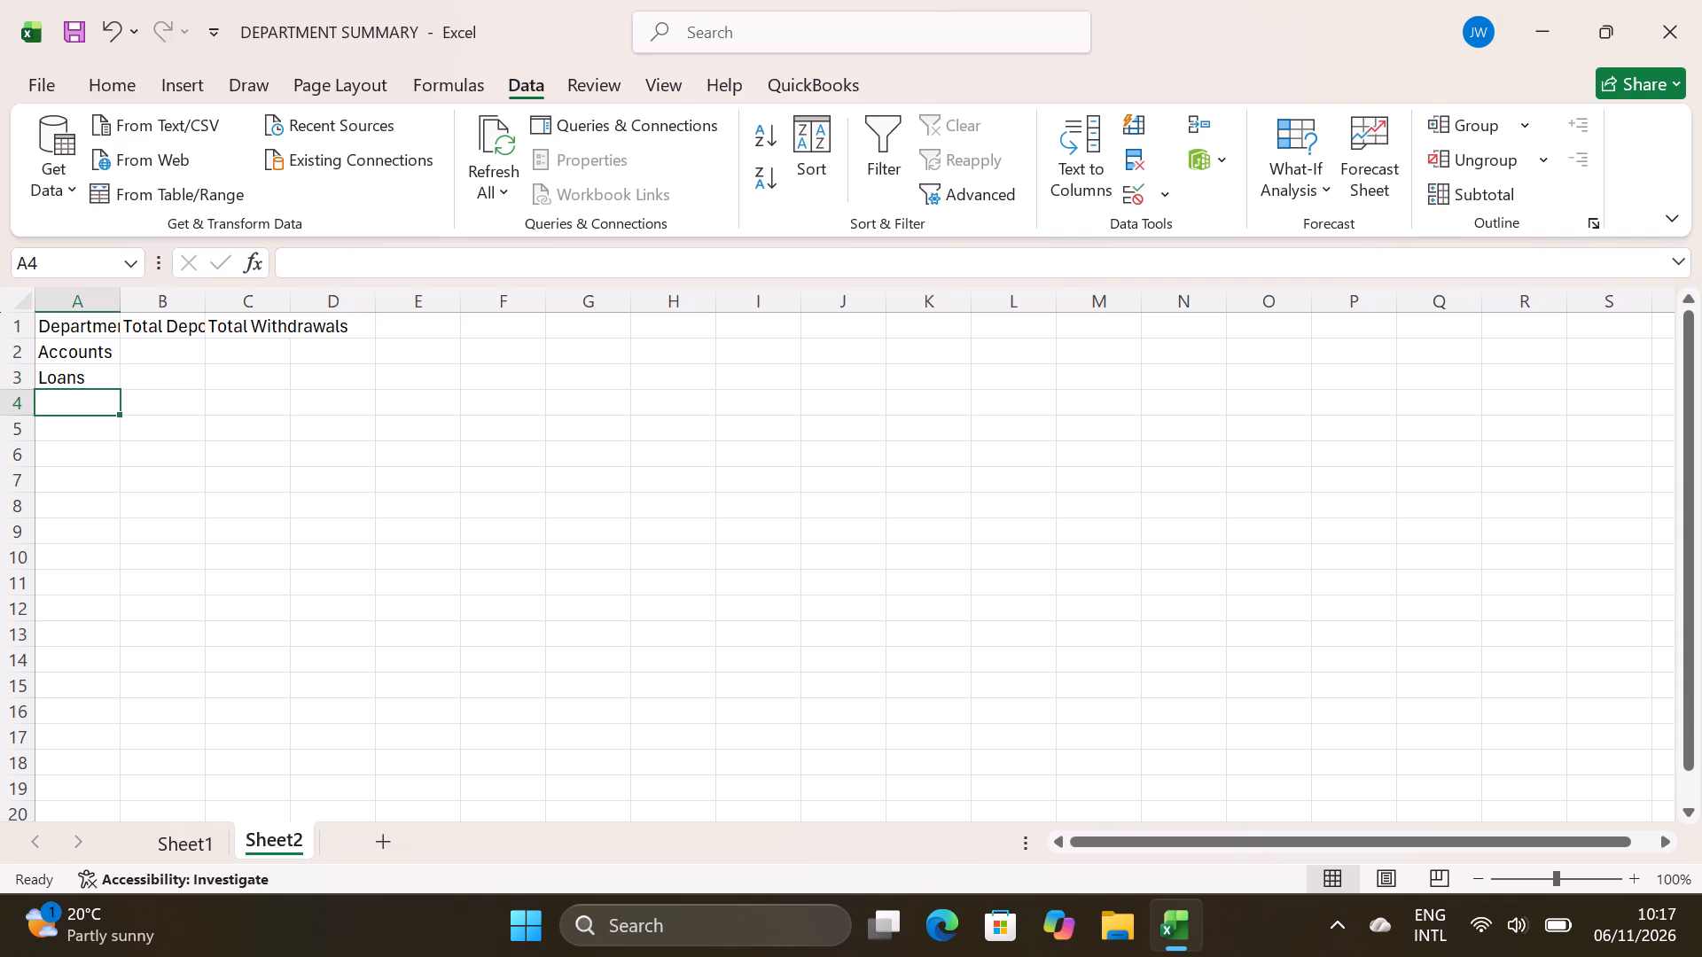
pyautogui.press('m')
pyautogui.write('rke')
pyautogui.press('t')
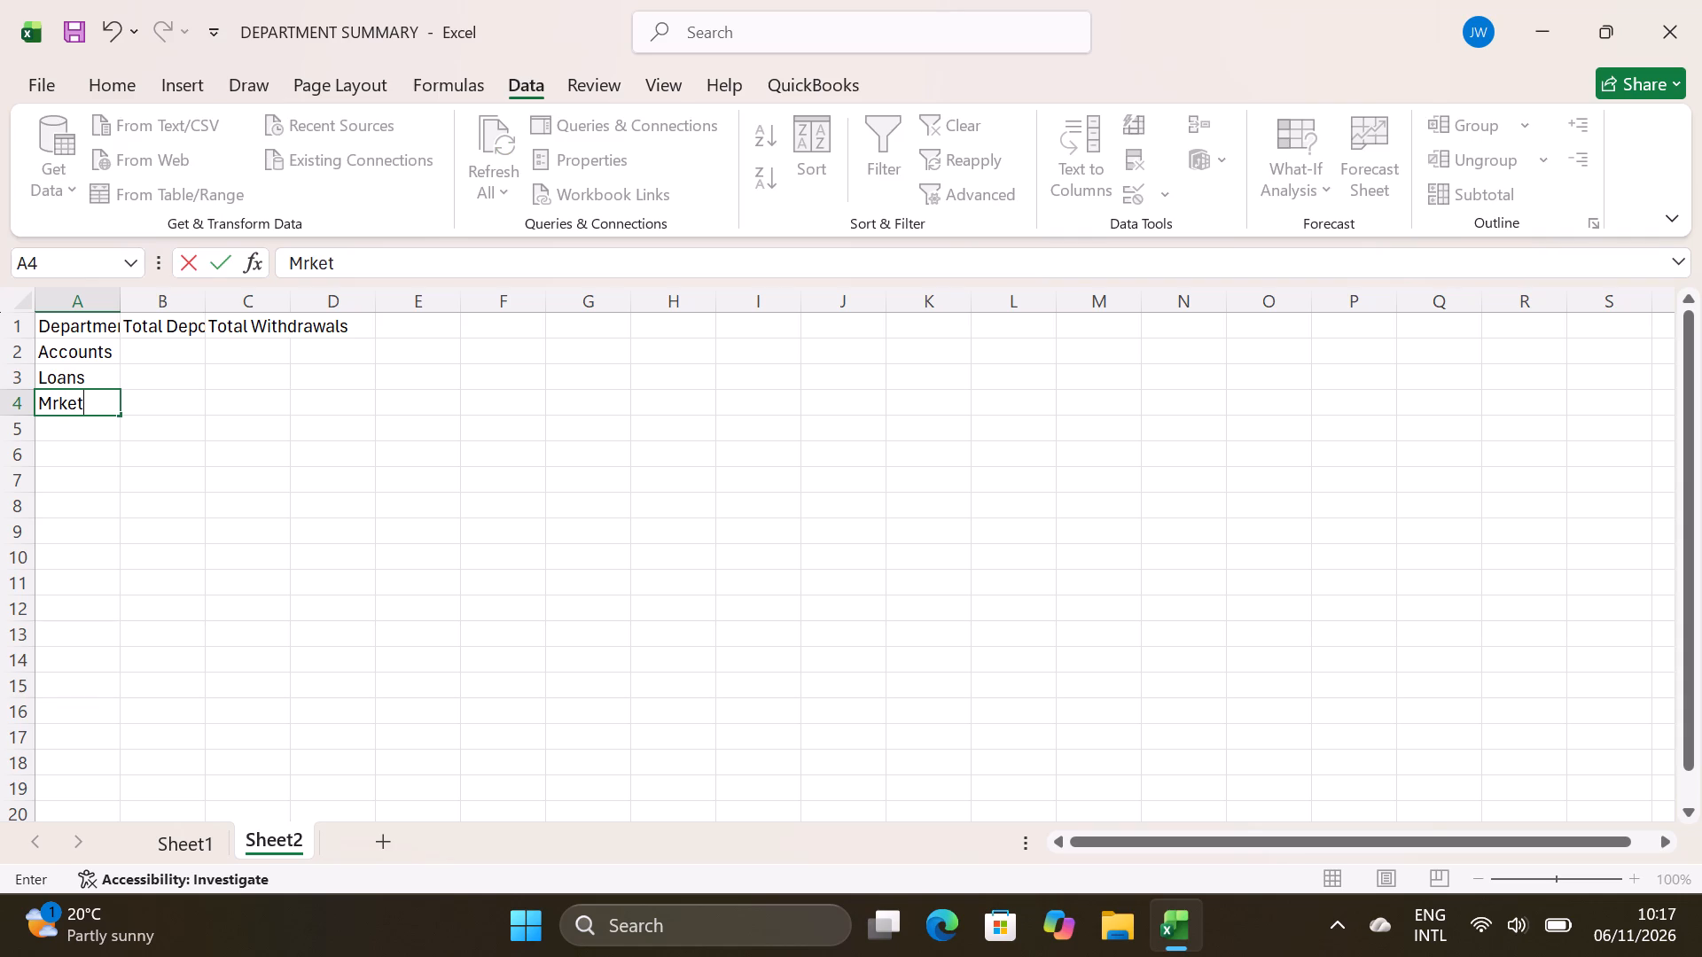
pyautogui.press('BackSpace')
pyautogui.press('BackSpace')
pyautogui.press('BackSpace')
pyautogui.press('BackSpace')
pyautogui.write('at')
pyautogui.press('BackSpace')
pyautogui.write('rketing')
pyautogui.press('Return')
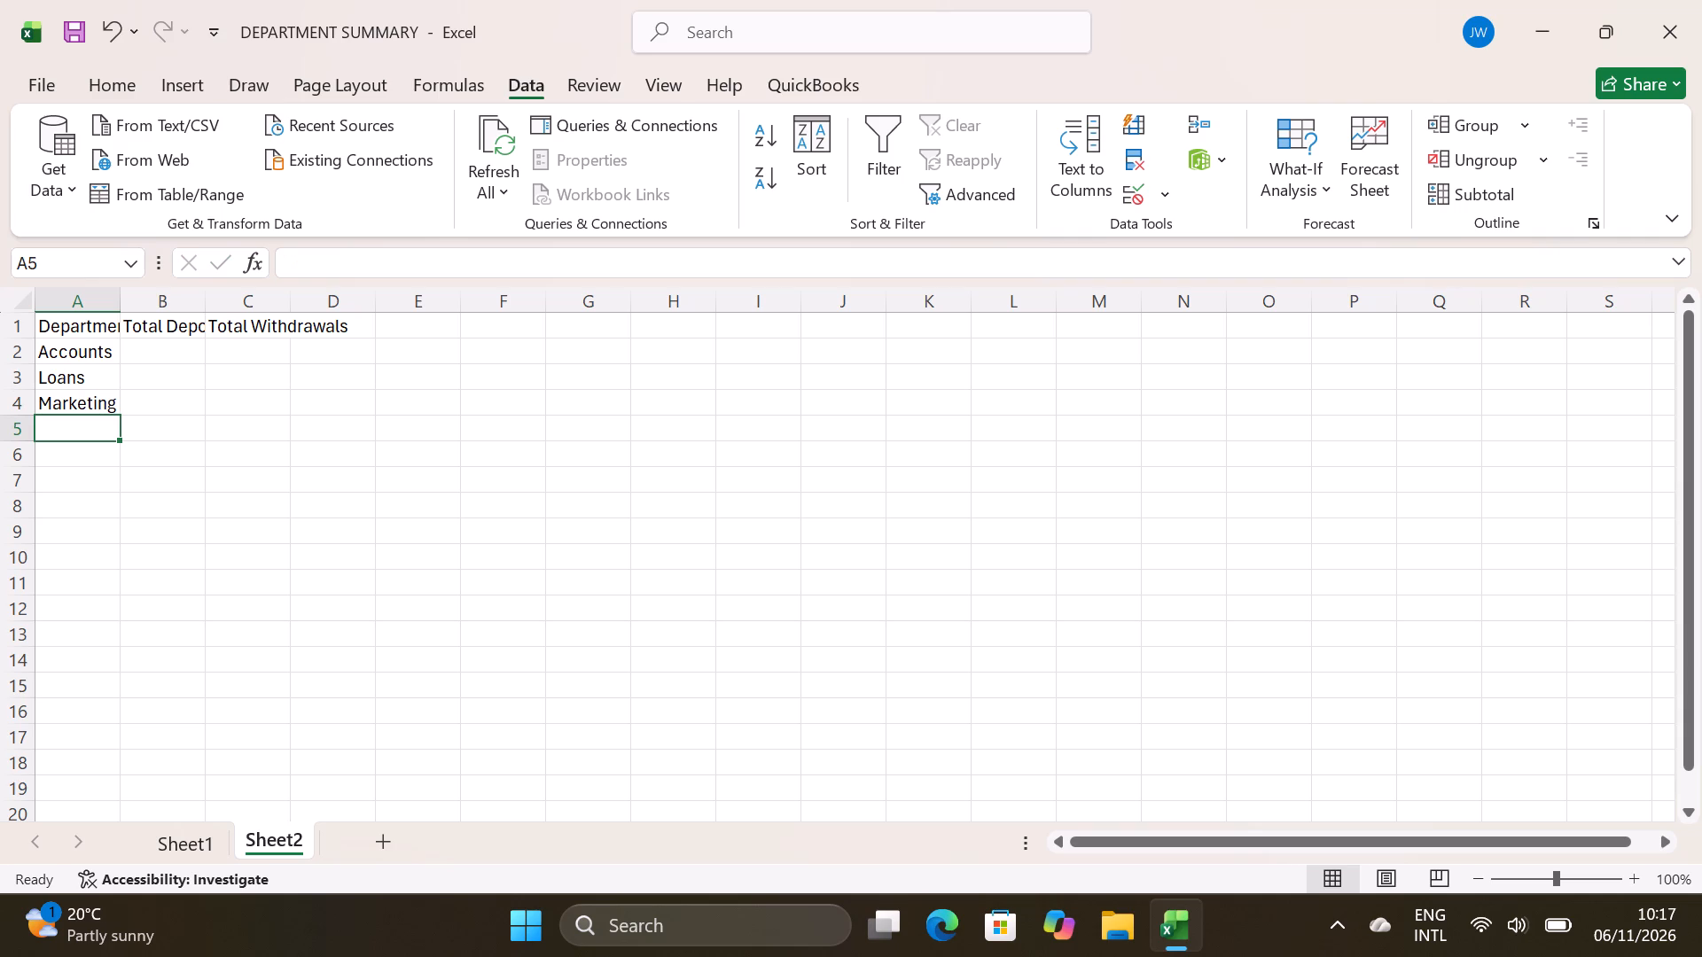
pyautogui.press('c')
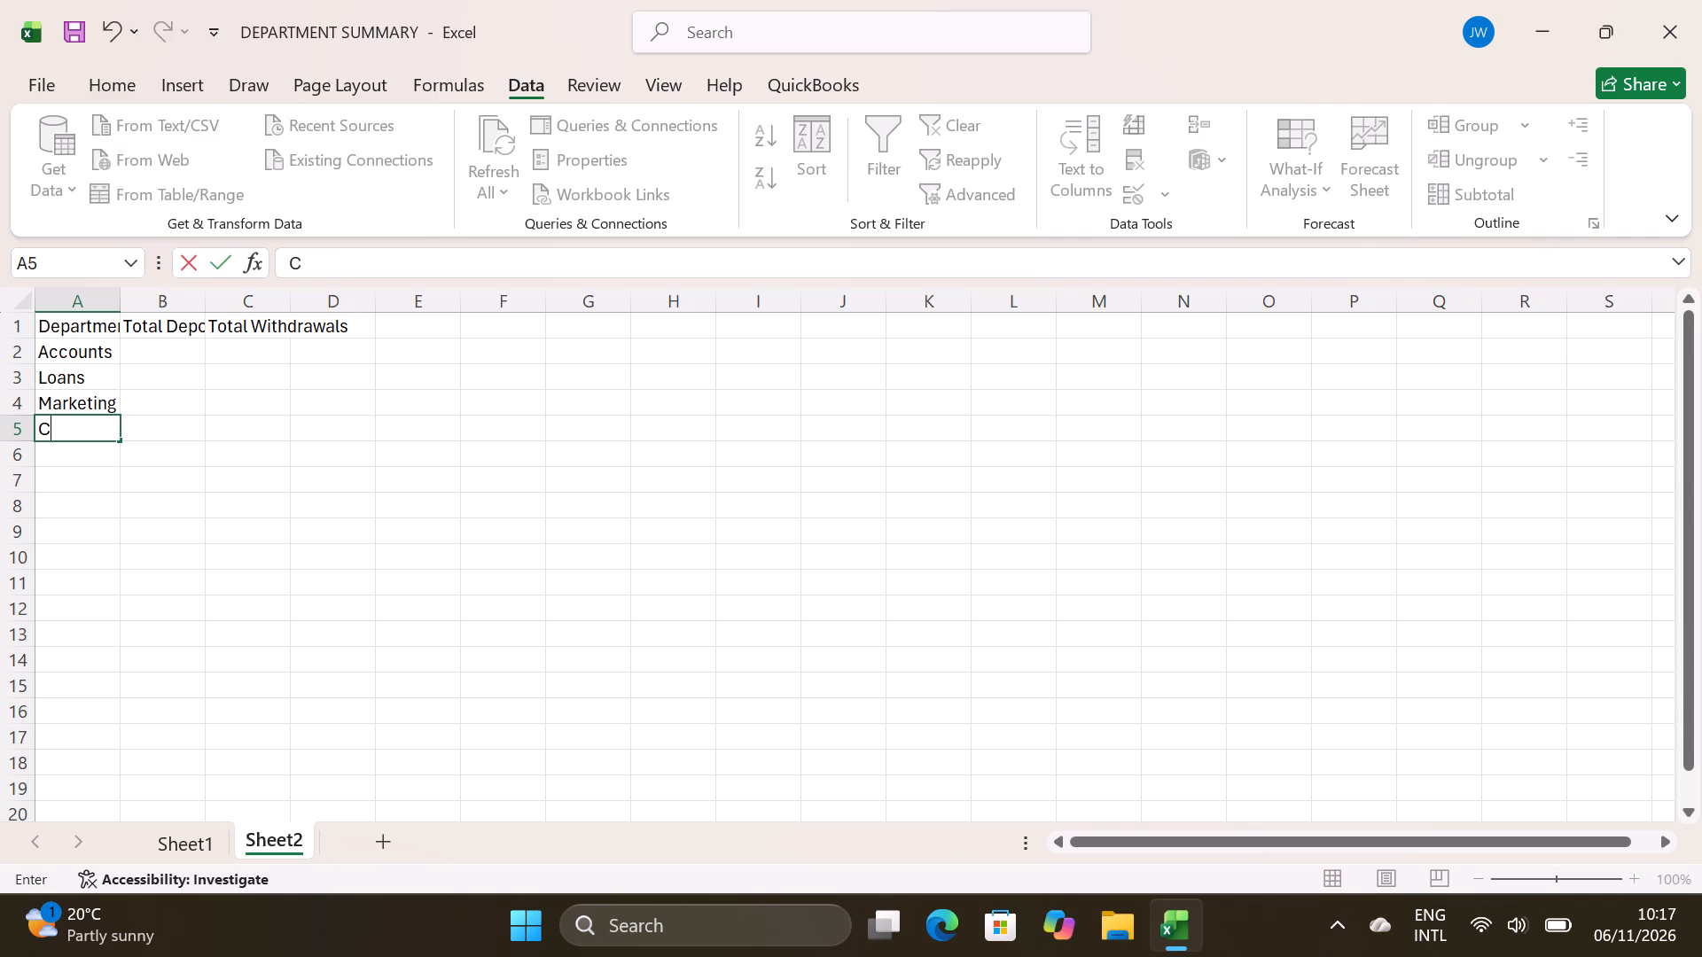
pyautogui.write('us')
pyautogui.write('tomer')
pyautogui.press('space')
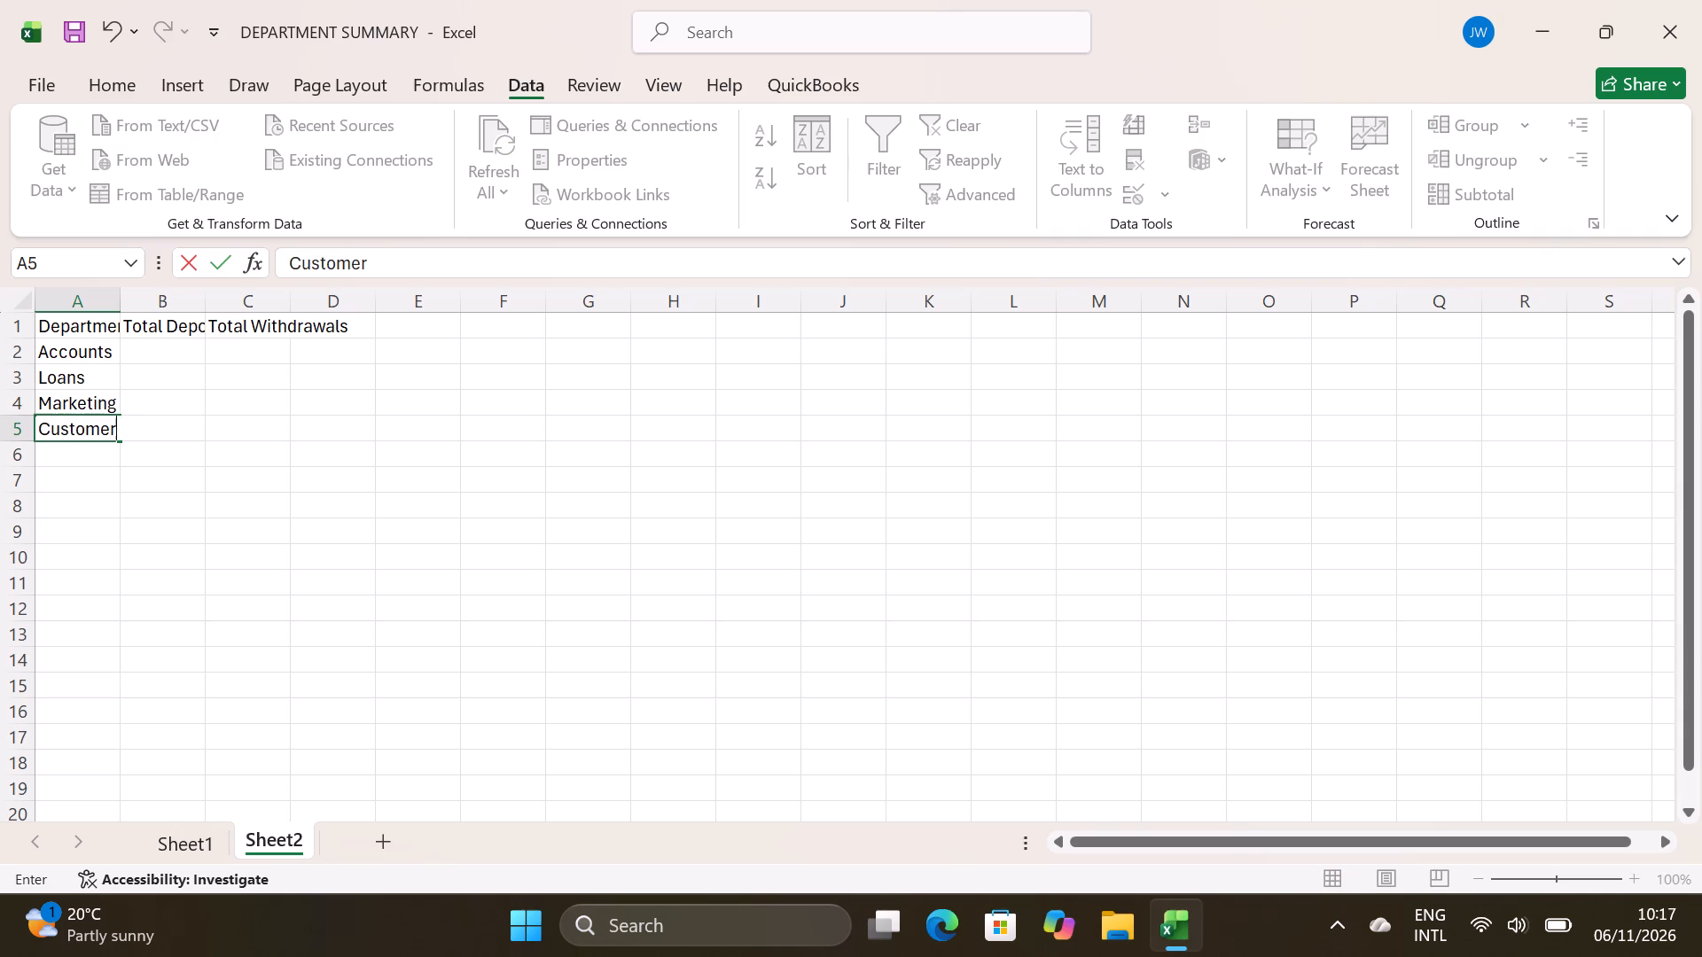
pyautogui.press('c')
pyautogui.write('are')
# Begin the Accounts deposits formula in cell B2 as =SUMIF('SACCO RECORDS' !C5:C19, with that range as the first argument.
pyautogui.click(185, 354)
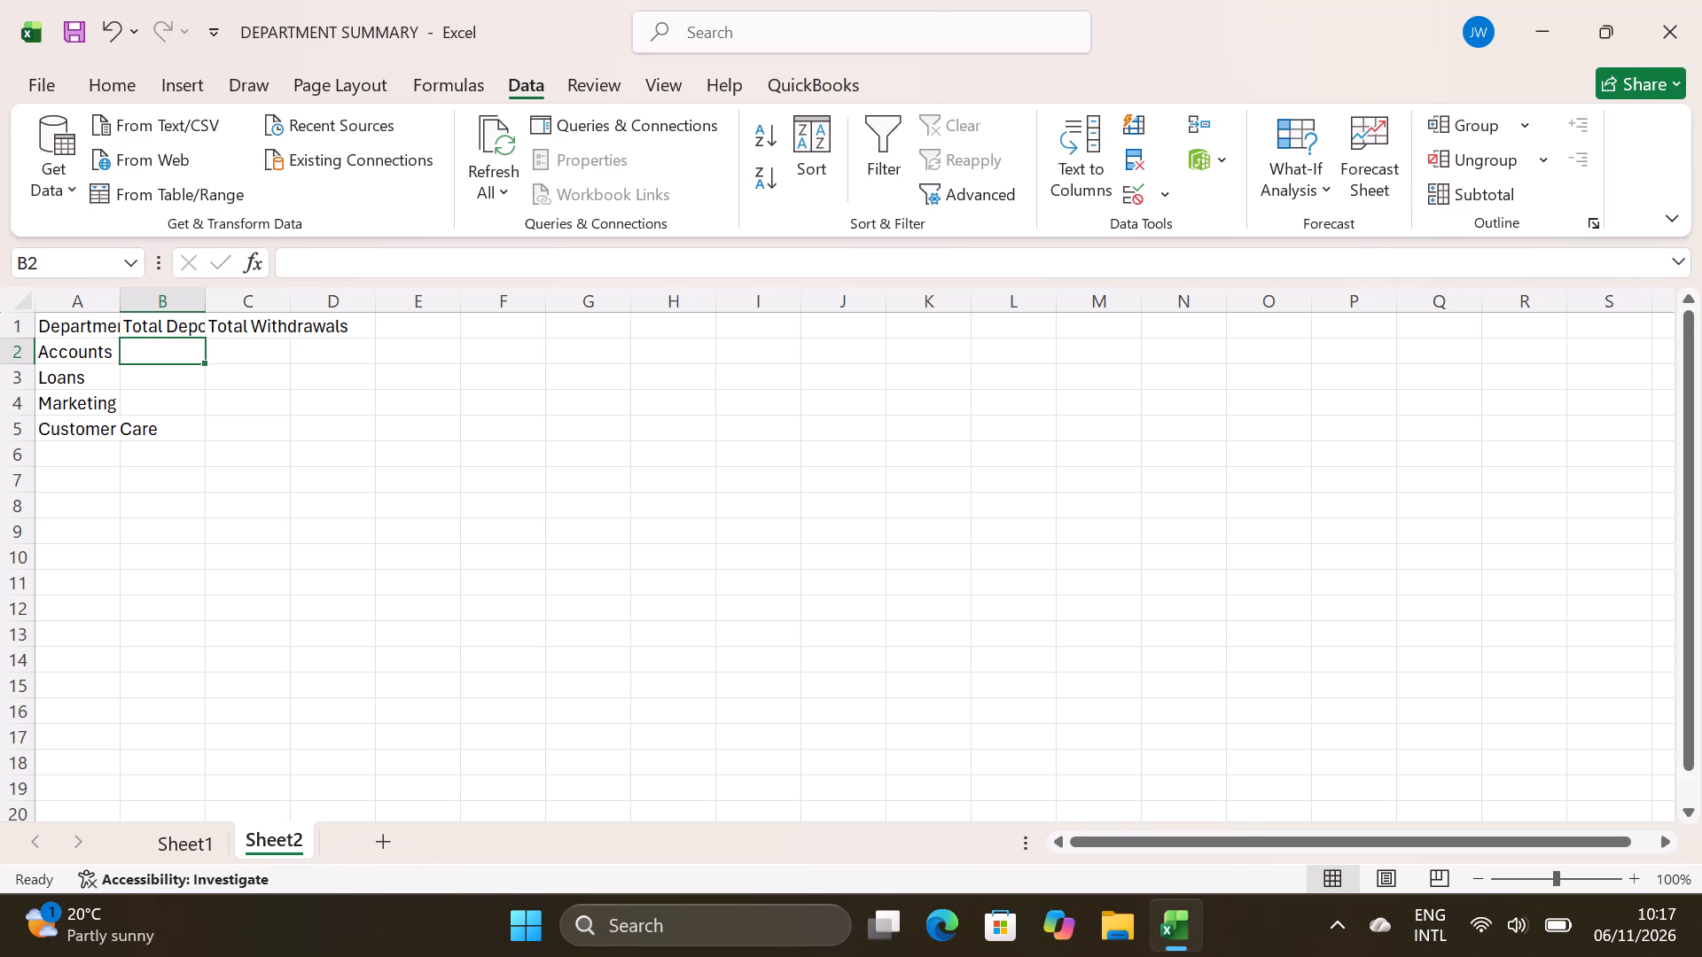
pyautogui.press('=')
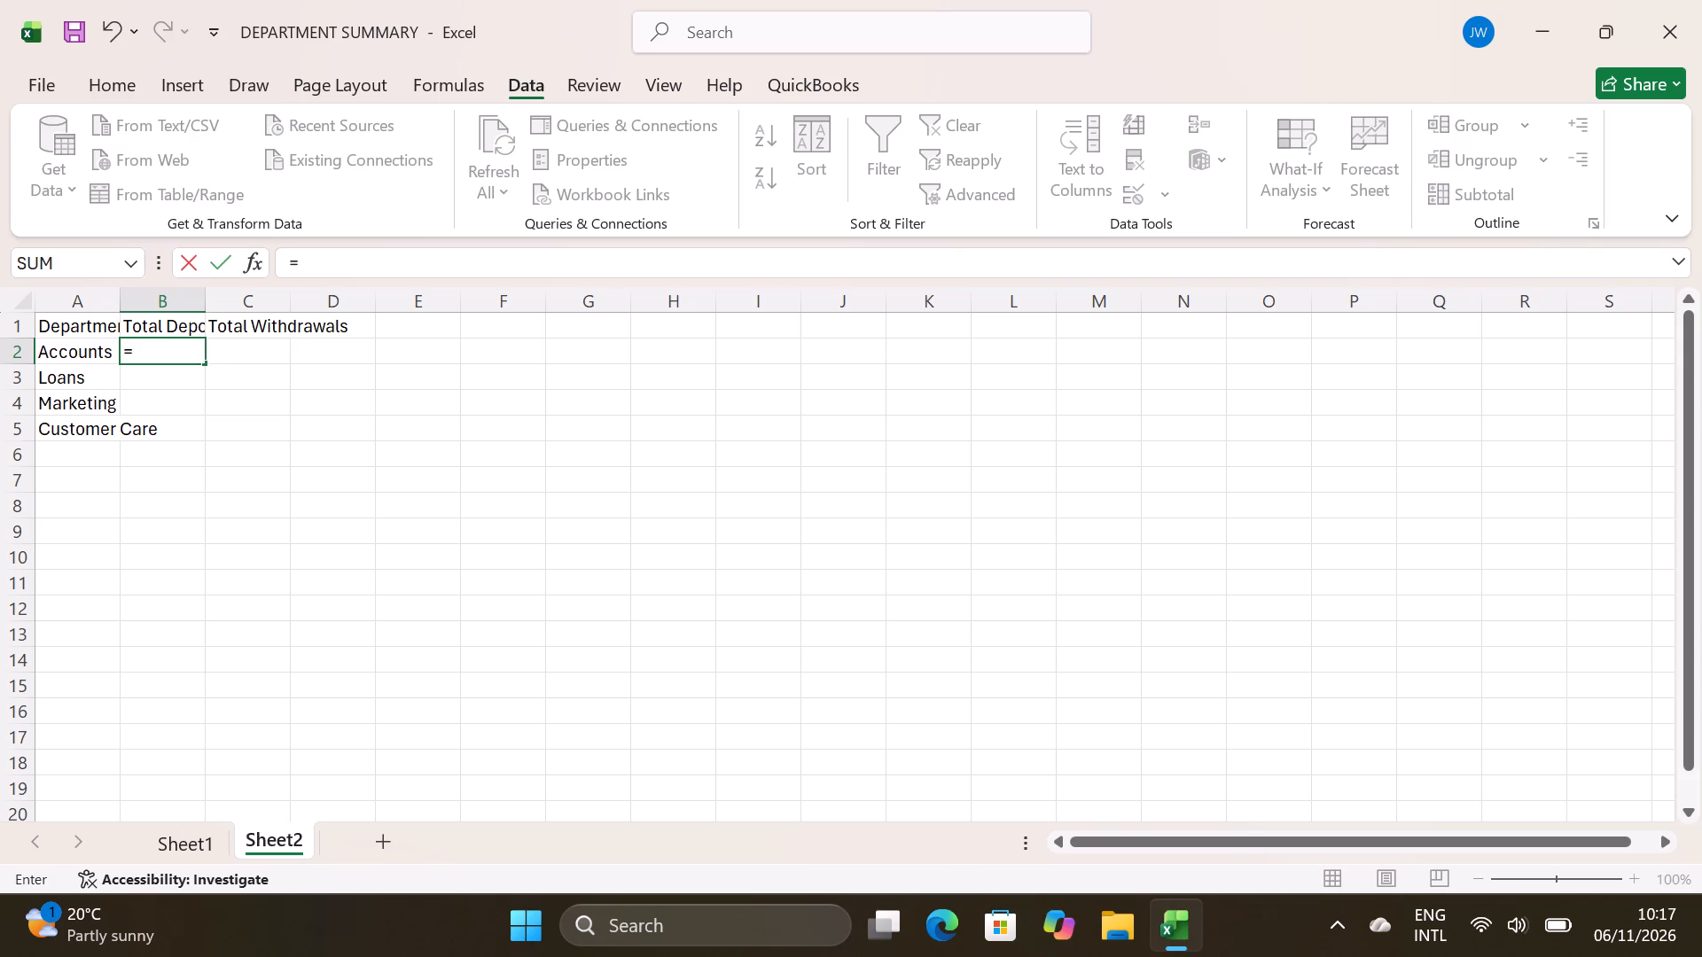
pyautogui.write('SUM')
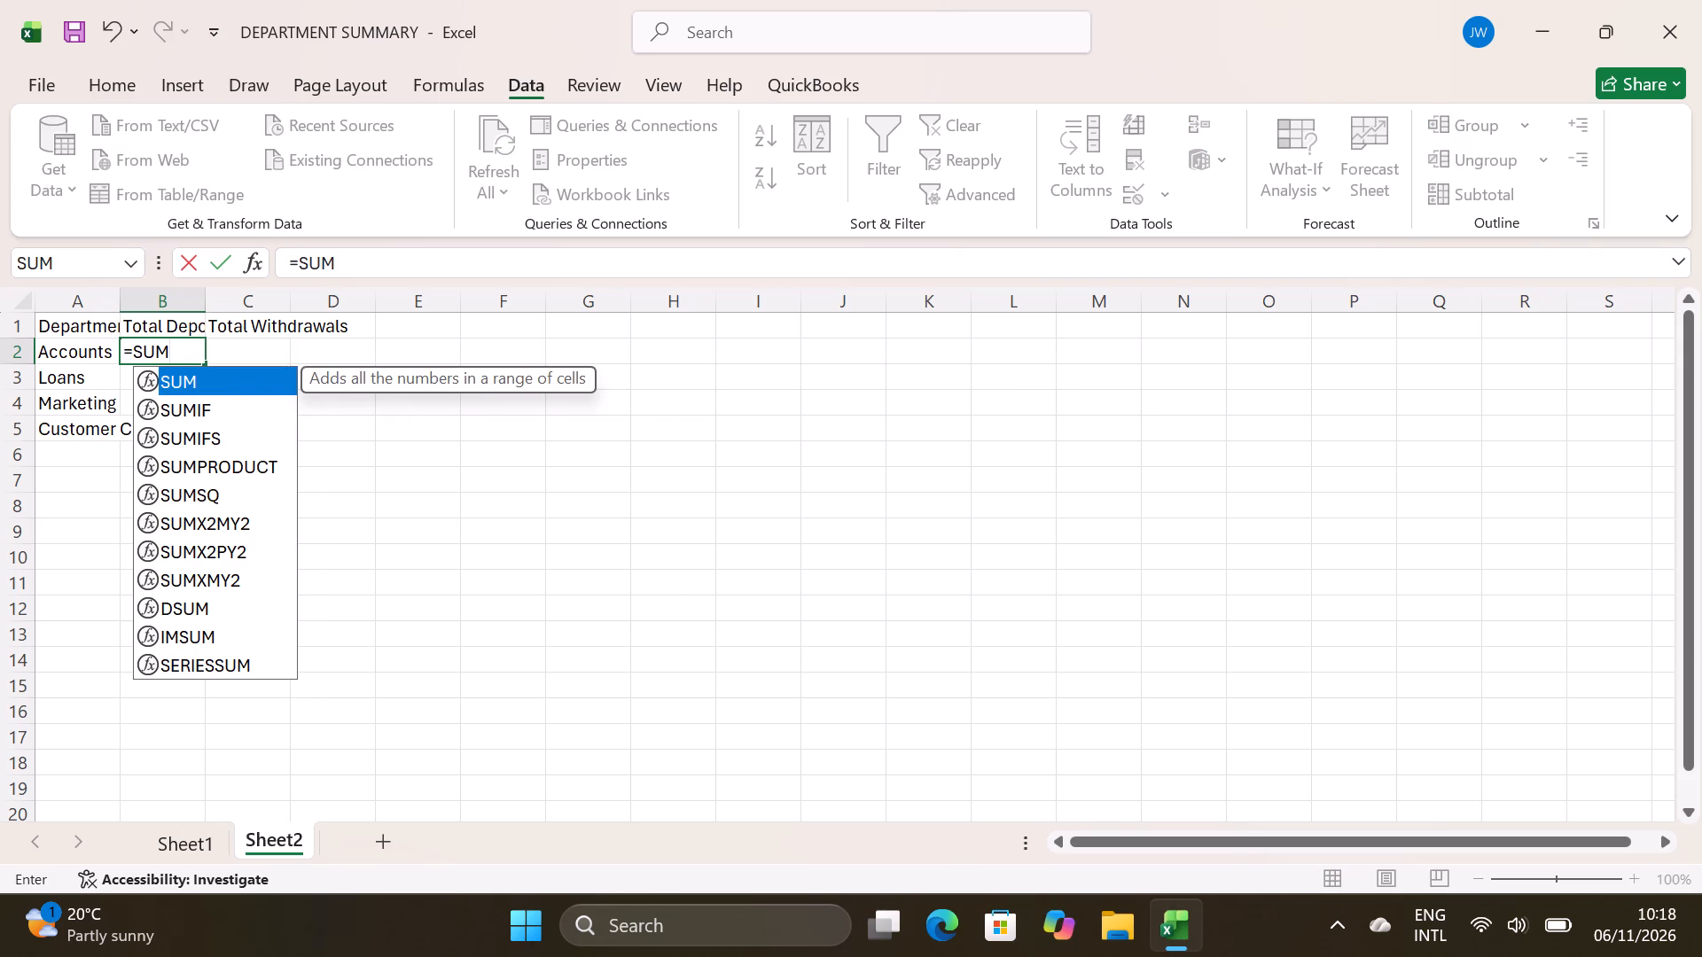
pyautogui.write('IF')
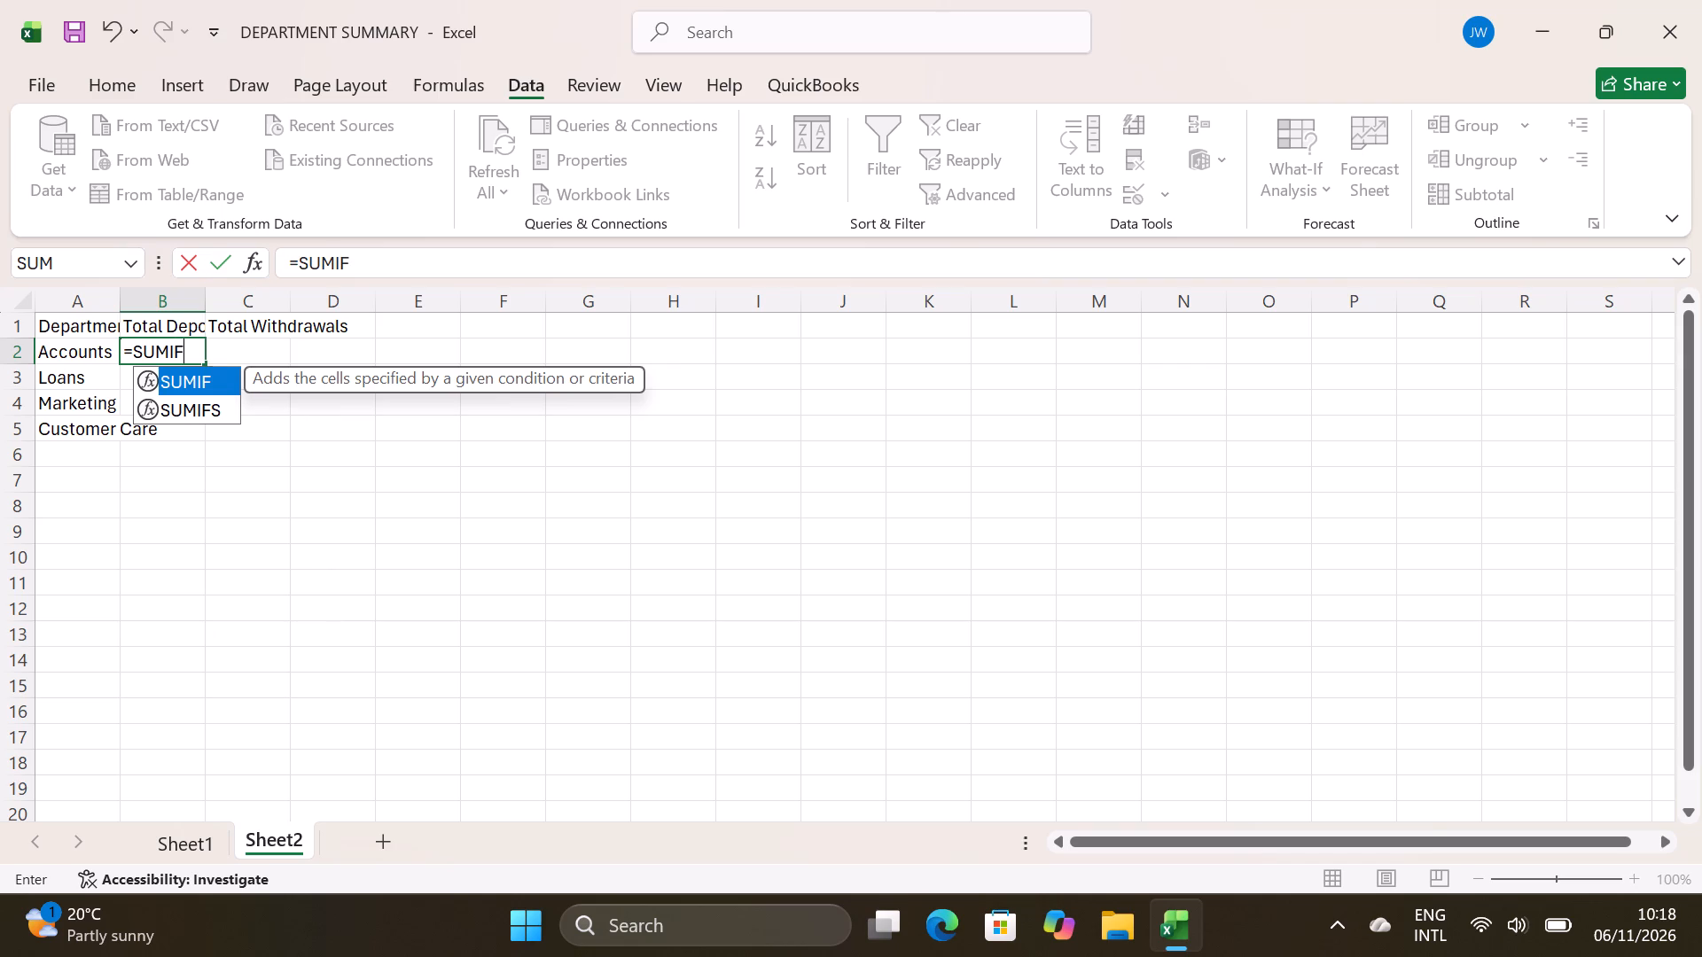
pyautogui.hotkey('shift', '(')
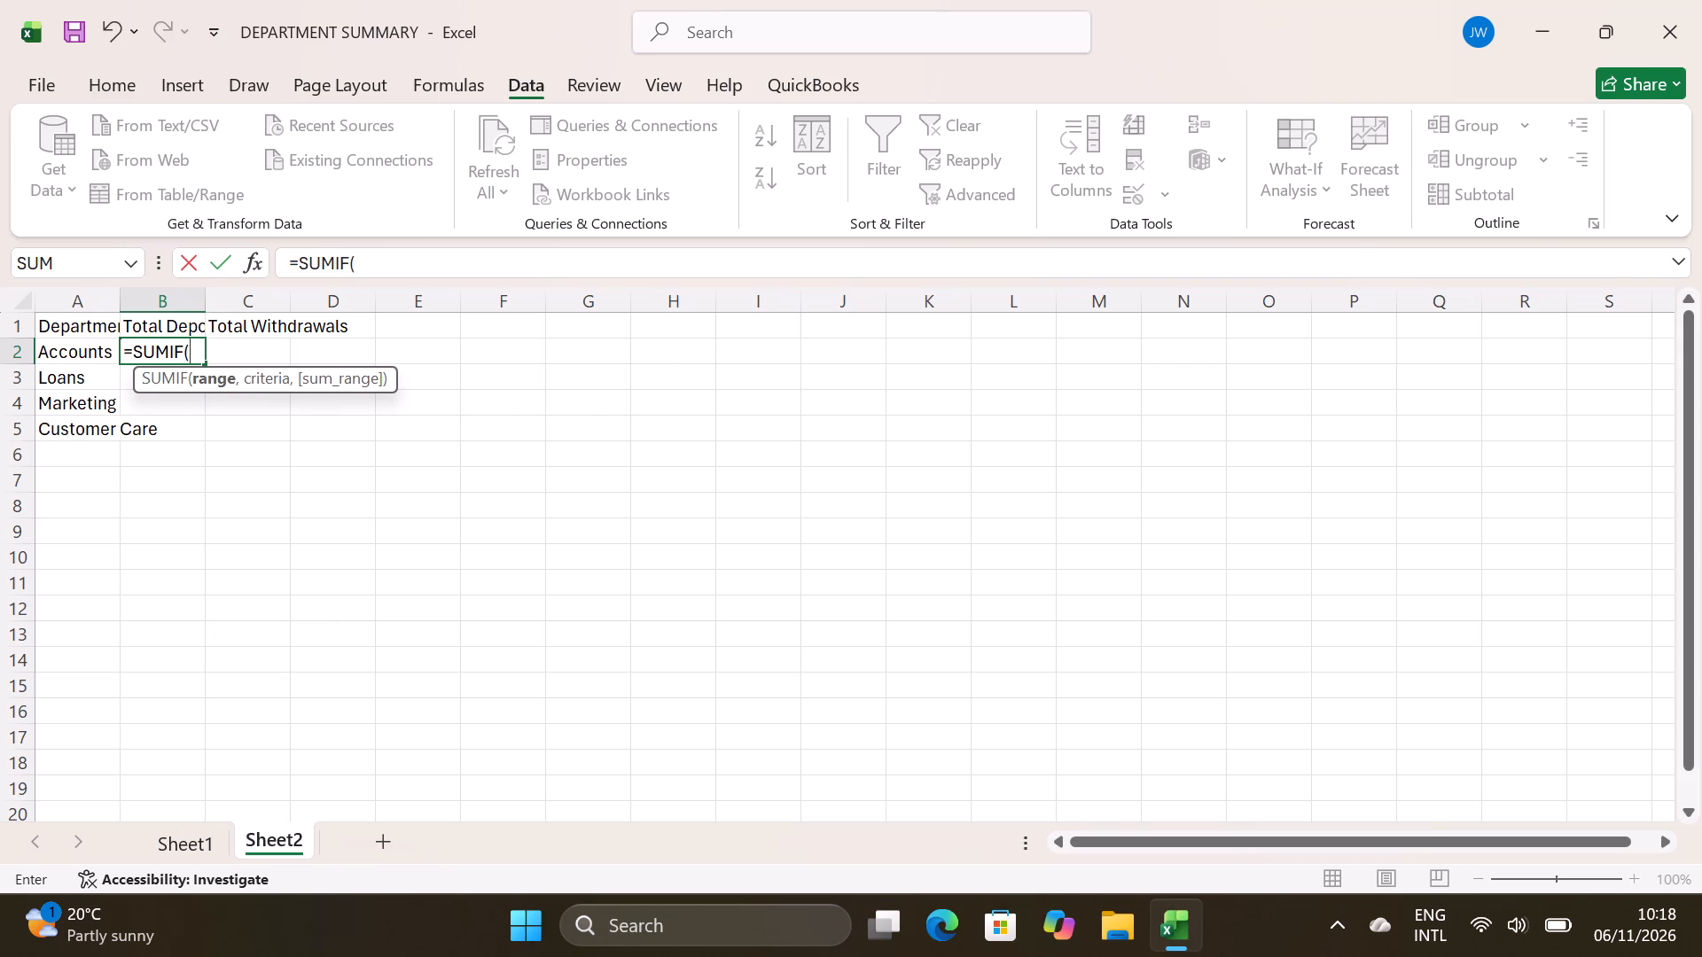
pyautogui.hotkey('shift', '"')
pyautogui.hotkey('shift', "'")
pyautogui.press('BackSpace')
pyautogui.press('BackSpace')
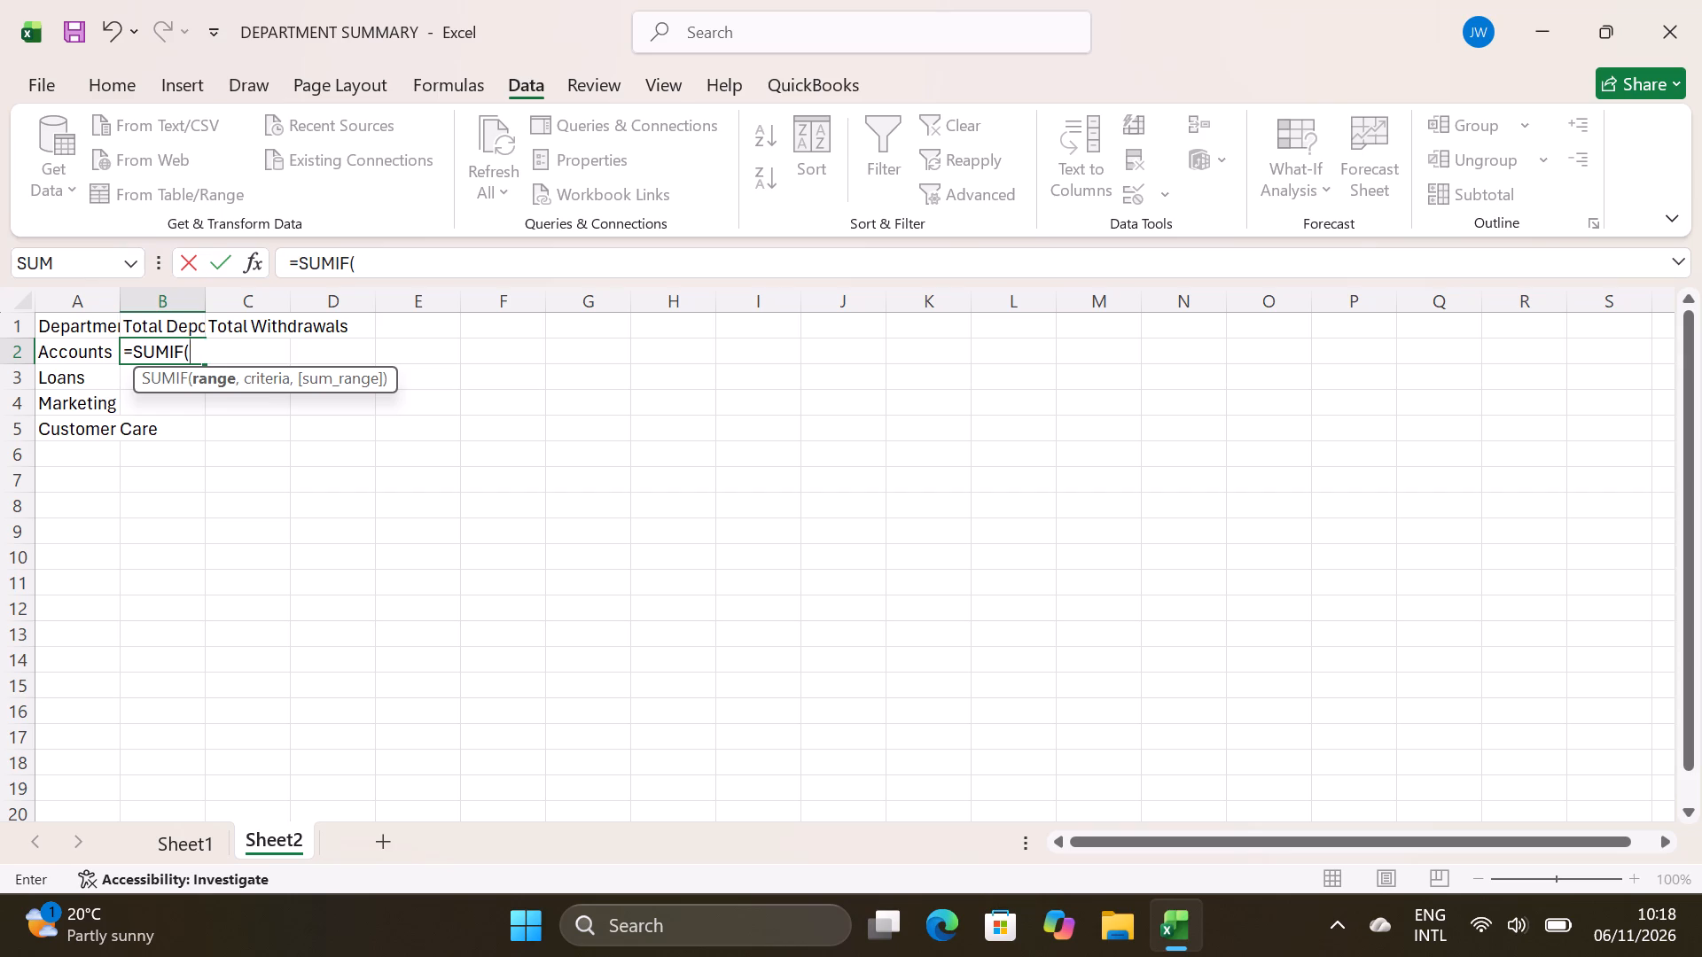
pyautogui.press("'")
pyautogui.press("'")
pyautogui.press('BackSpace')
pyautogui.write('SAA')
pyautogui.press('BackSpace')
pyautogui.write('CCO RE')
pyautogui.write('CORDS')
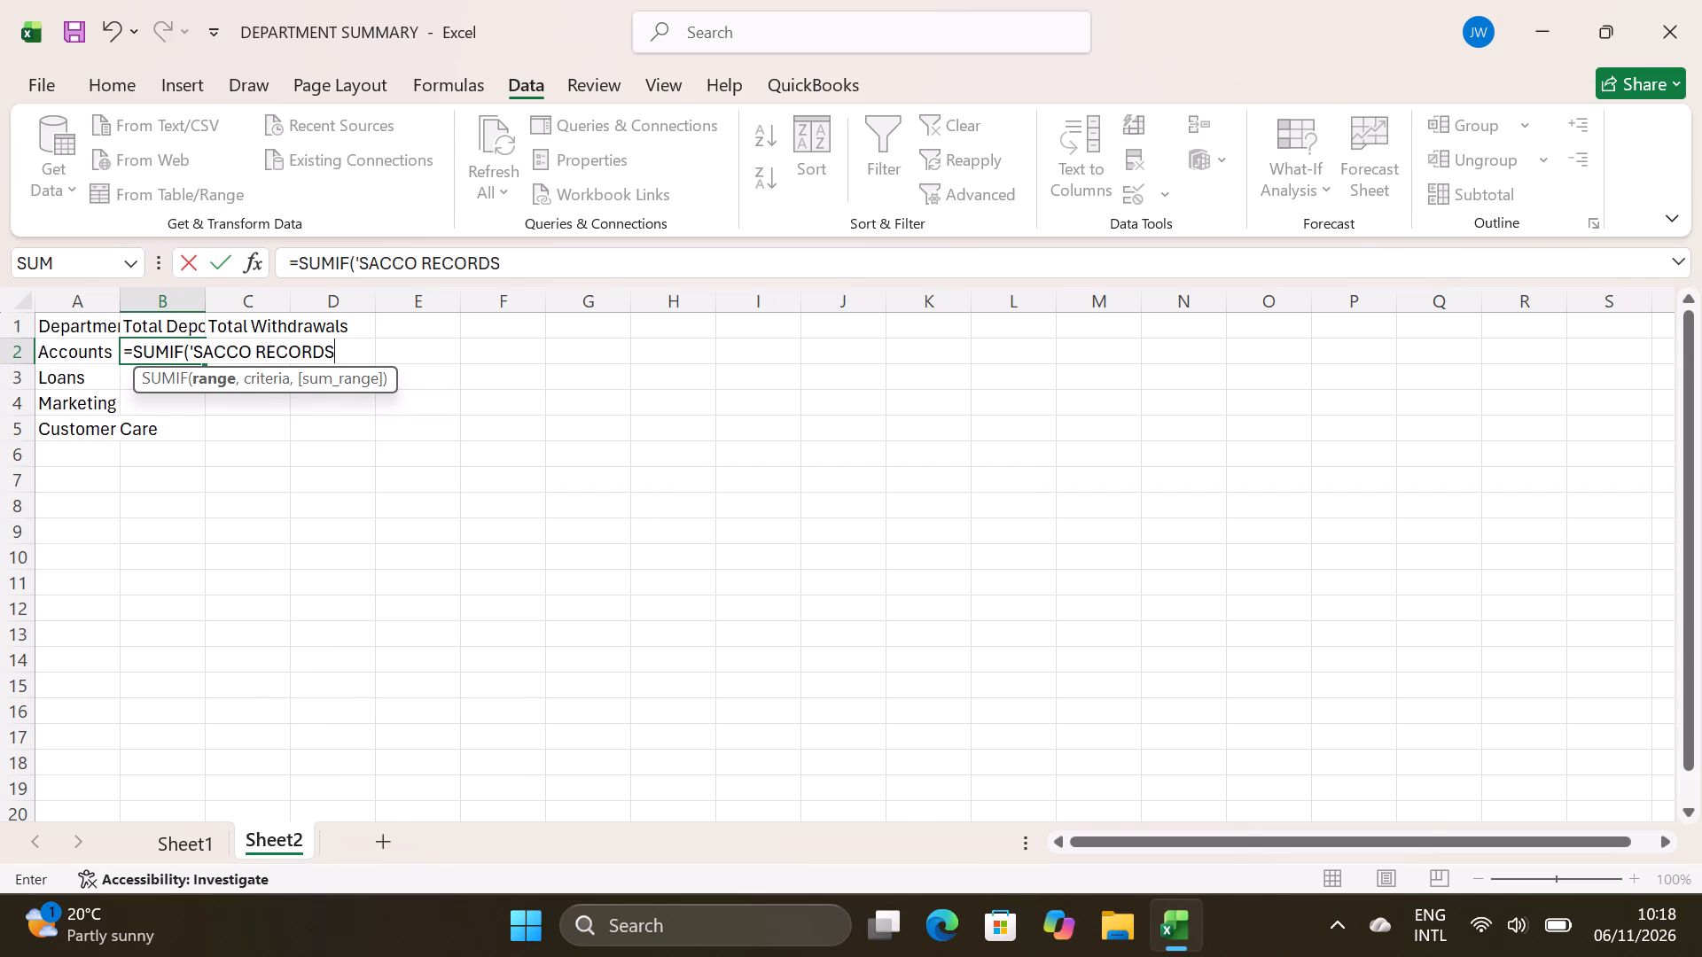
pyautogui.write("''")
pyautogui.press('BackSpace')
pyautogui.press('space')
pyautogui.hotkey('shift', '!')
pyautogui.write('C5')
pyautogui.write(':c')
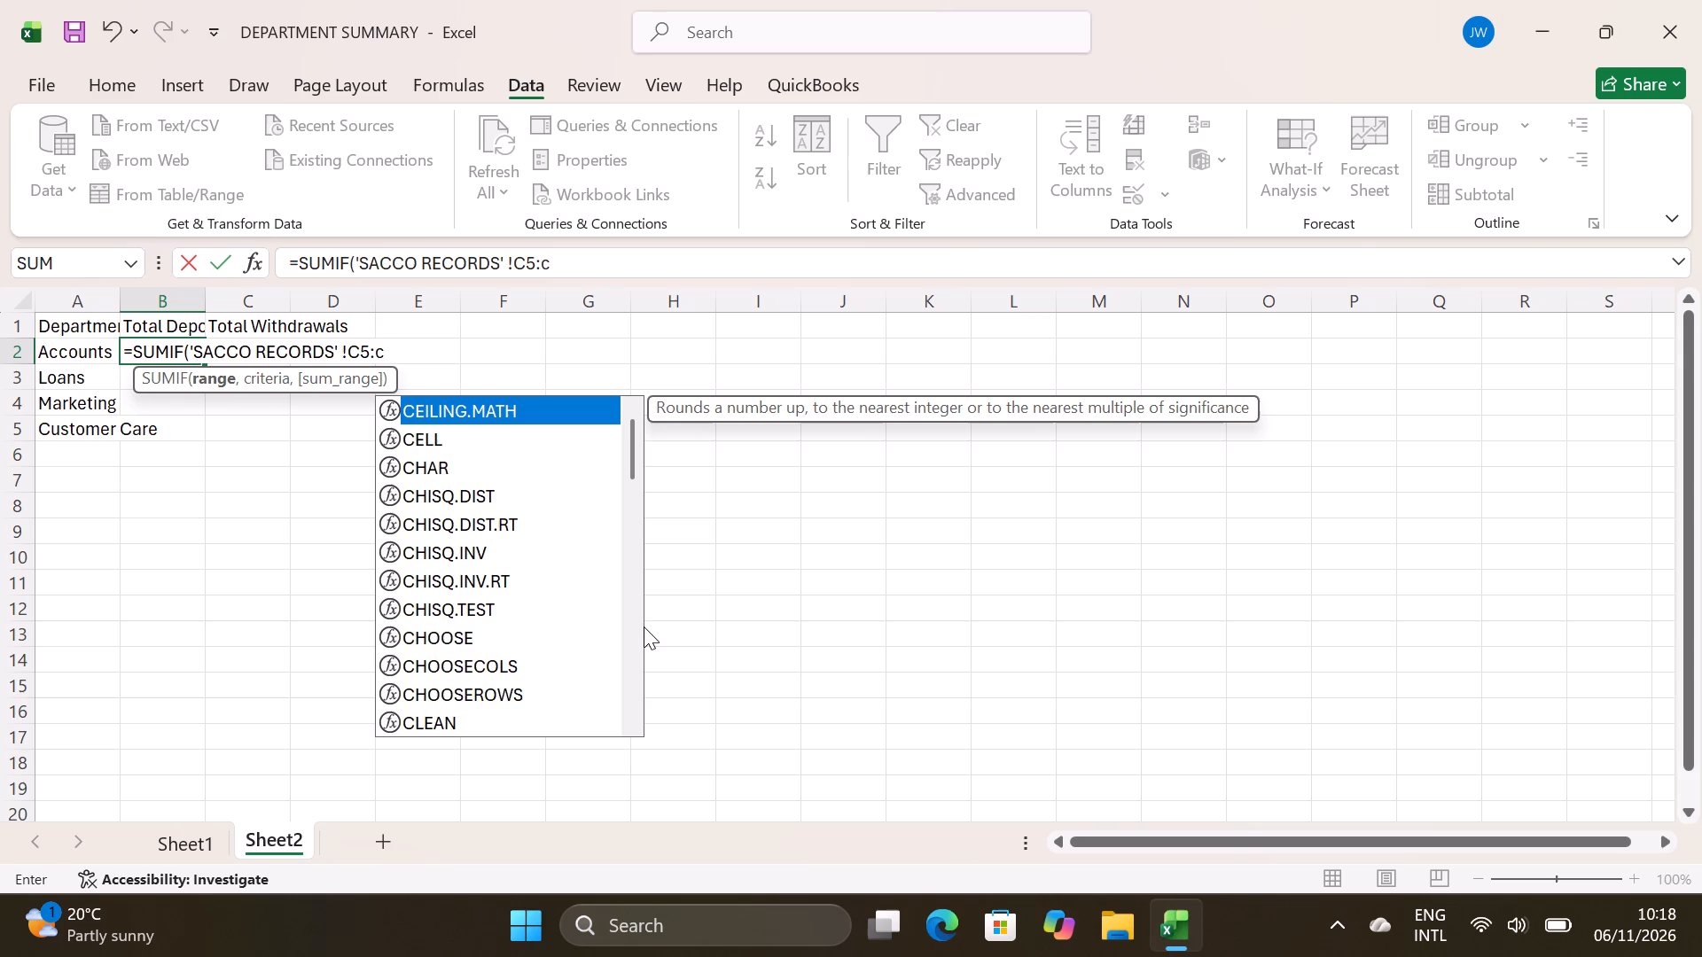
pyautogui.press('BackSpace')
pyautogui.press('c')
pyautogui.press('1')
pyautogui.press('9')
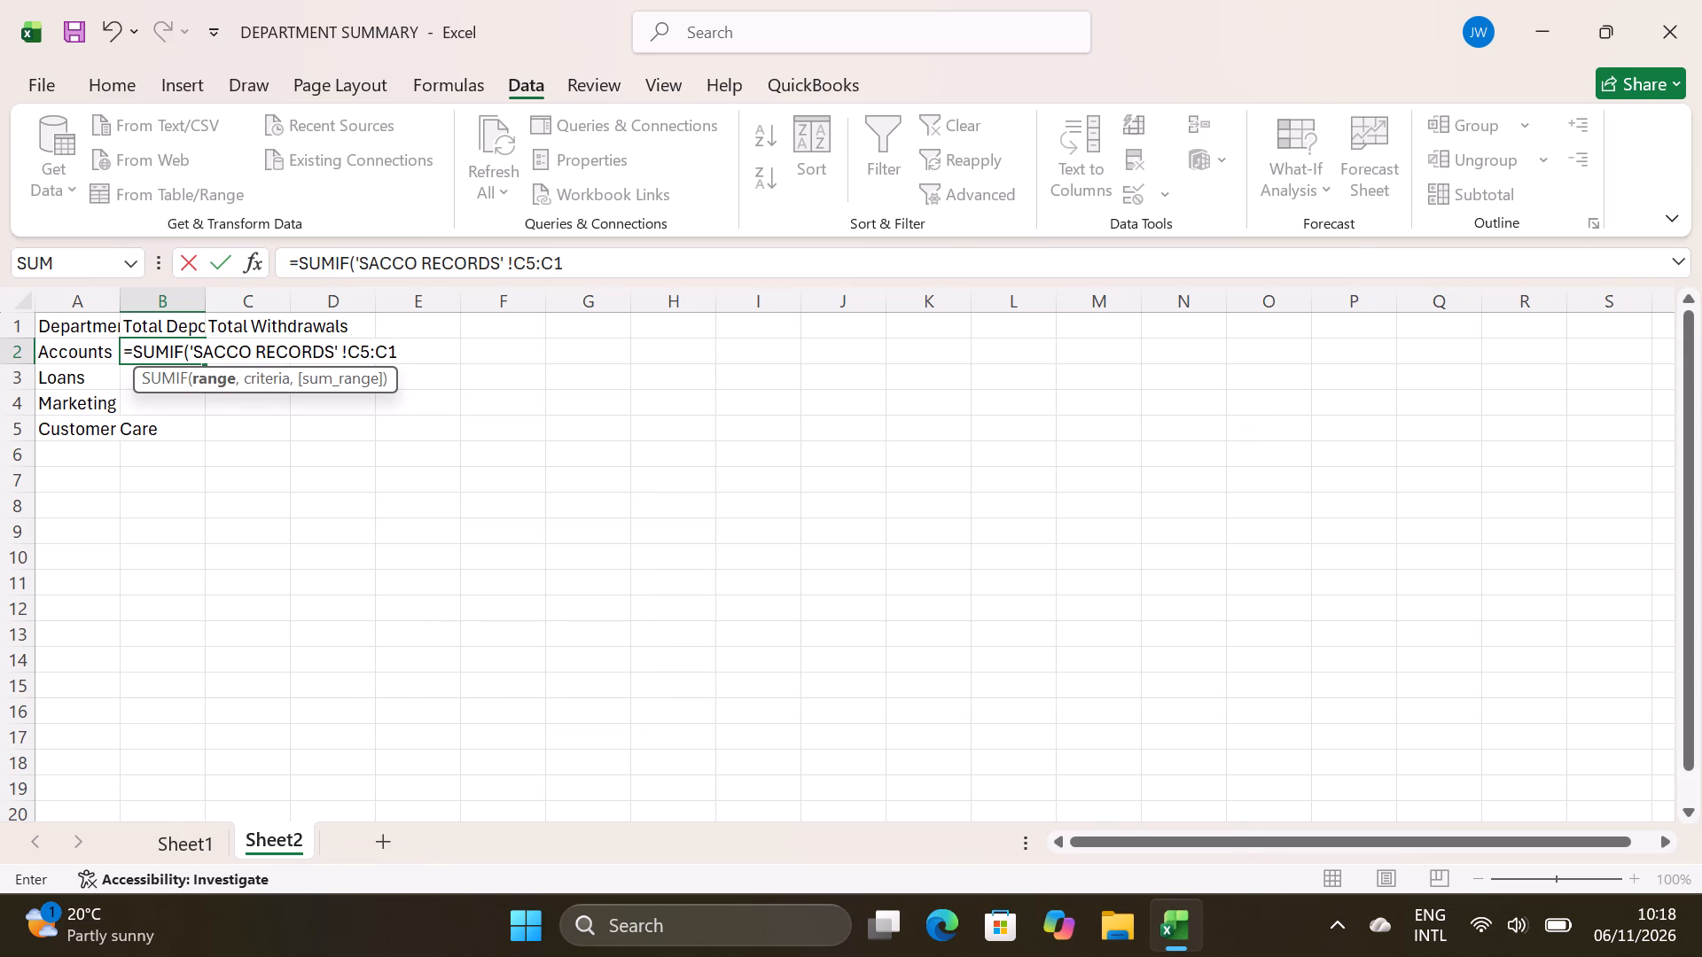
pyautogui.press(',')
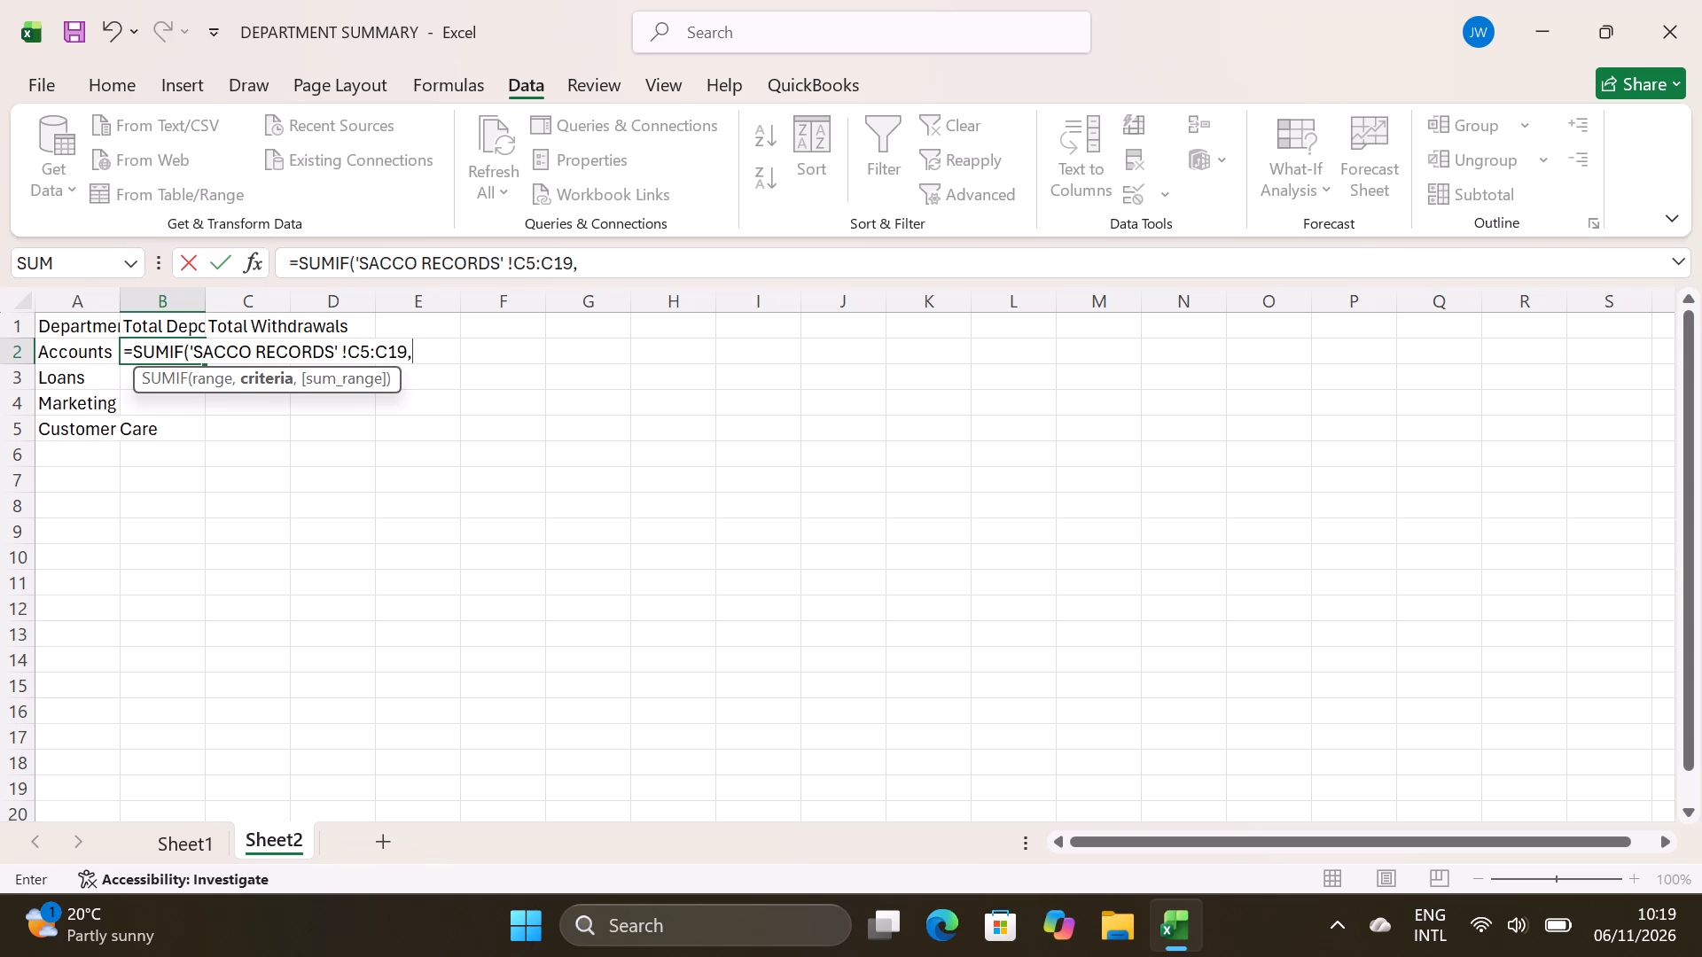
# Continue the B2 formula with A2 'SACCO RECORDS' !D5:D19), and try to enter it.
pyautogui.write('A2')
pyautogui.press('space')
pyautogui.write("''")
pyautogui.press('BackSpace')
pyautogui.write('SACCO RECORDS')
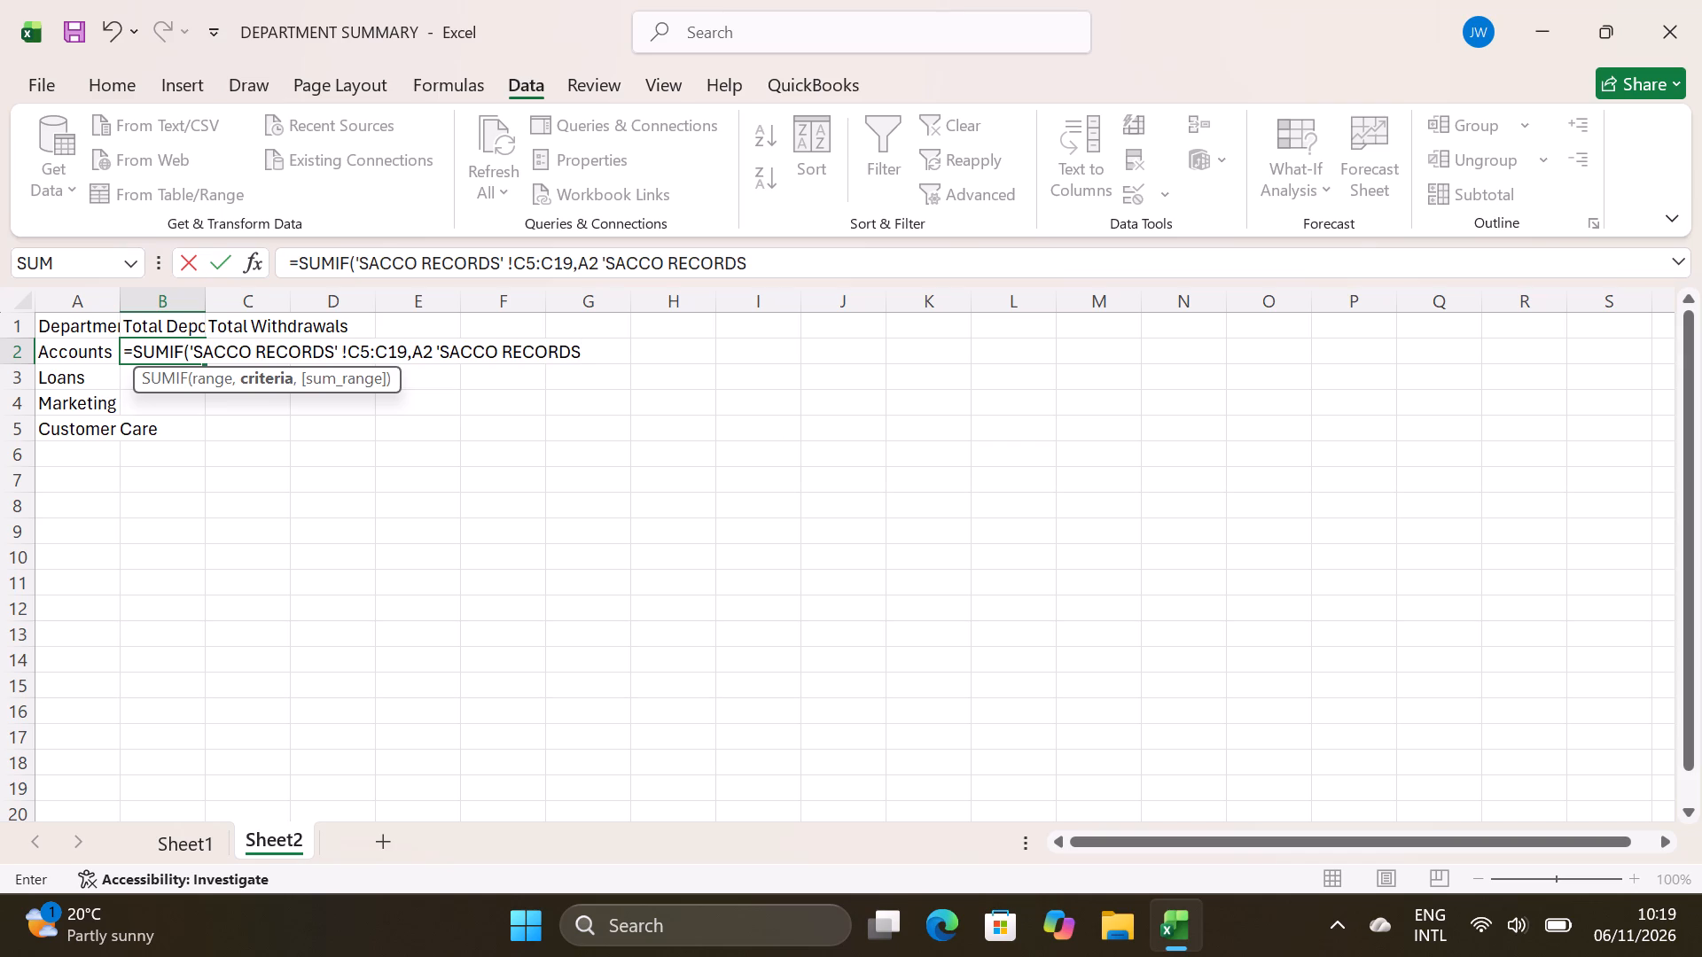
pyautogui.write("''")
pyautogui.press('BackSpace')
pyautogui.press('space')
pyautogui.hotkey('shift', '!')
pyautogui.write('D5')
pyautogui.hotkey('shift', ':')
pyautogui.write('D1')
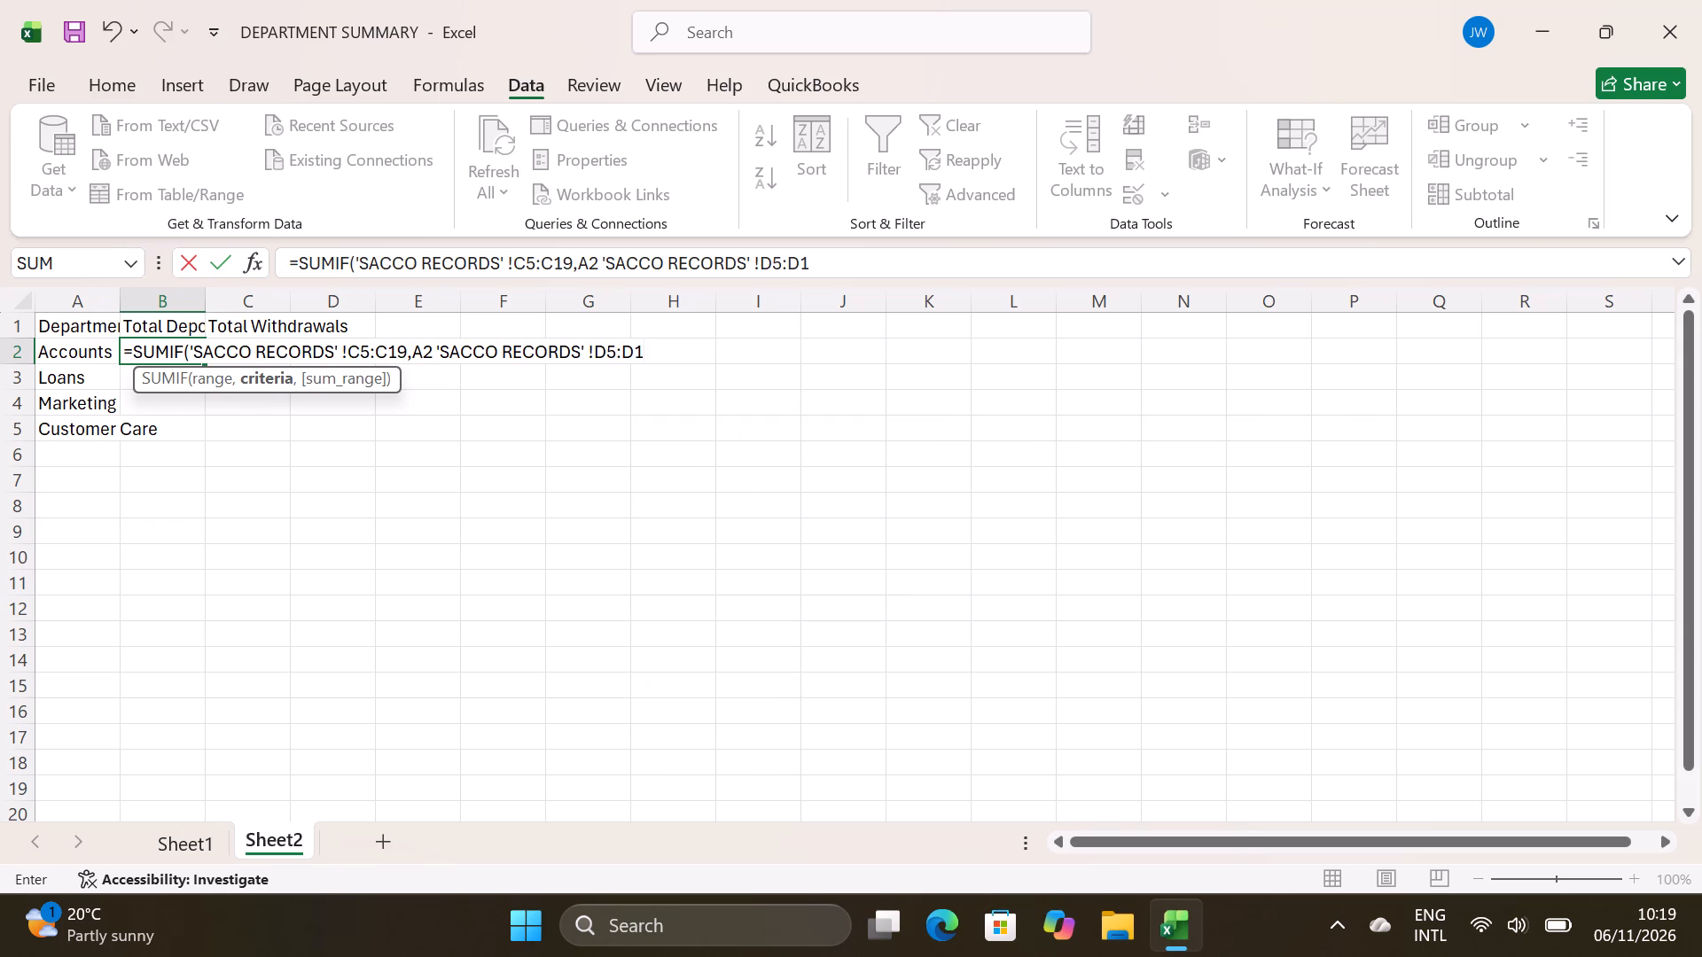
pyautogui.press('9')
pyautogui.hotkey('shift', ')')
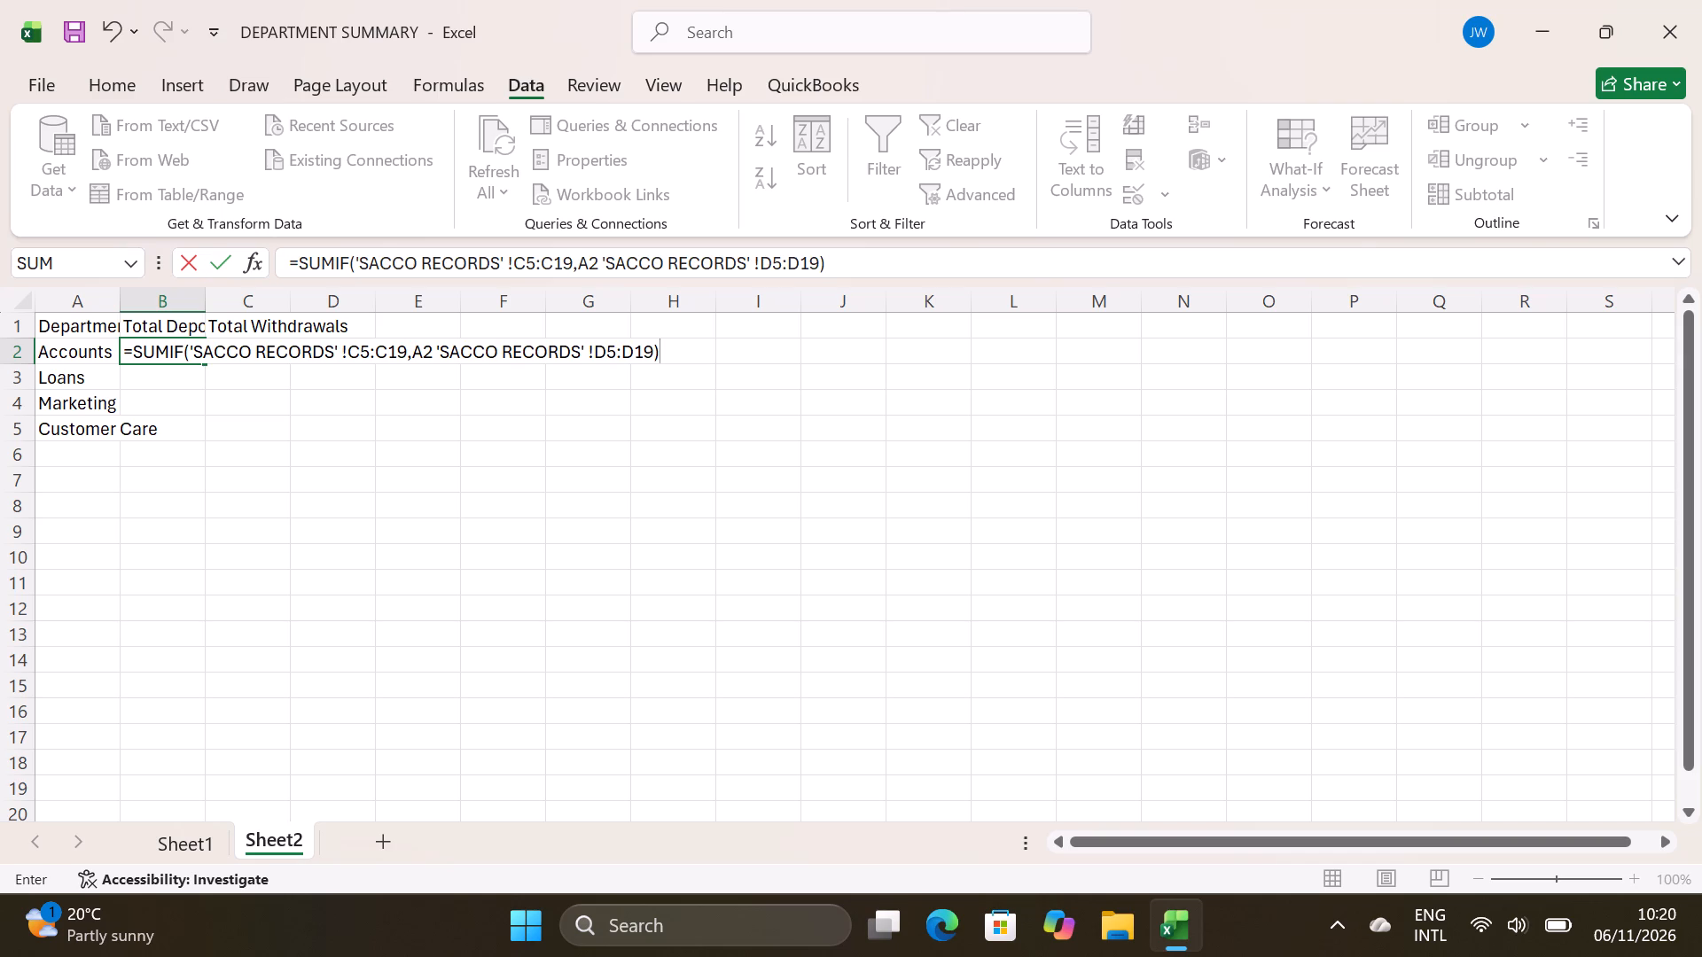
pyautogui.press('Return')
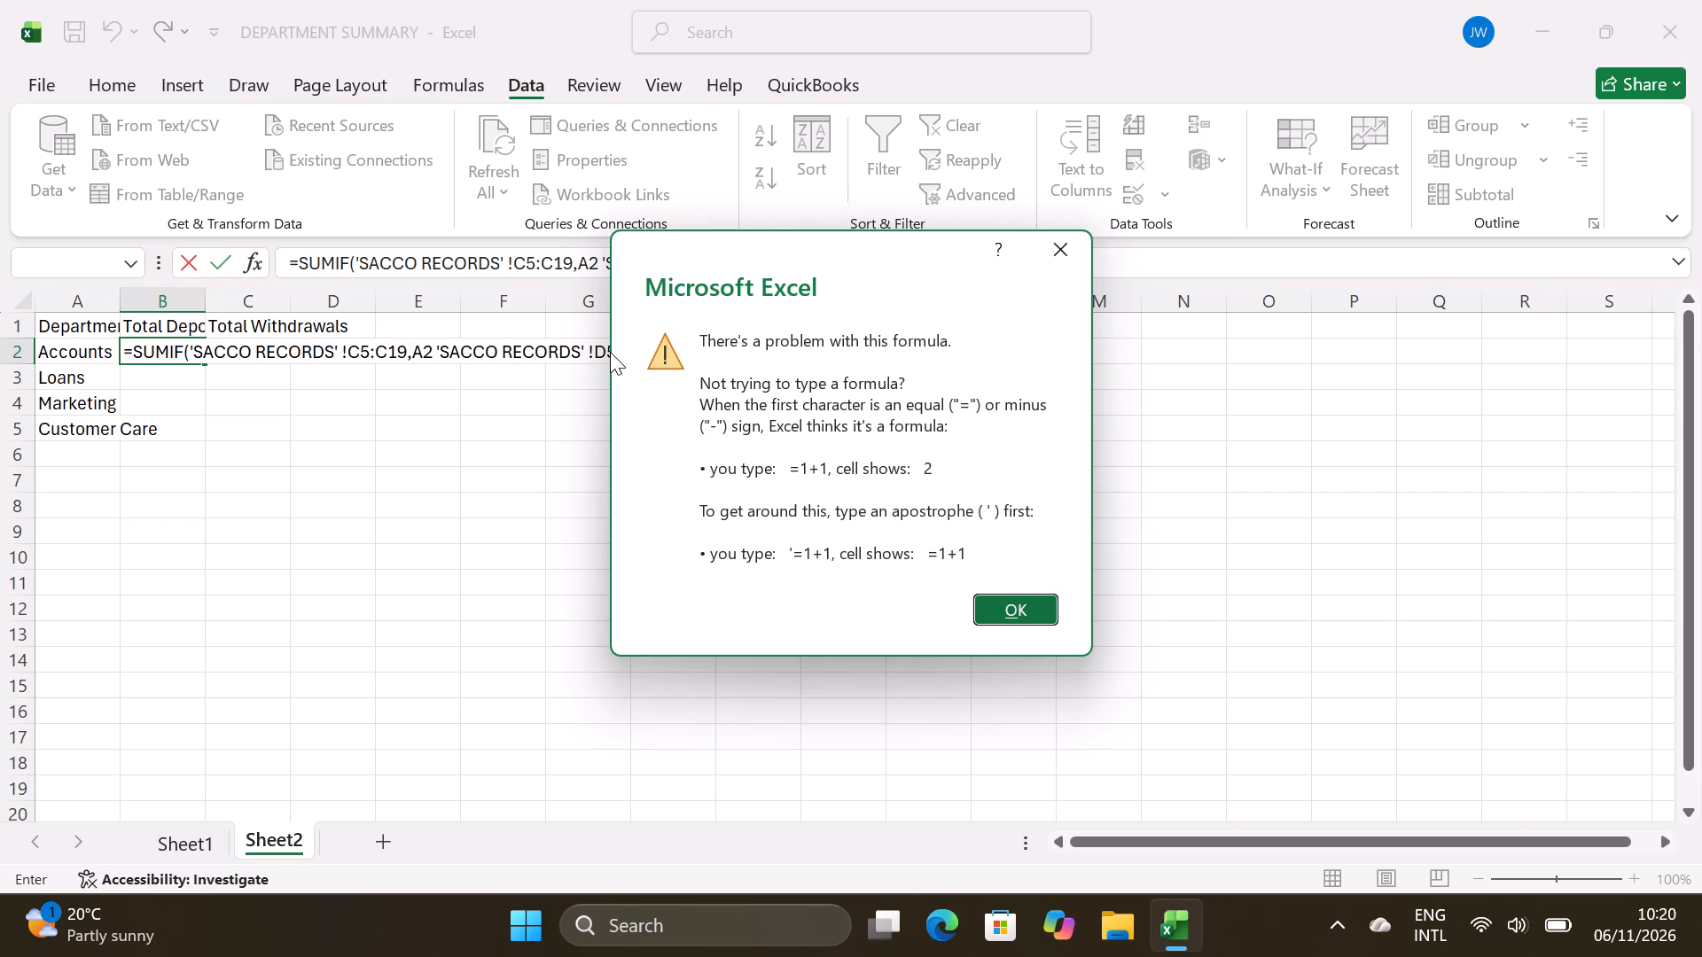
pyautogui.click(1024, 617)
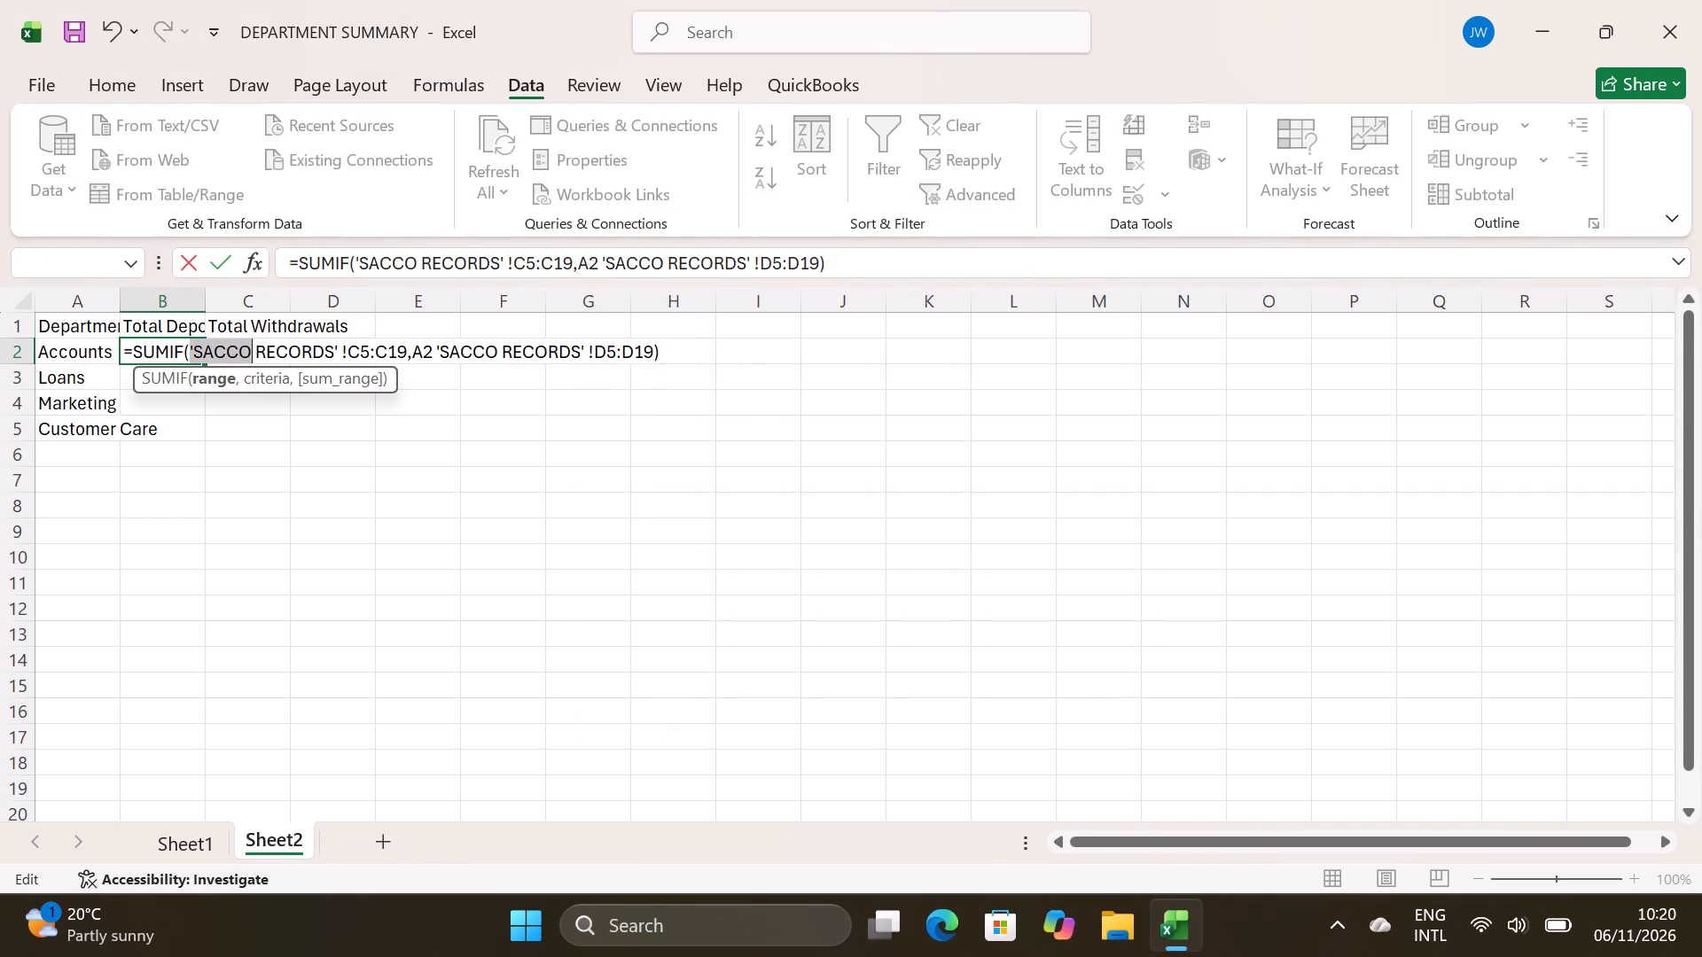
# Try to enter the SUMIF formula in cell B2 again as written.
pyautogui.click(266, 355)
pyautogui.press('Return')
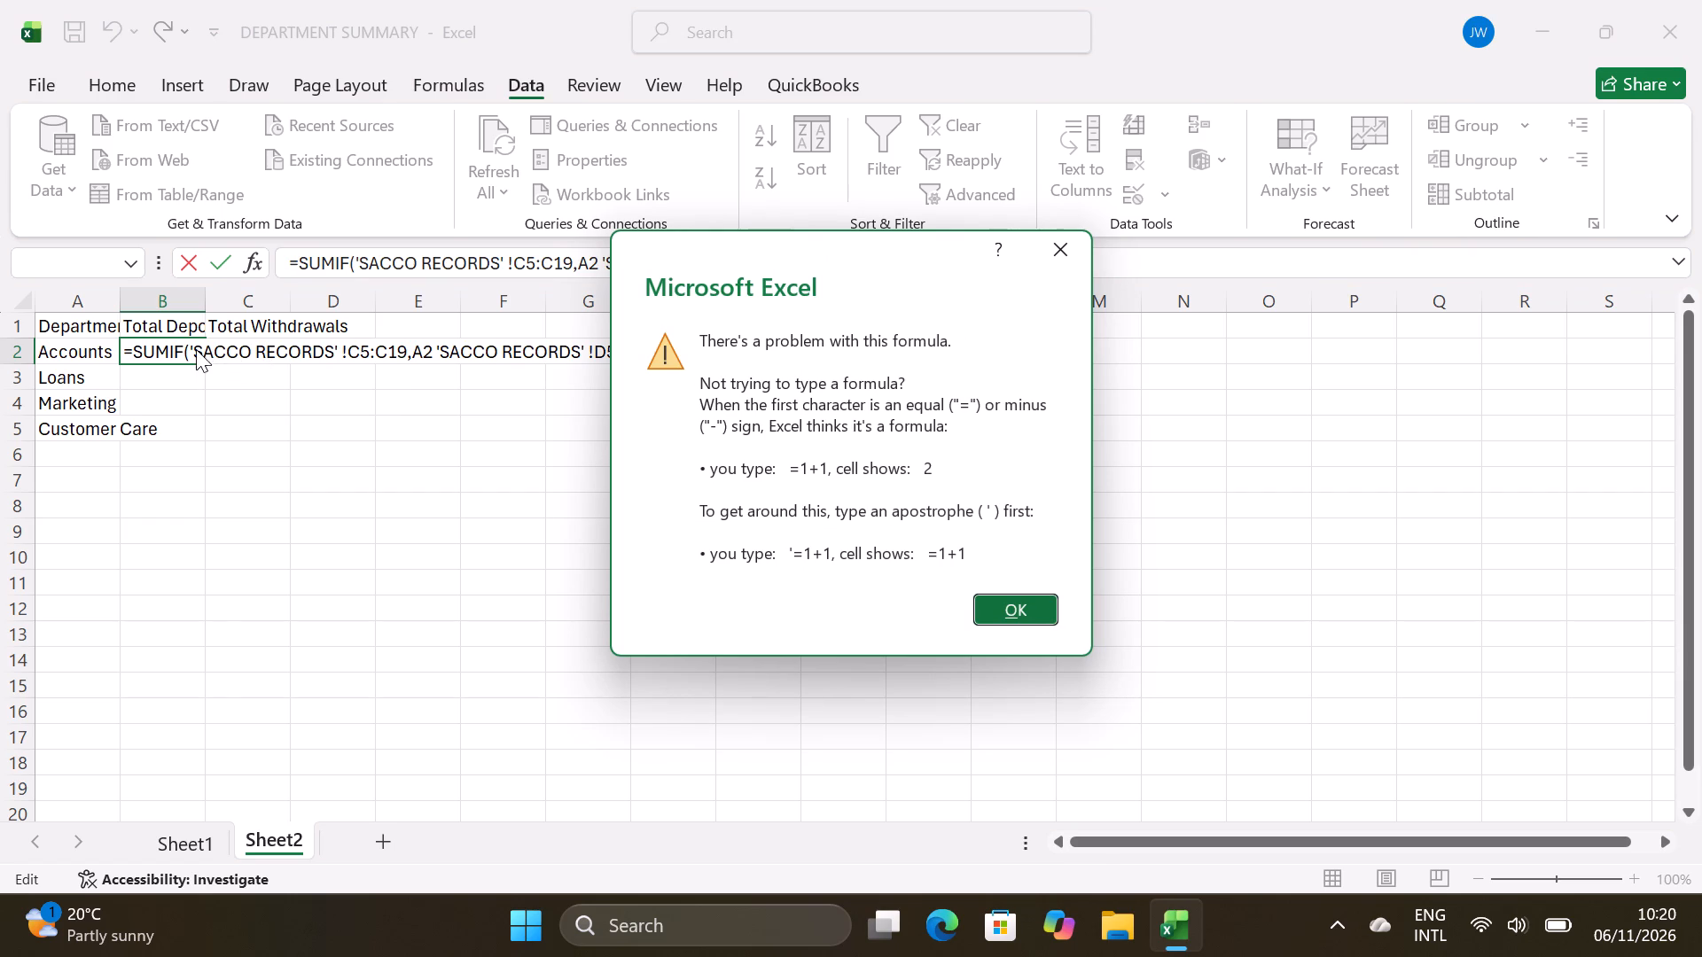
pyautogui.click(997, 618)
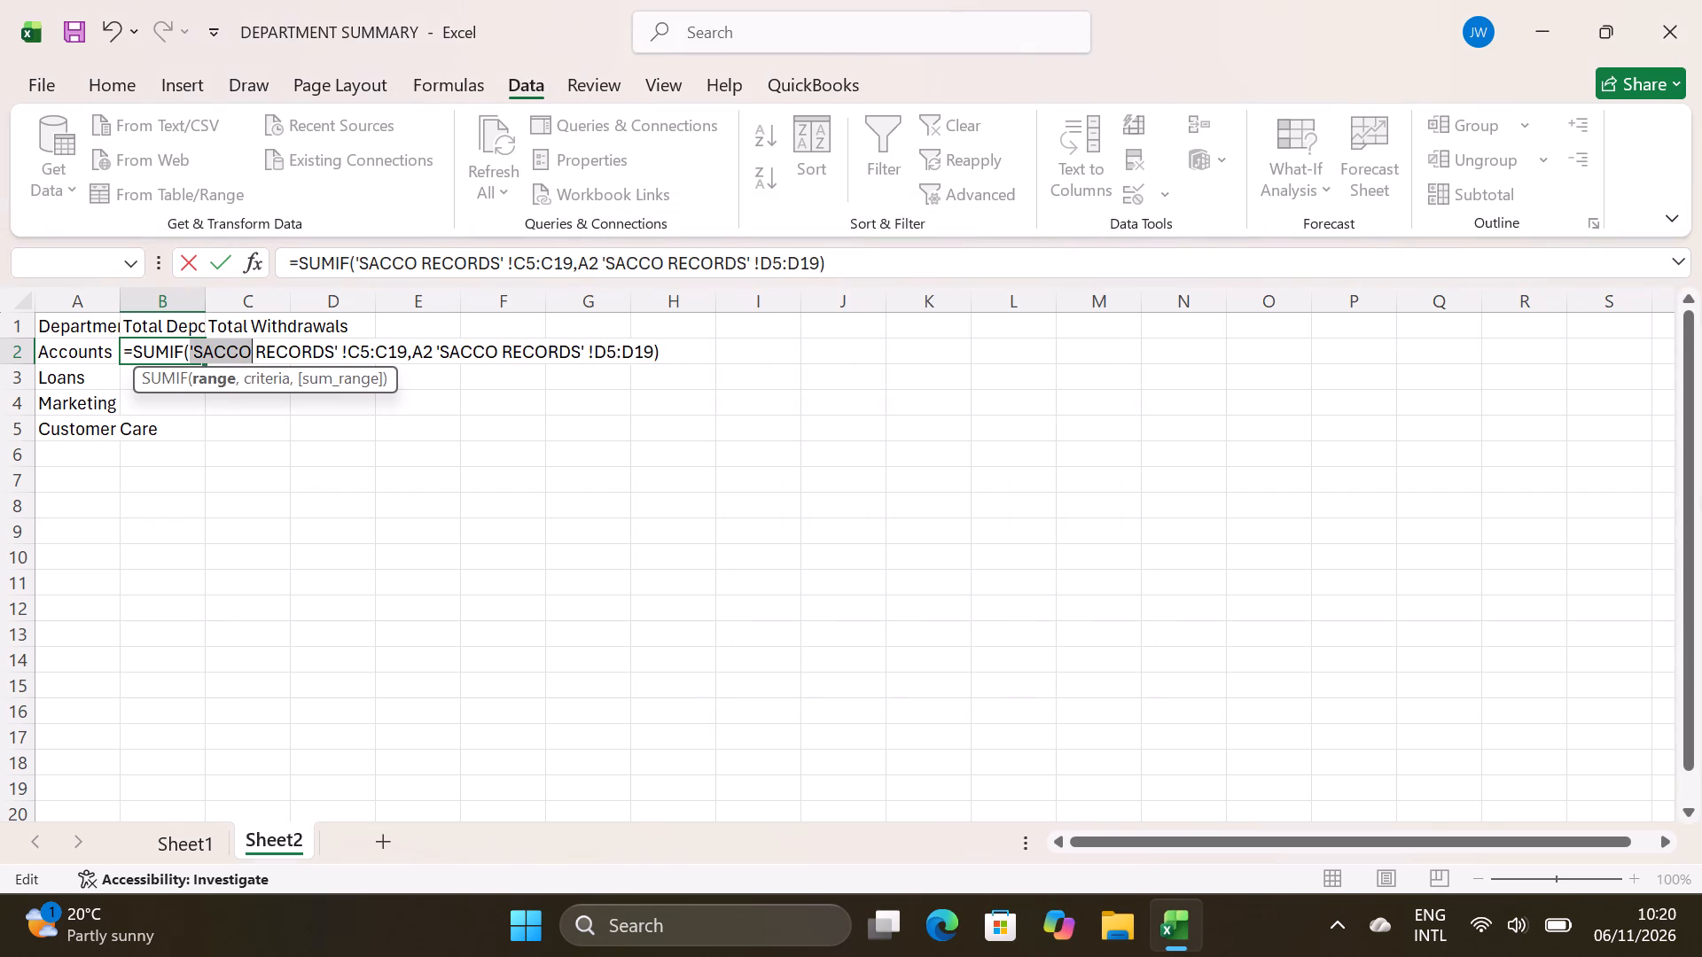
# Add a space after the opening parenthesis and before the closing parenthesis of the B2 formula, and try to enter it.
pyautogui.click(244, 348)
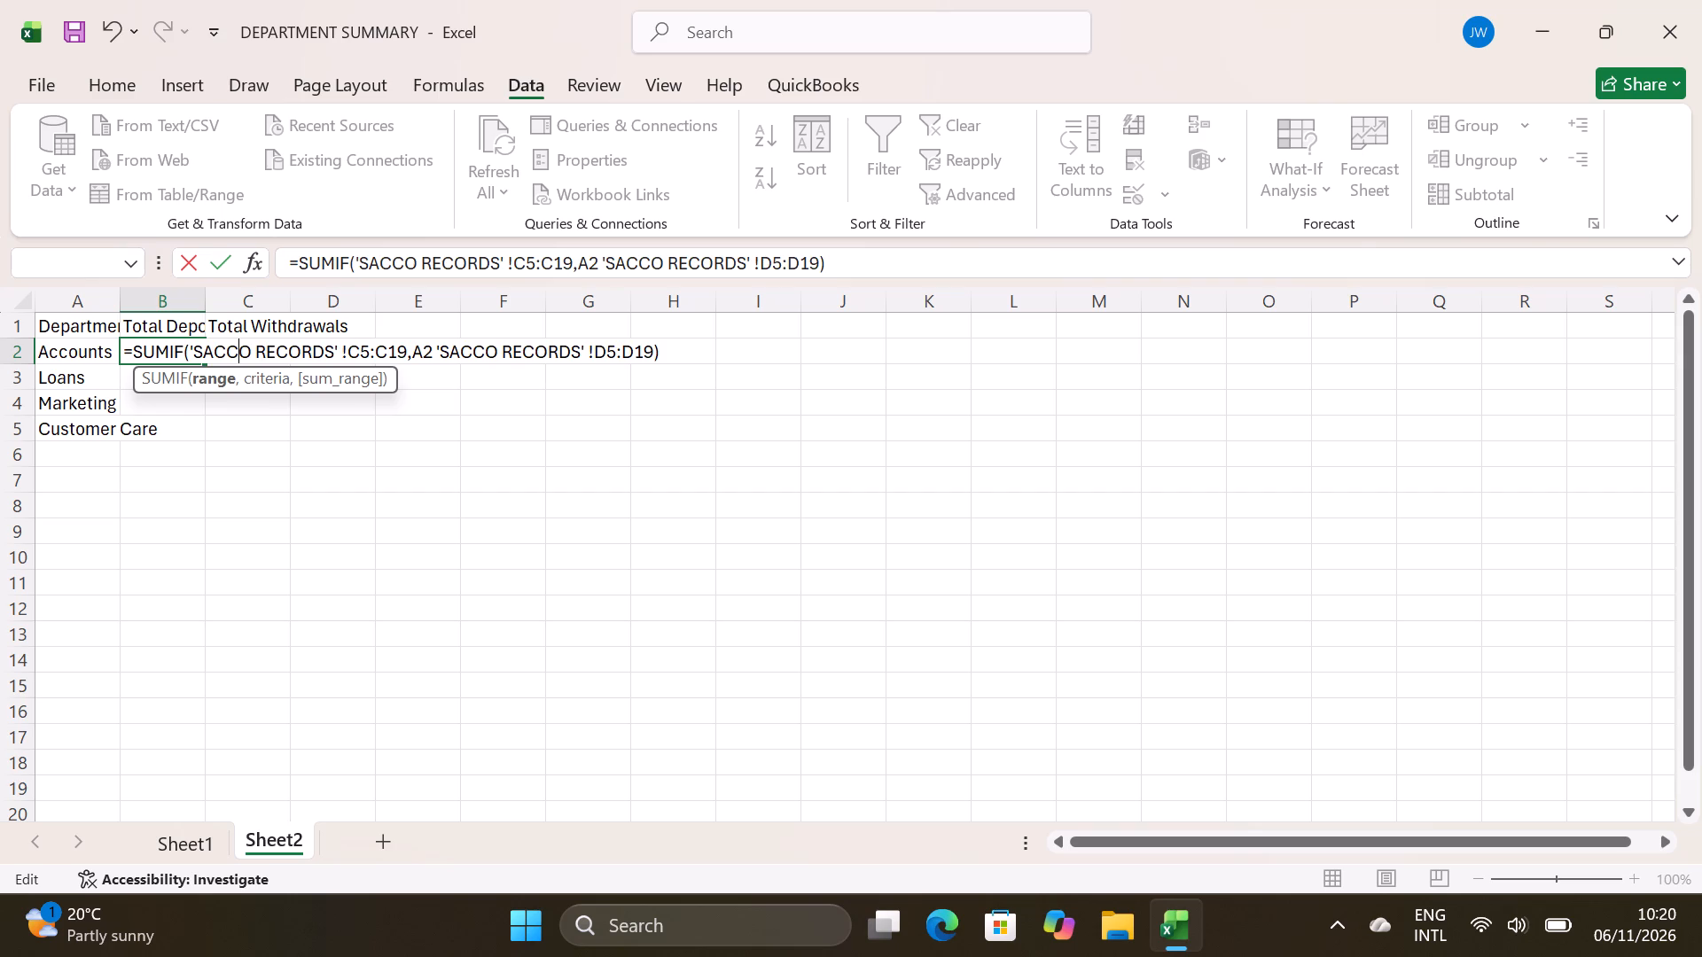
pyautogui.click(190, 344)
pyautogui.press('space')
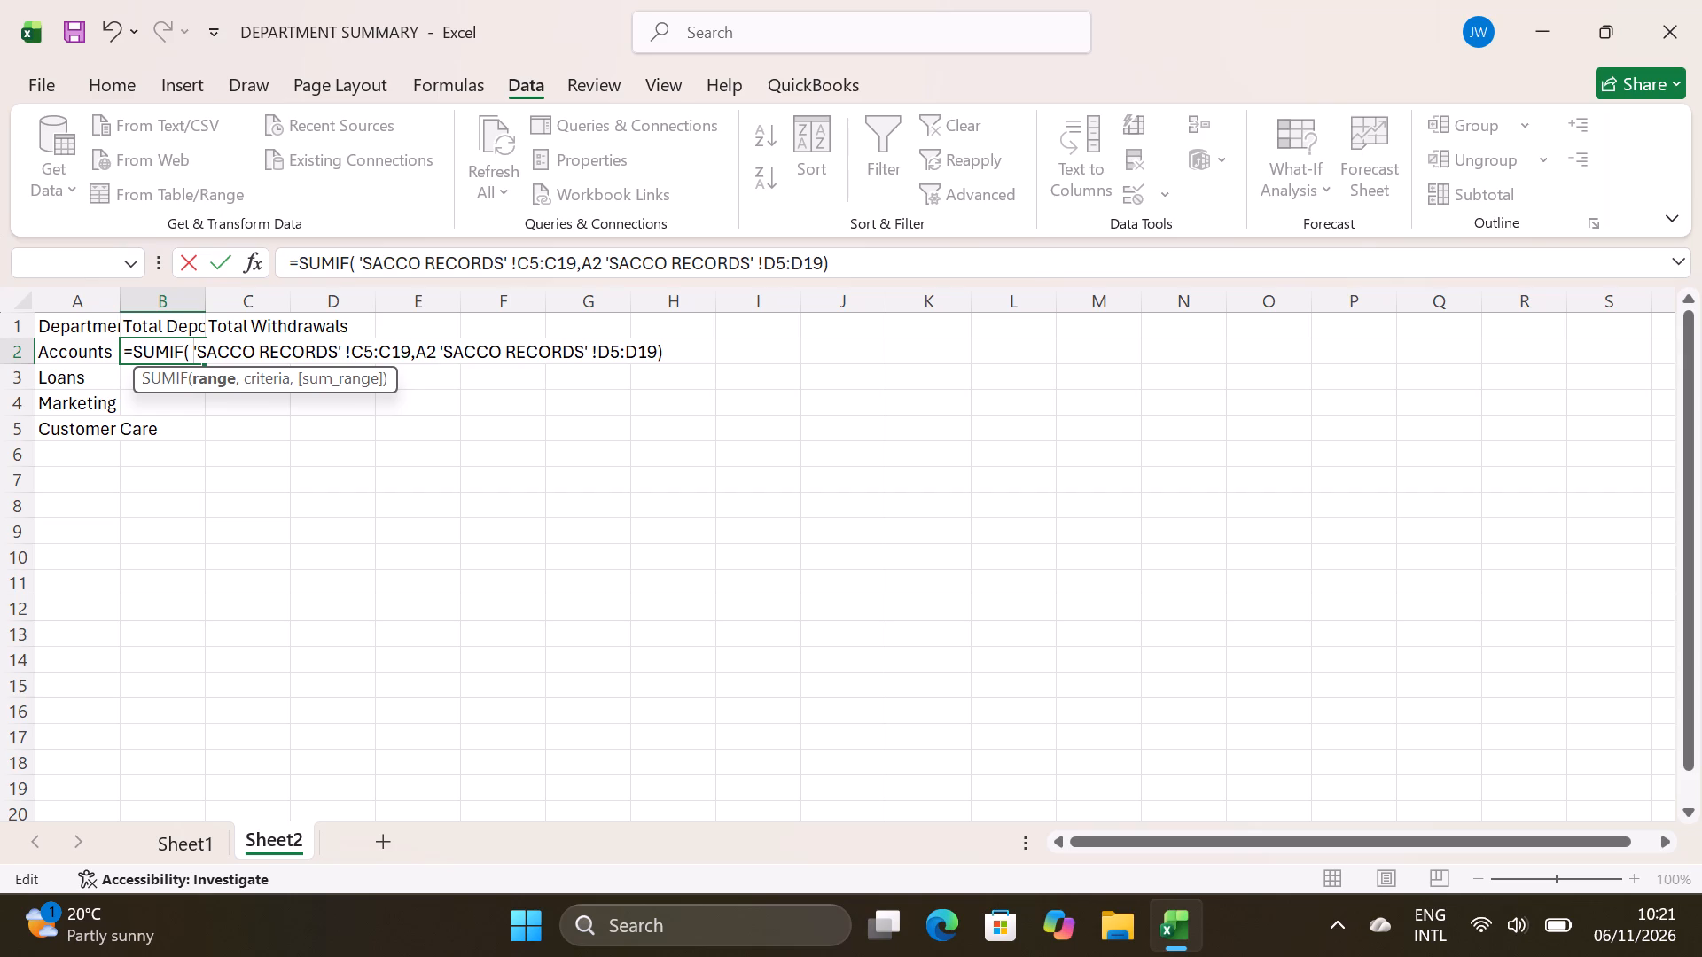
pyautogui.click(656, 349)
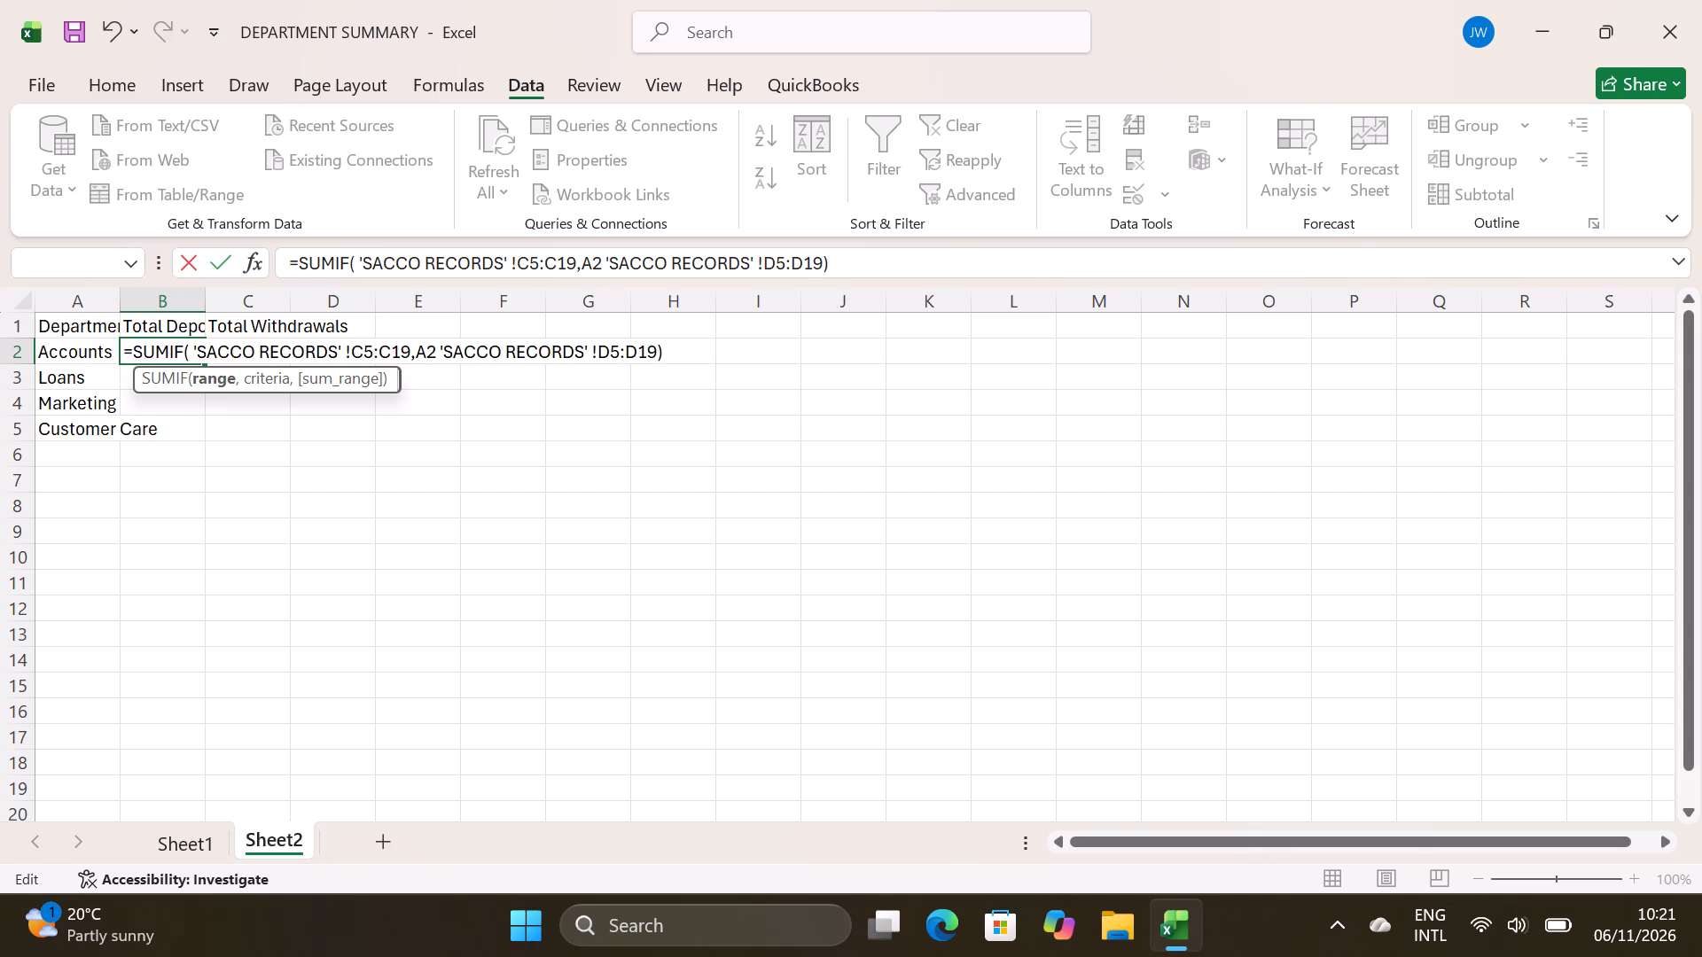
pyautogui.press('space')
pyautogui.click(676, 356)
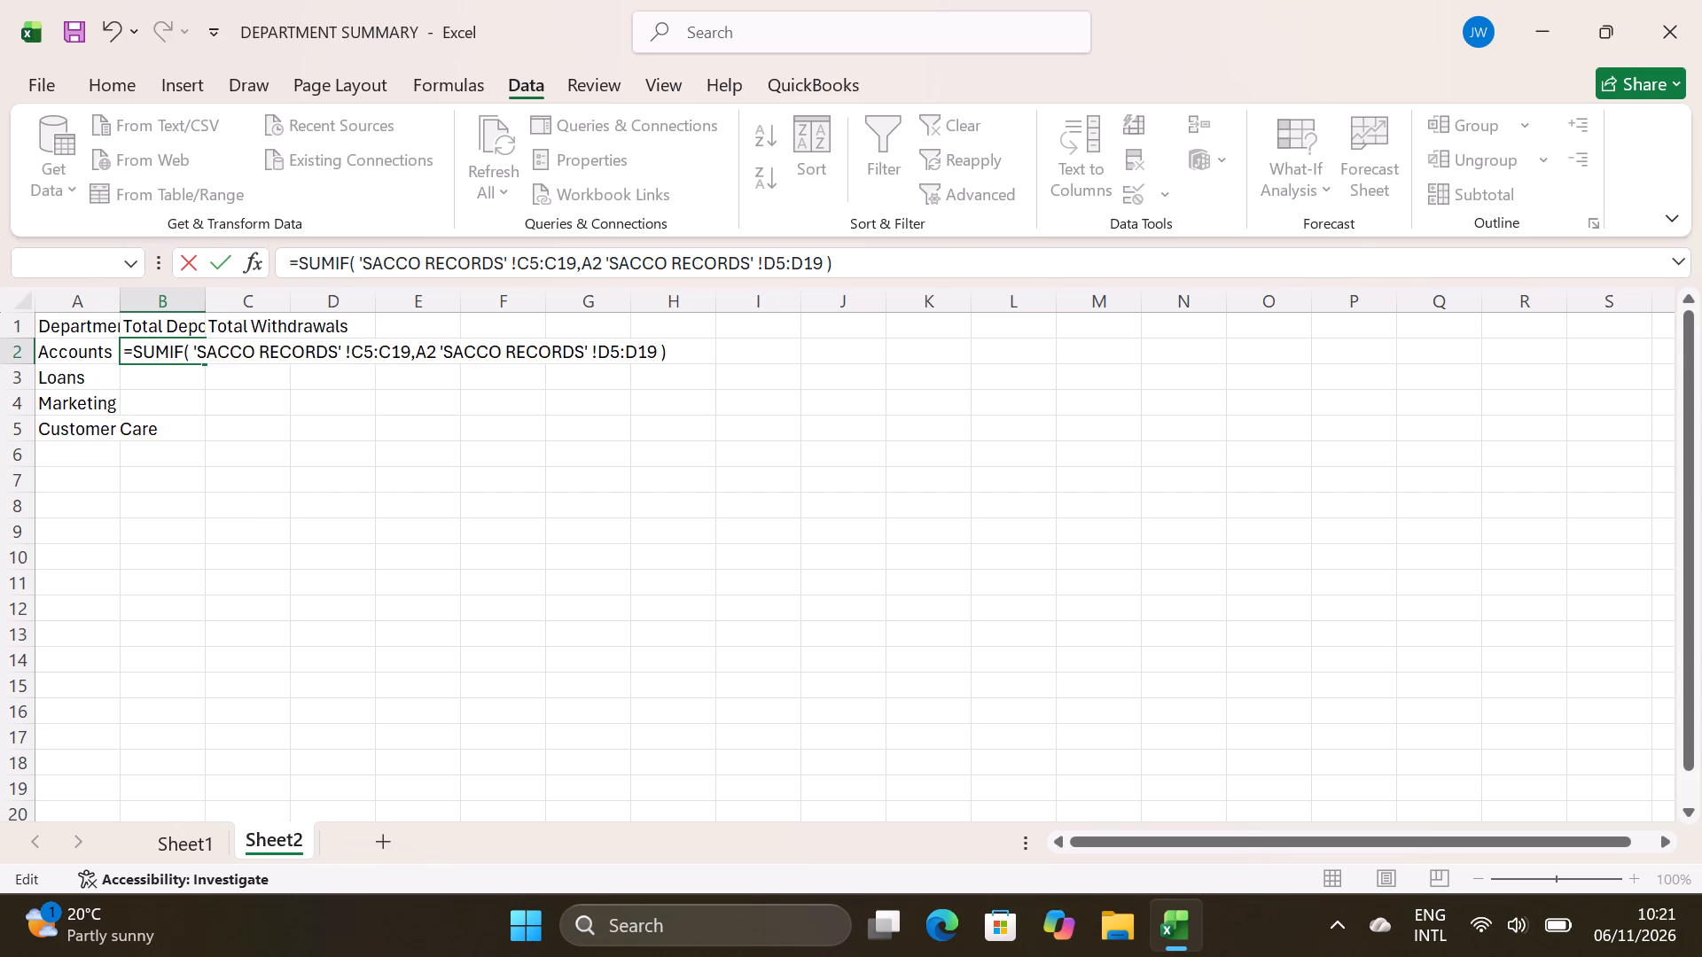
pyautogui.press('Return')
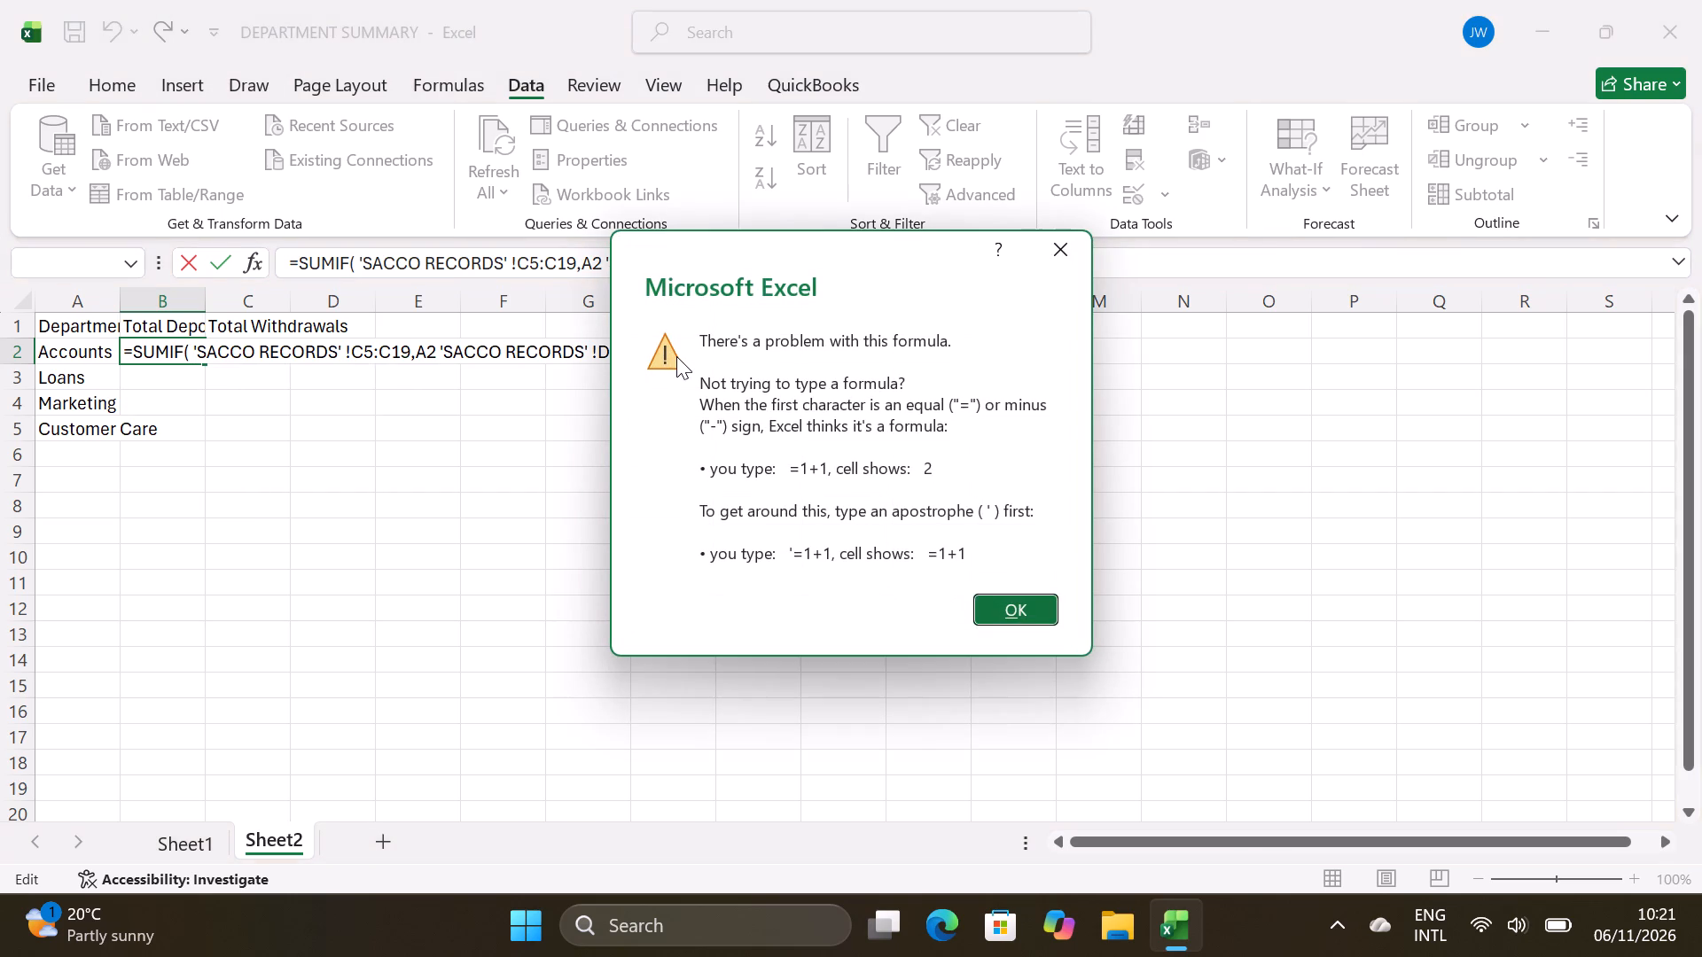
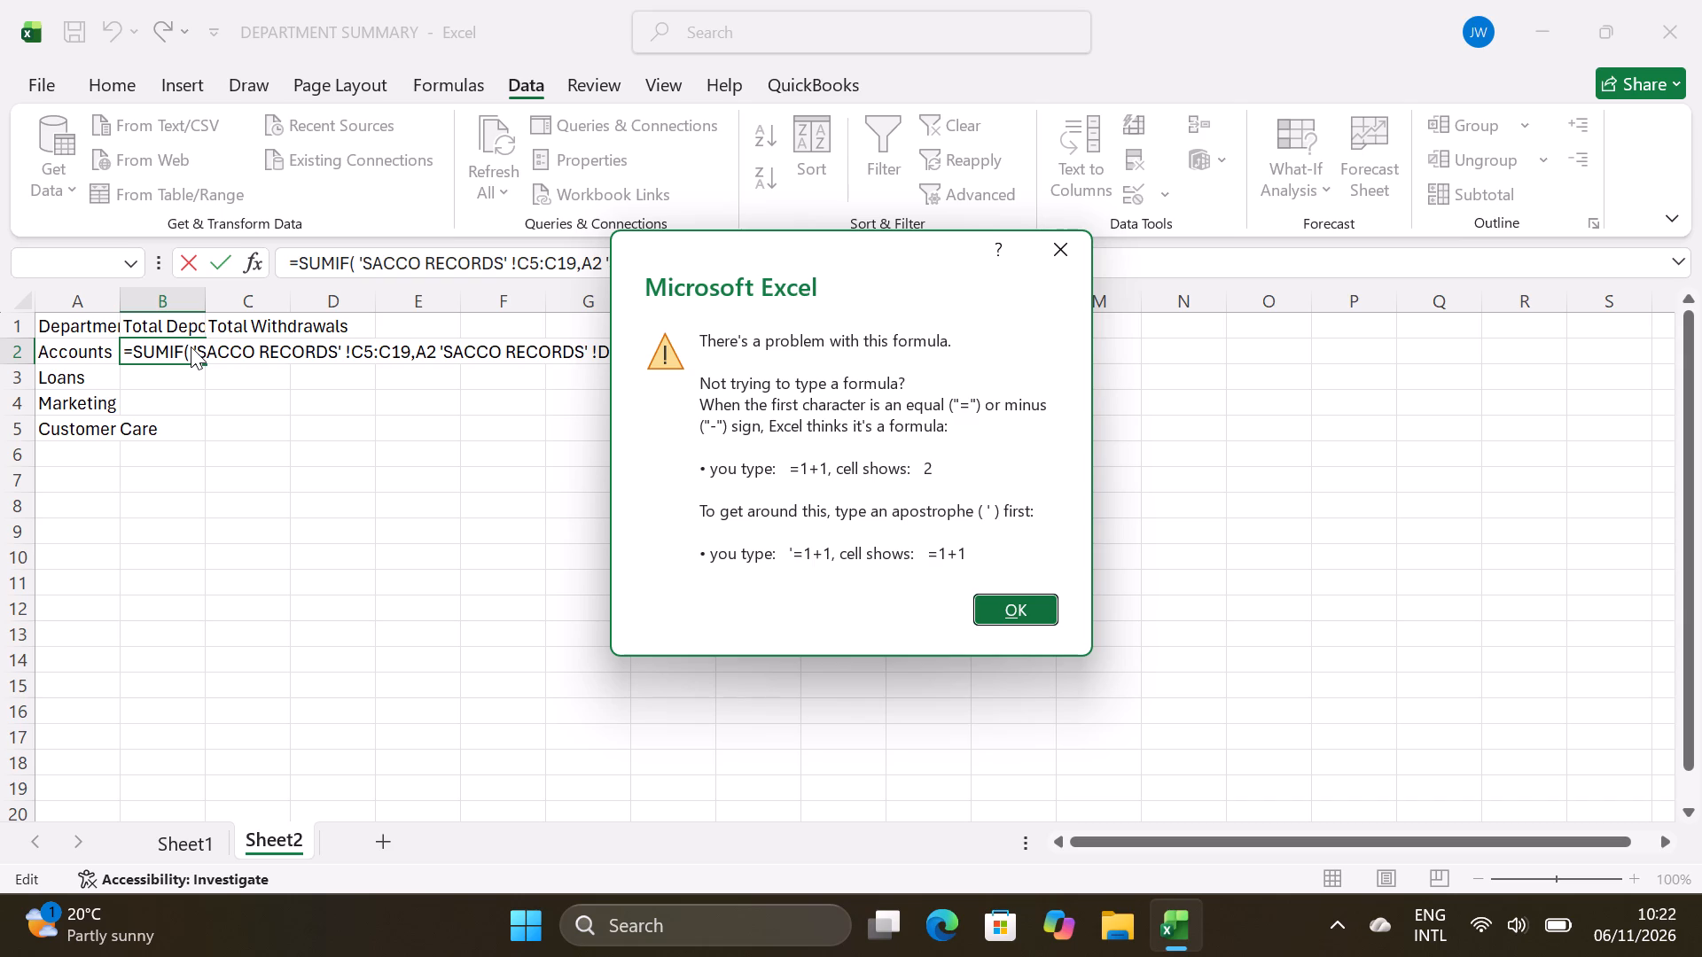
# Put an apostrophe in front of the SUMIF formula in cell B2 and enter it as text.
pyautogui.click(129, 346)
pyautogui.click(1010, 621)
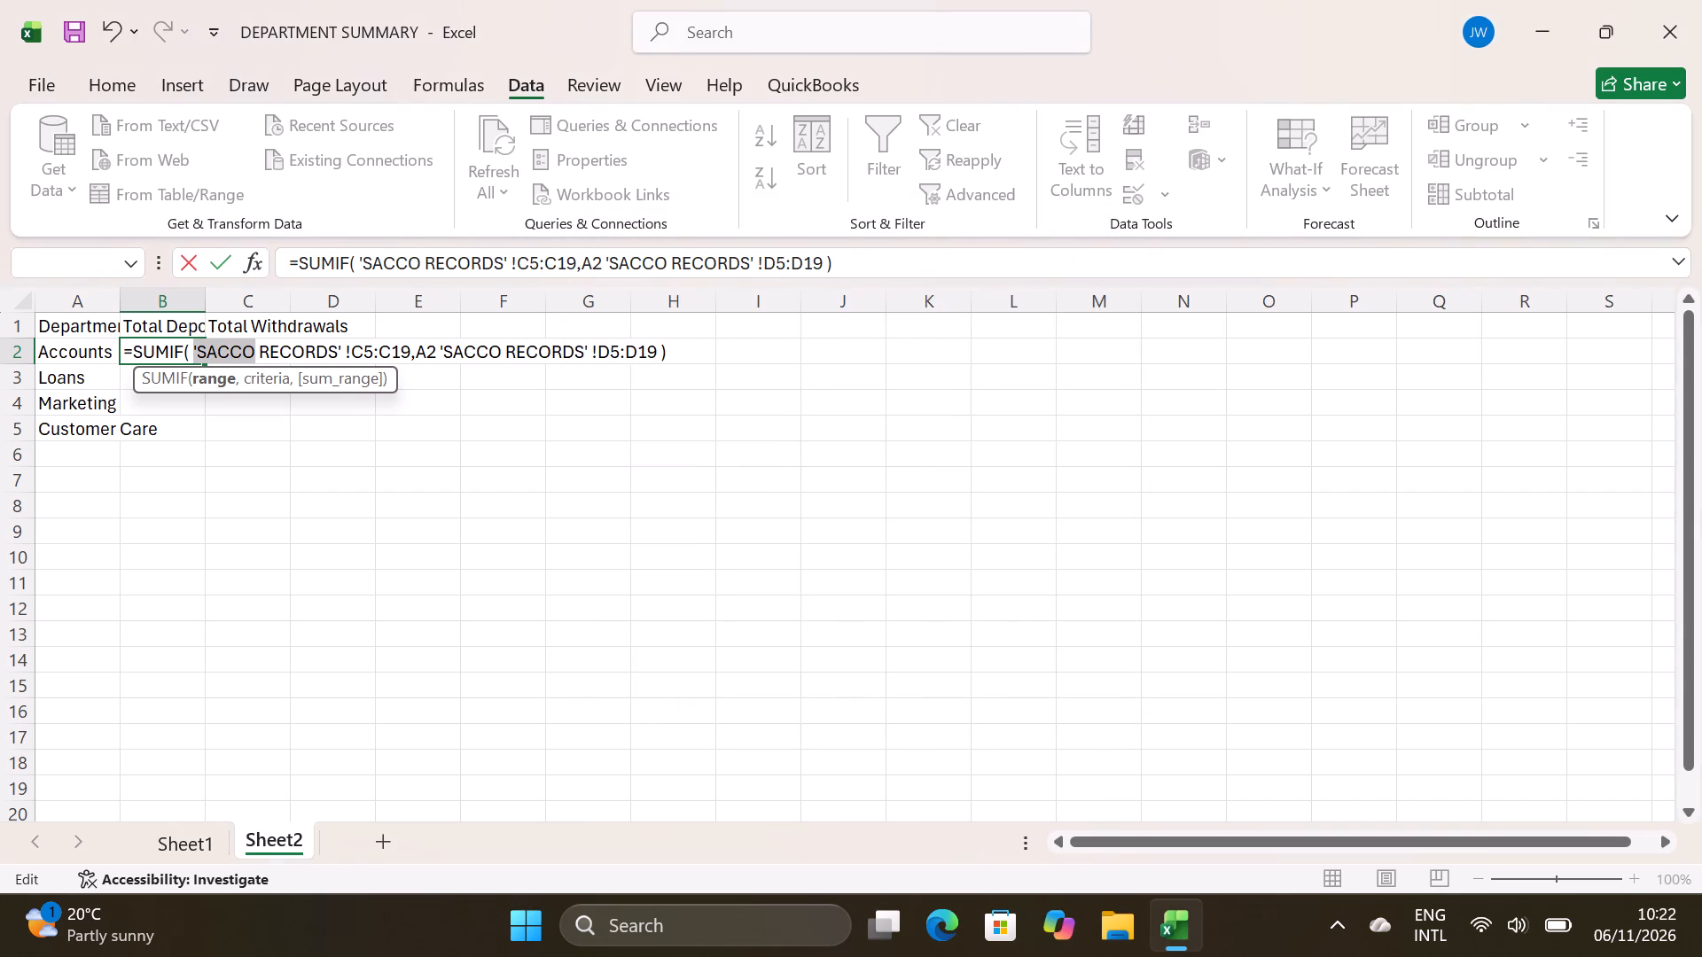
pyautogui.click(123, 347)
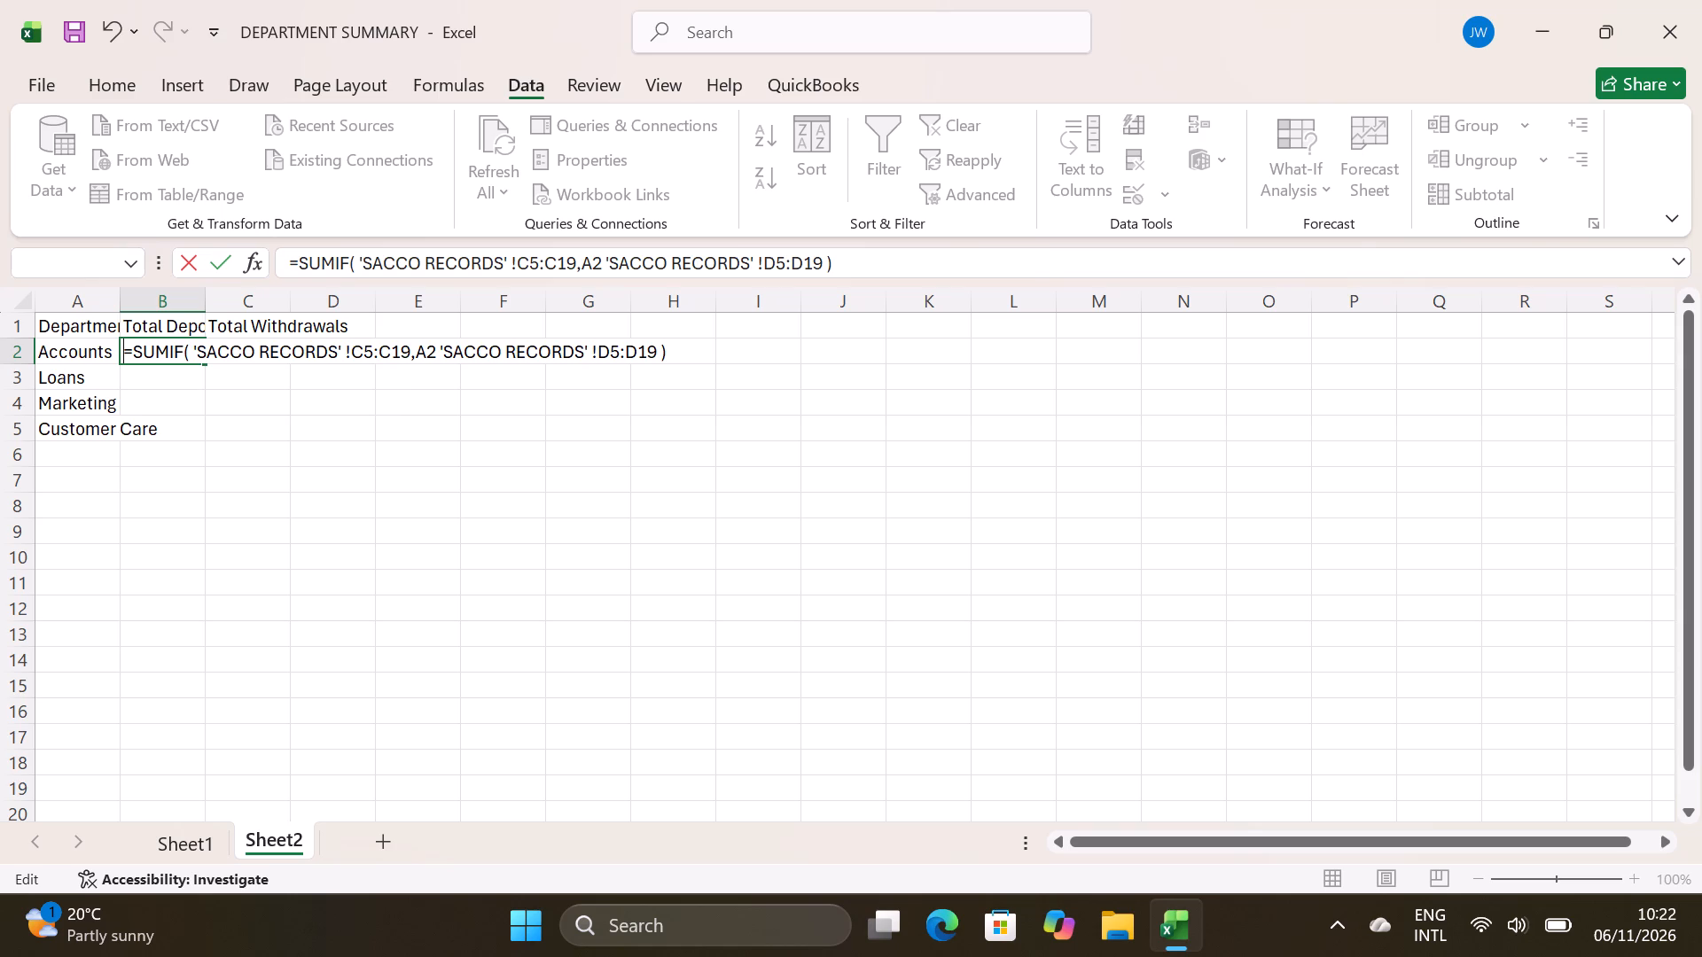
pyautogui.press("'")
pyautogui.press("'")
pyautogui.press('BackSpace')
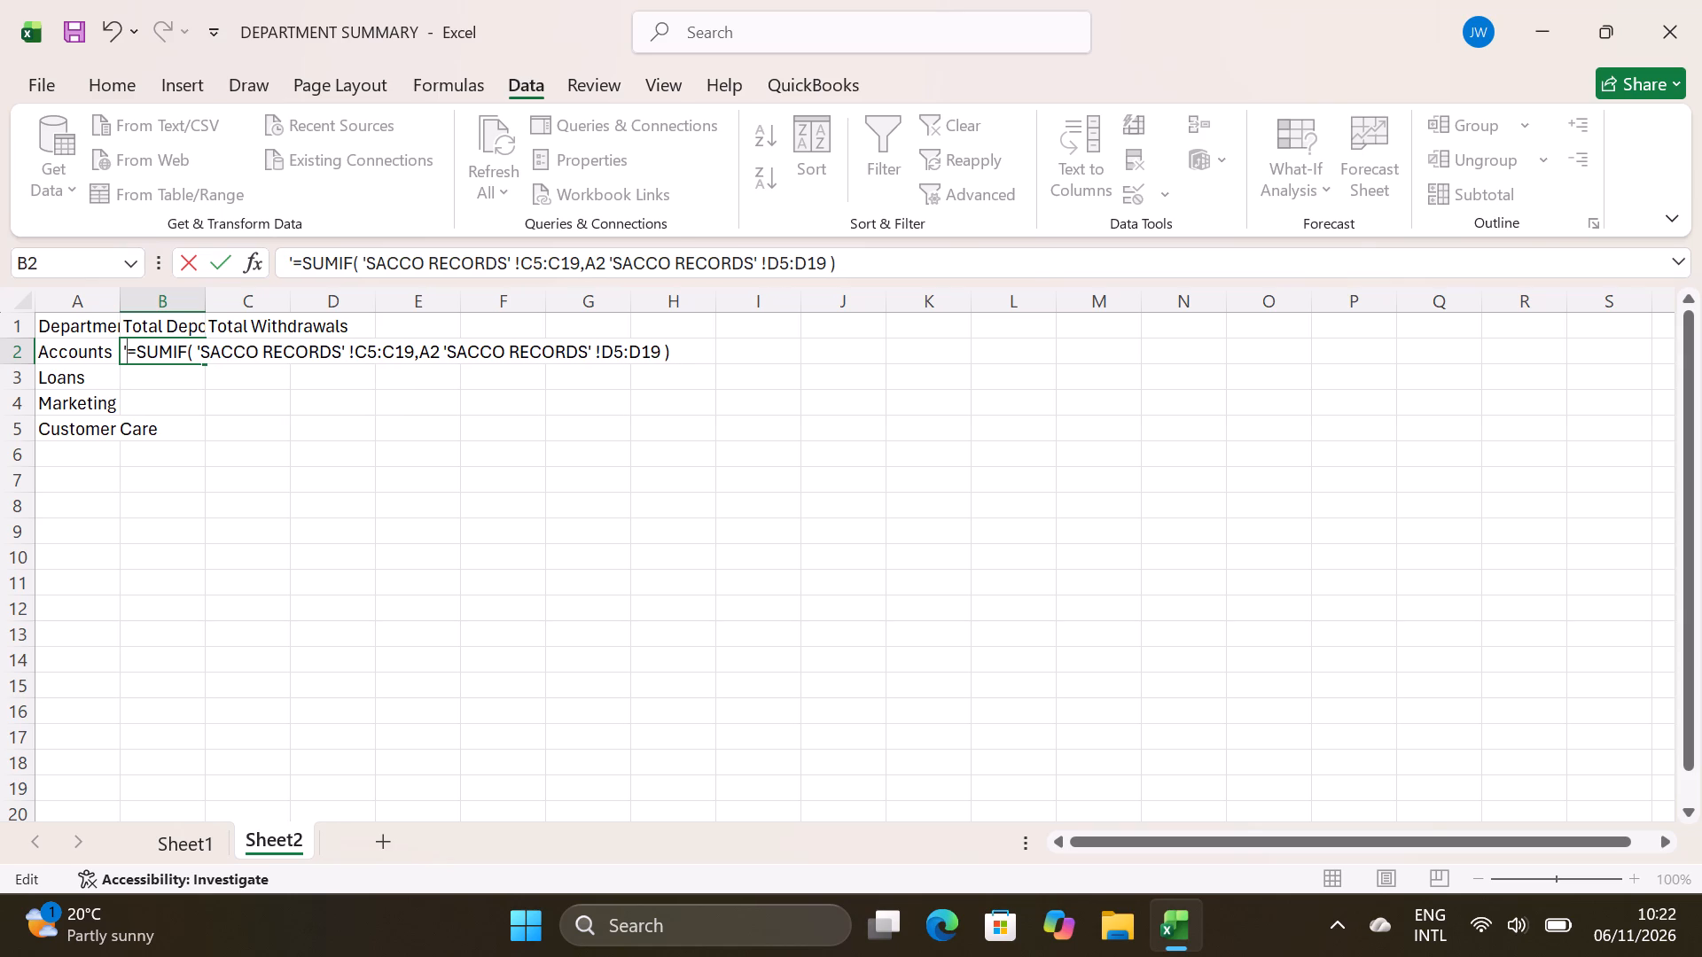
pyautogui.press('Return')
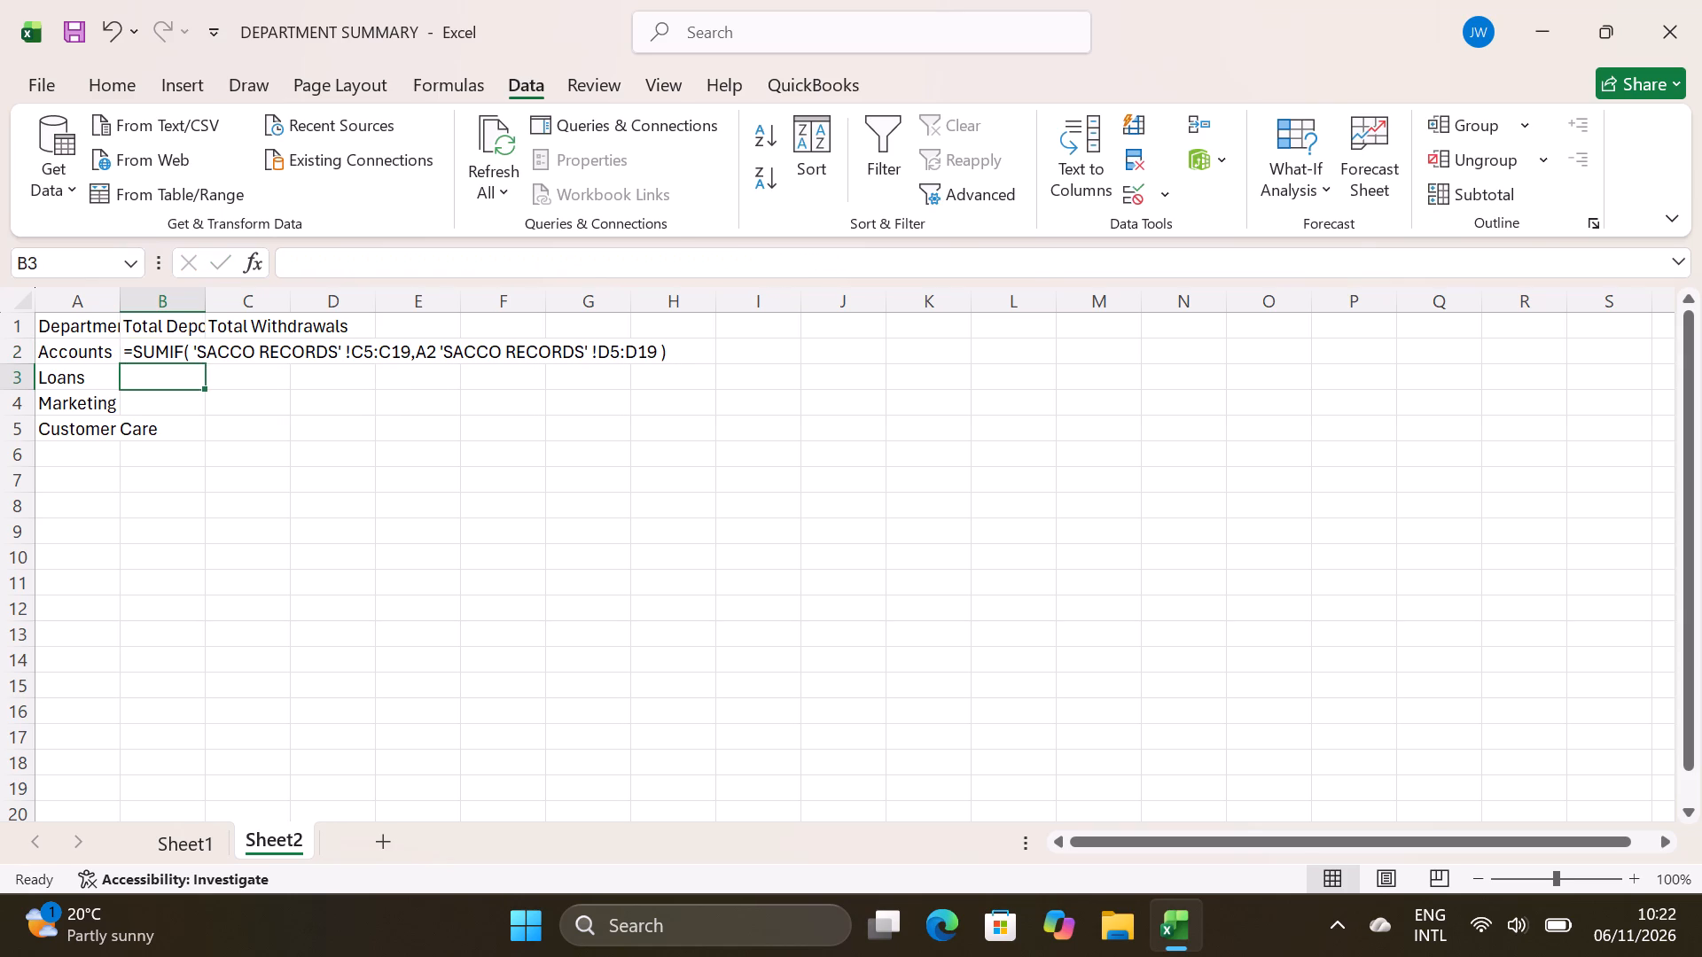
# Fill the content of cell B2 down through B5 for the remaining departments.
pyautogui.click(133, 353)
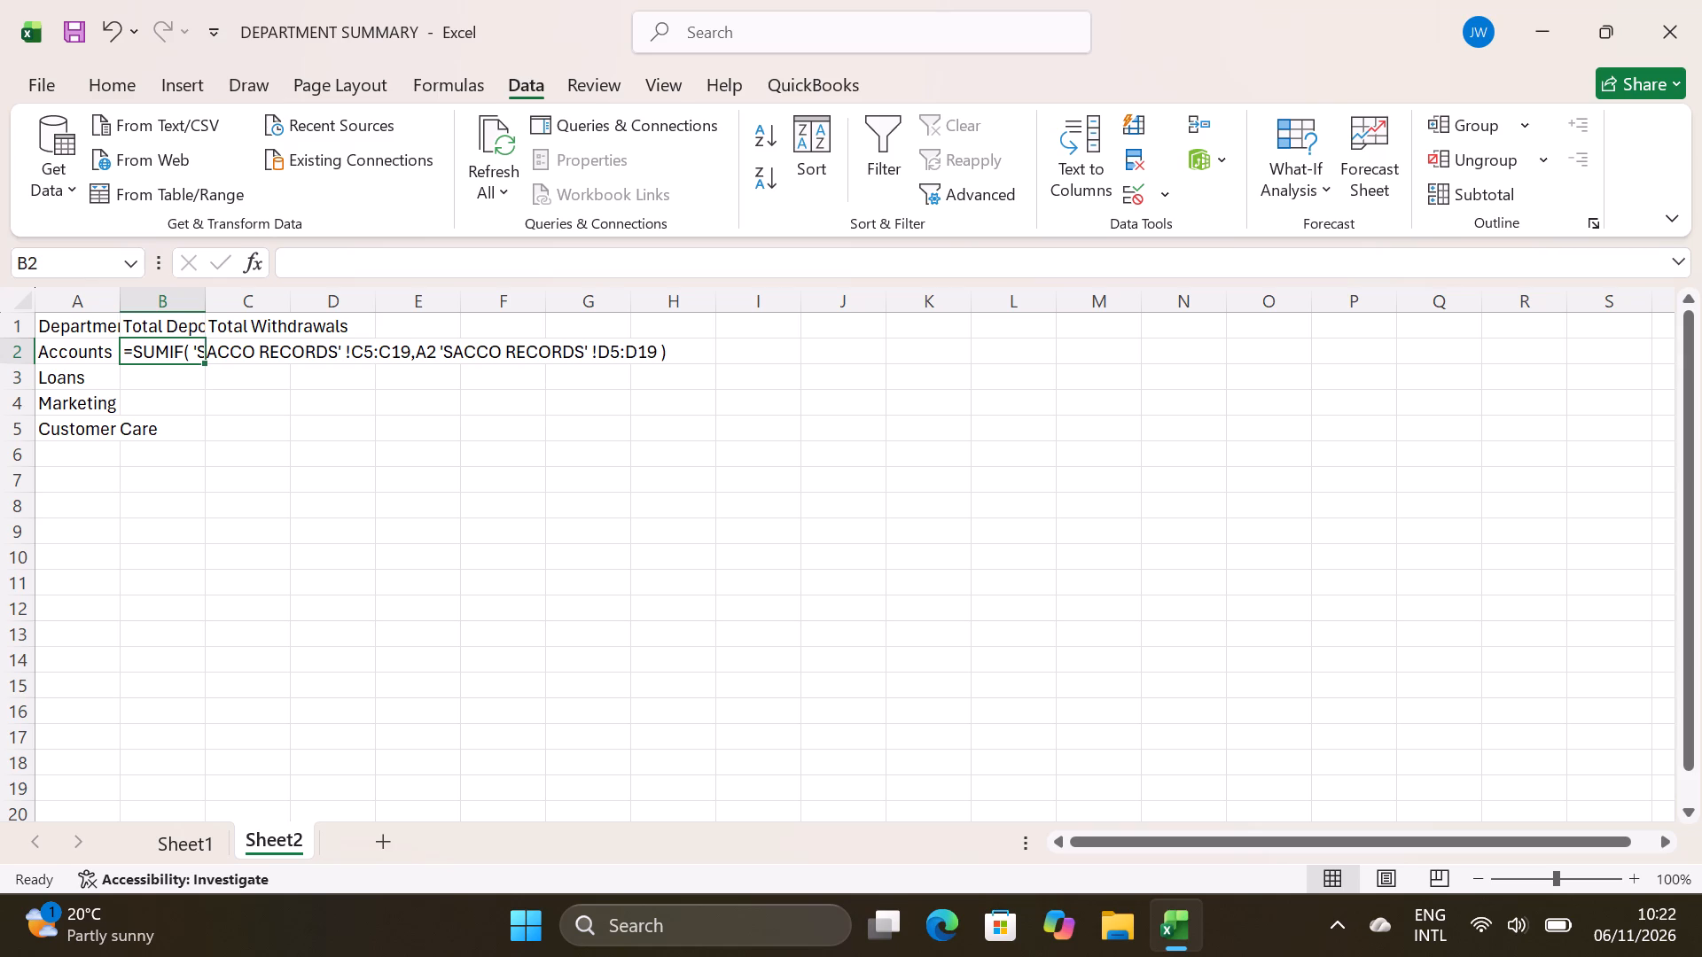
pyautogui.moveTo(202, 363); pyautogui.dragTo(202, 393)
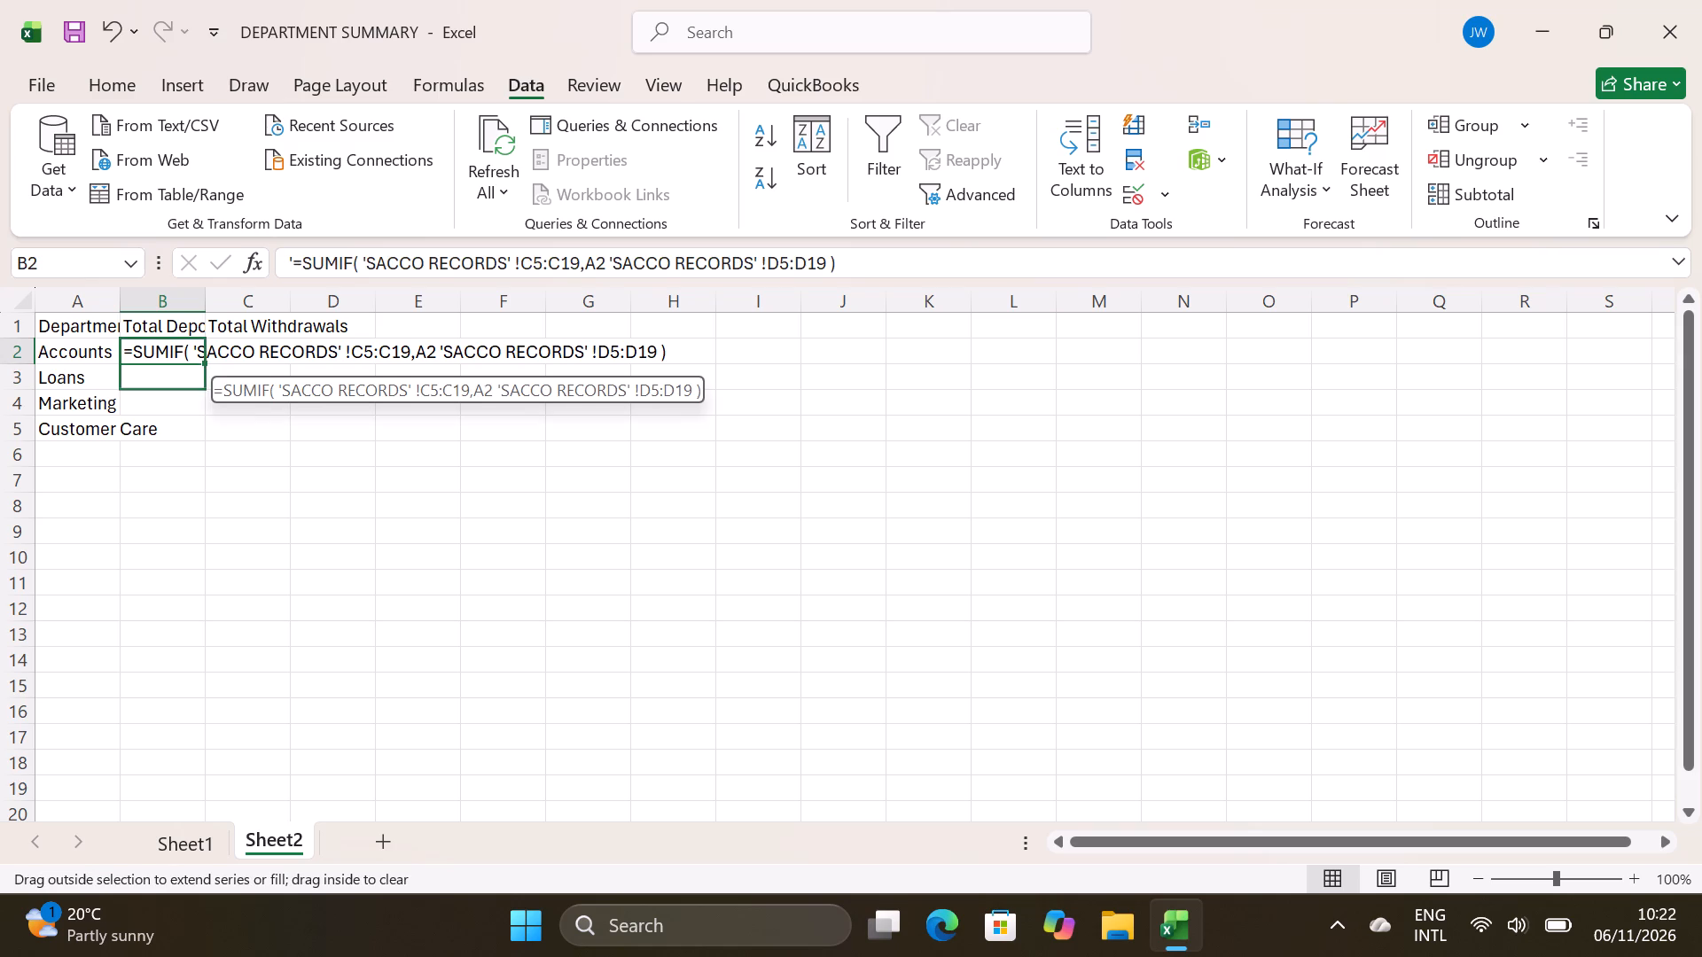
pyautogui.moveTo(202, 393); pyautogui.dragTo(207, 433)
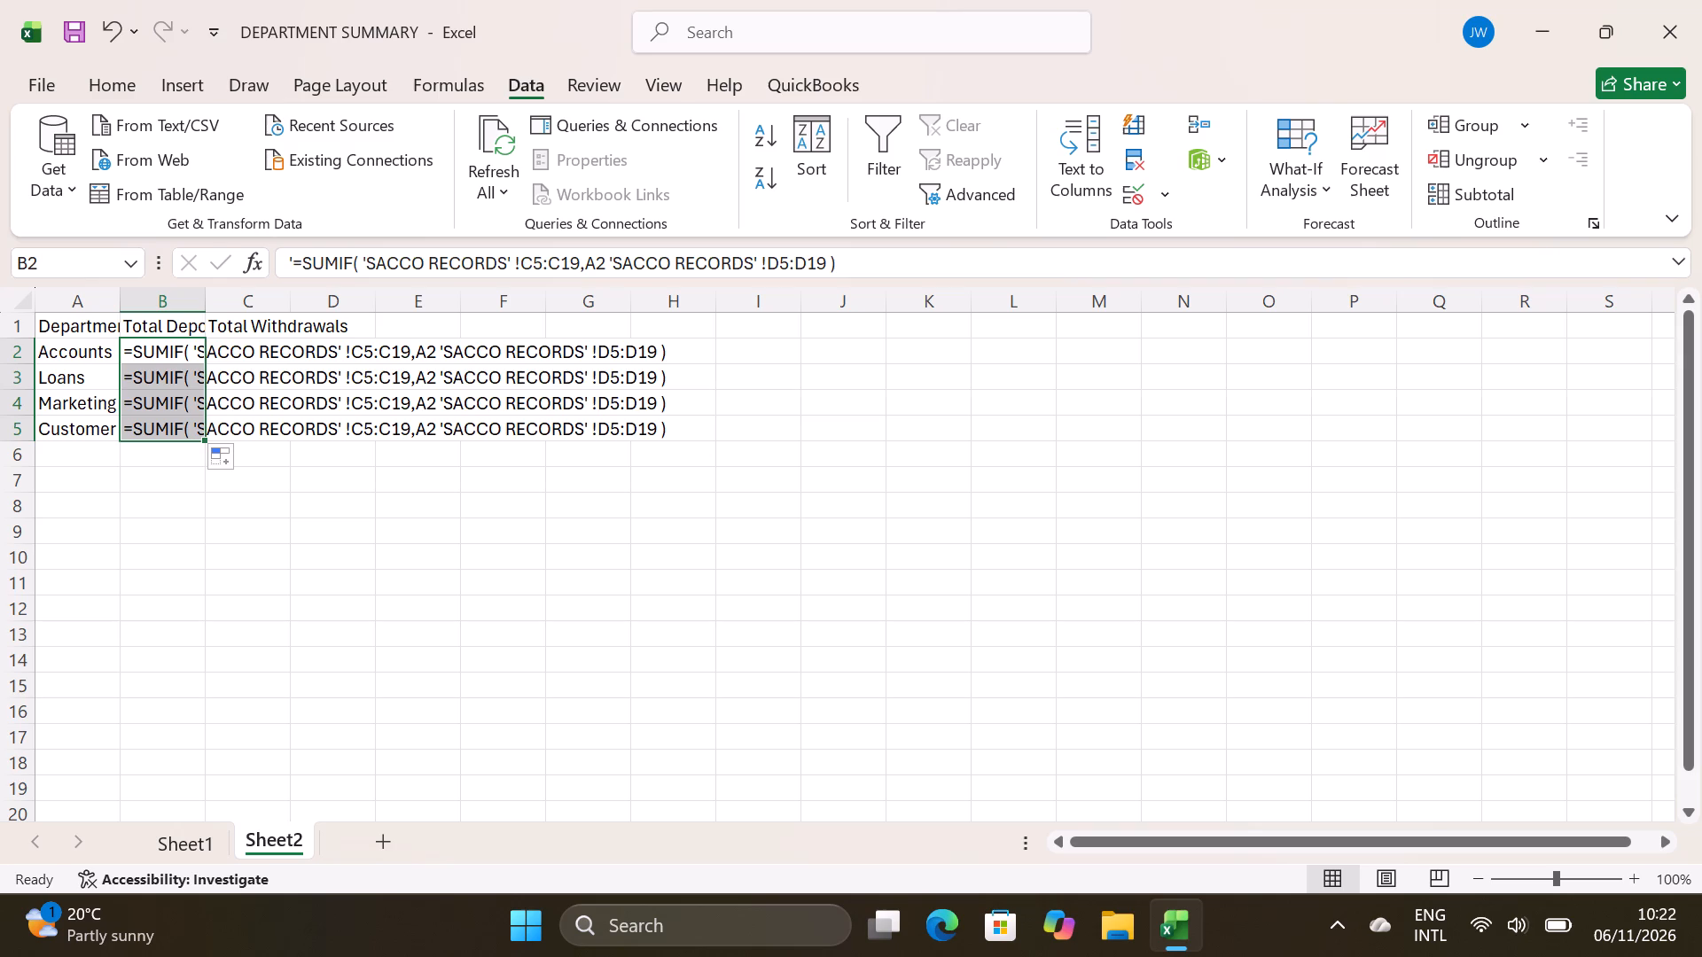
# Begin the Accounts withdrawals formula in cell C2 as =SUMIF( 'SACCO RECORDS ' !C5:C19 , with that range as the first argument.
pyautogui.click(169, 344)
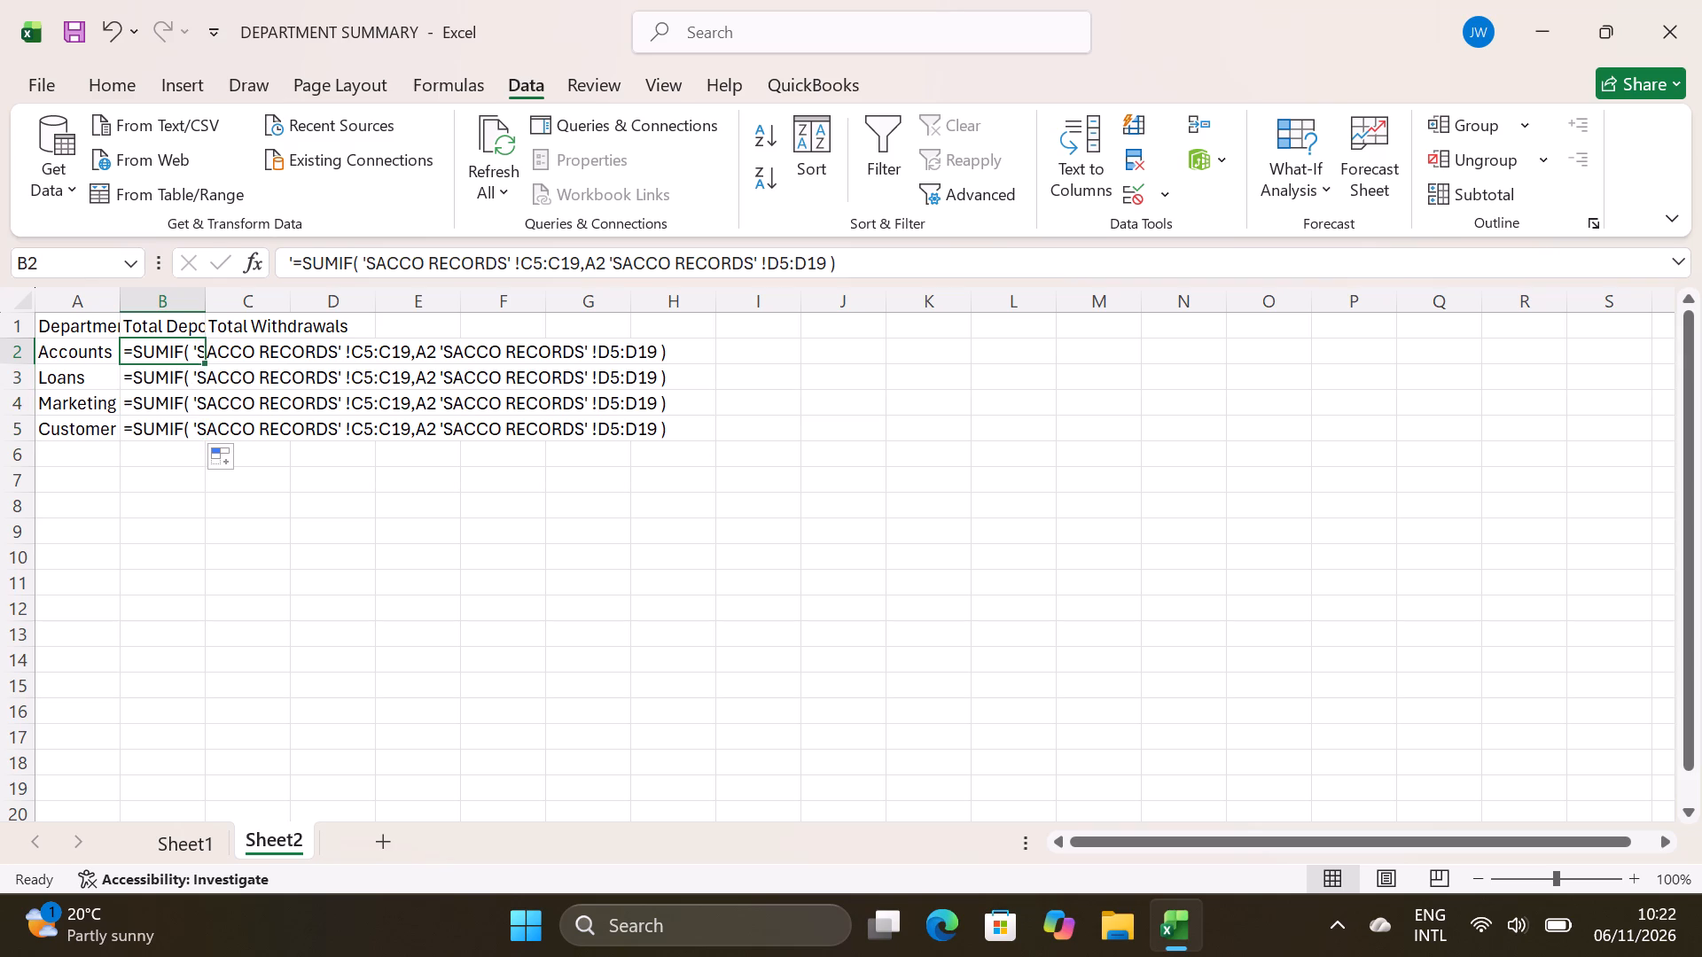
pyautogui.press('Tab')
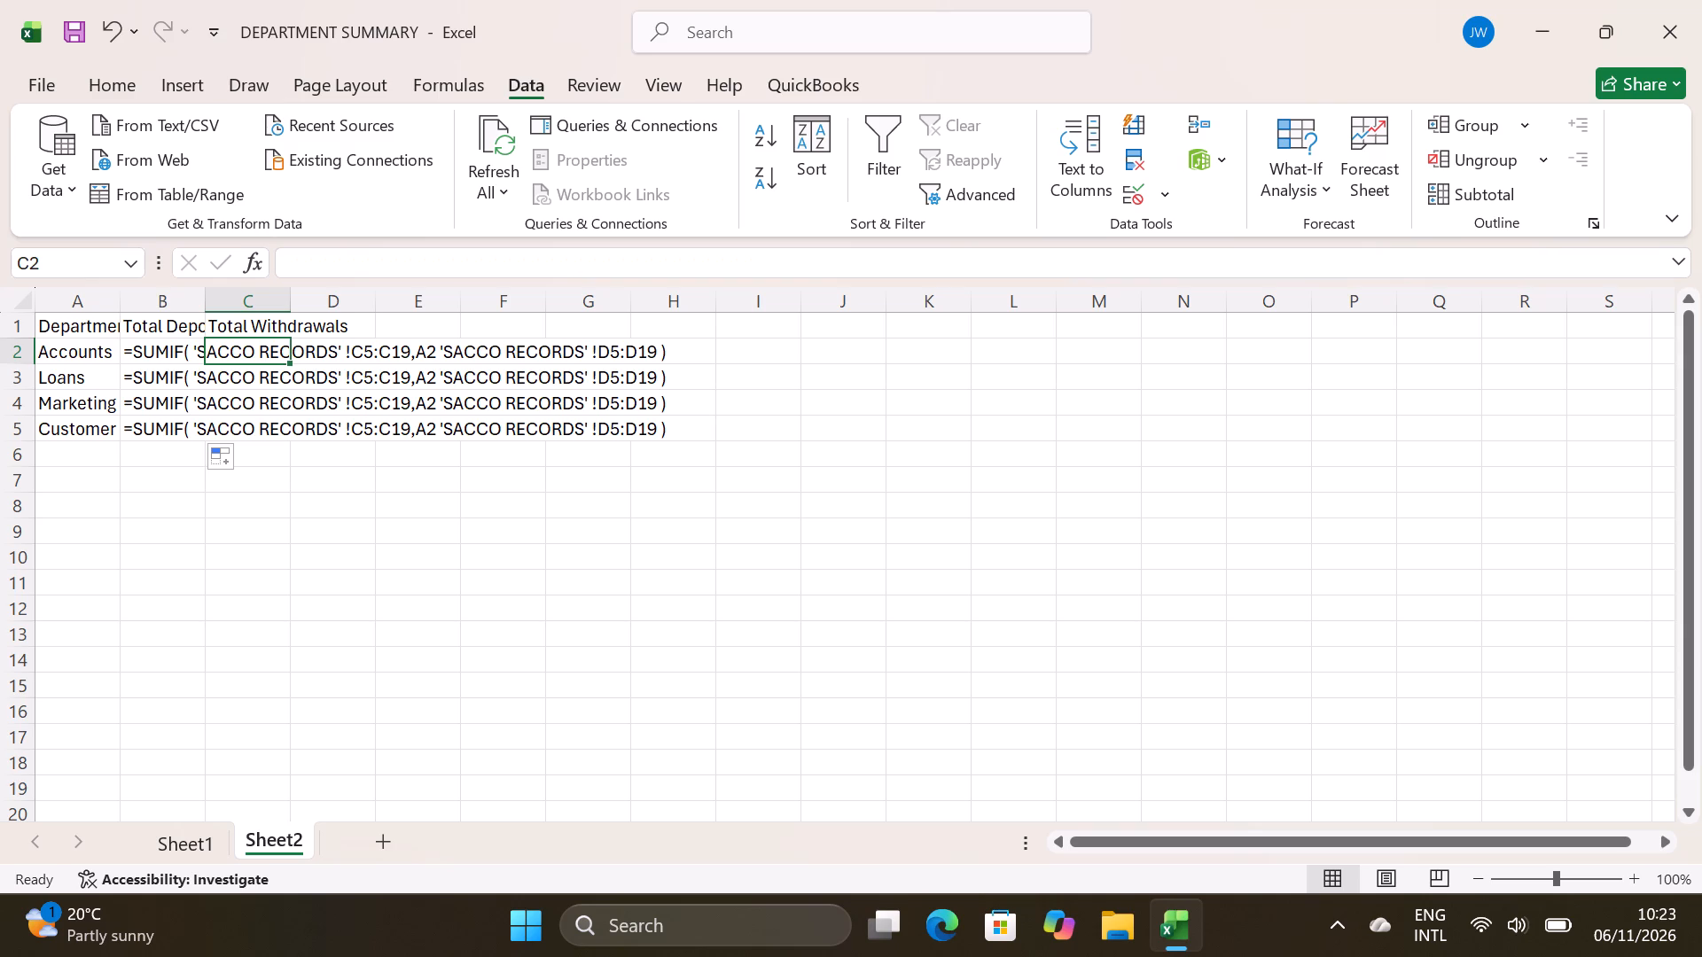
pyautogui.press('=')
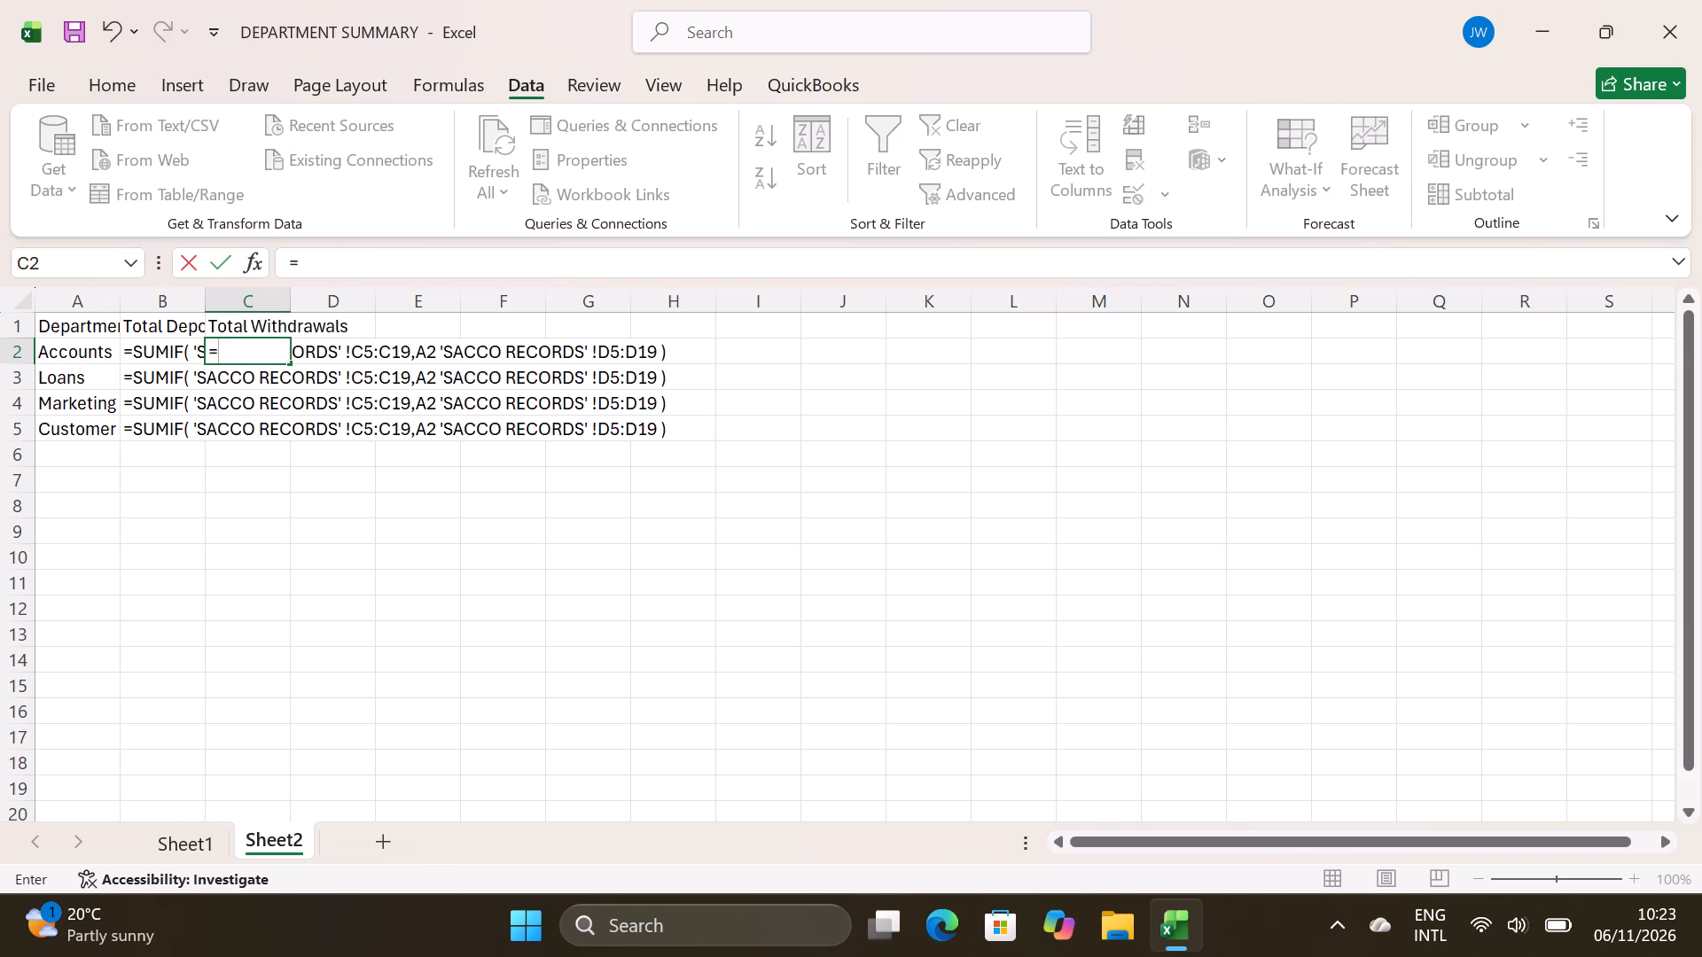
pyautogui.write('SUM')
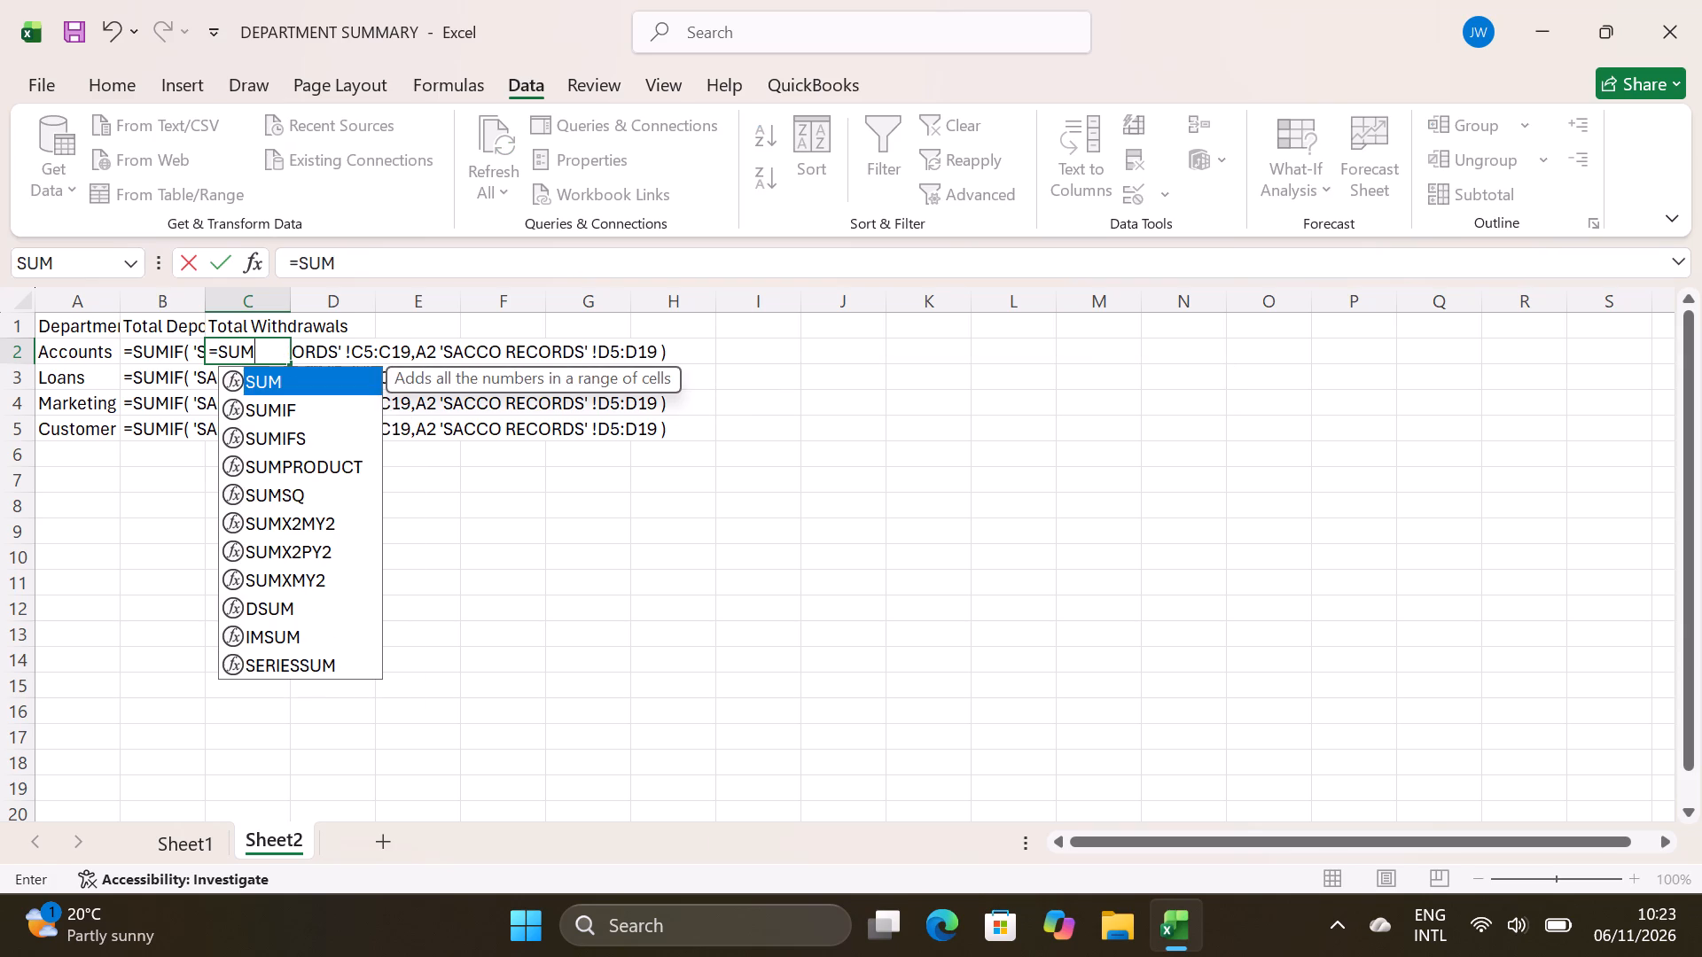
pyautogui.write('IF')
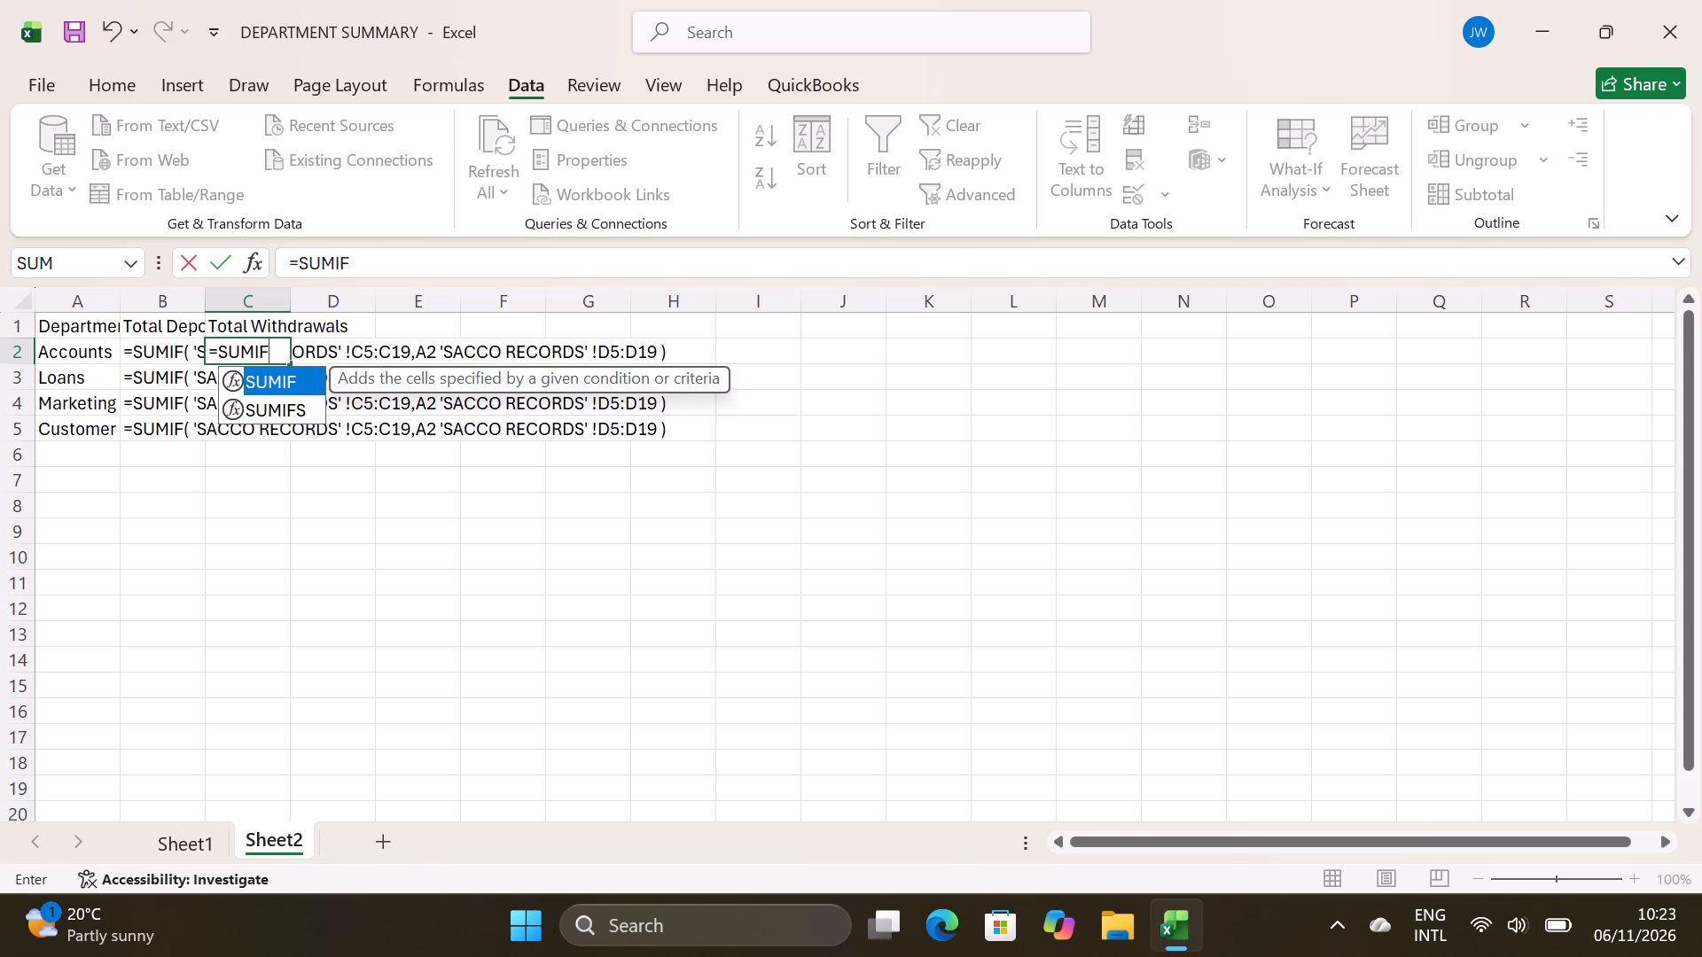
pyautogui.write('(')
pyautogui.press('space')
pyautogui.write("''")
pyautogui.press('BackSpace')
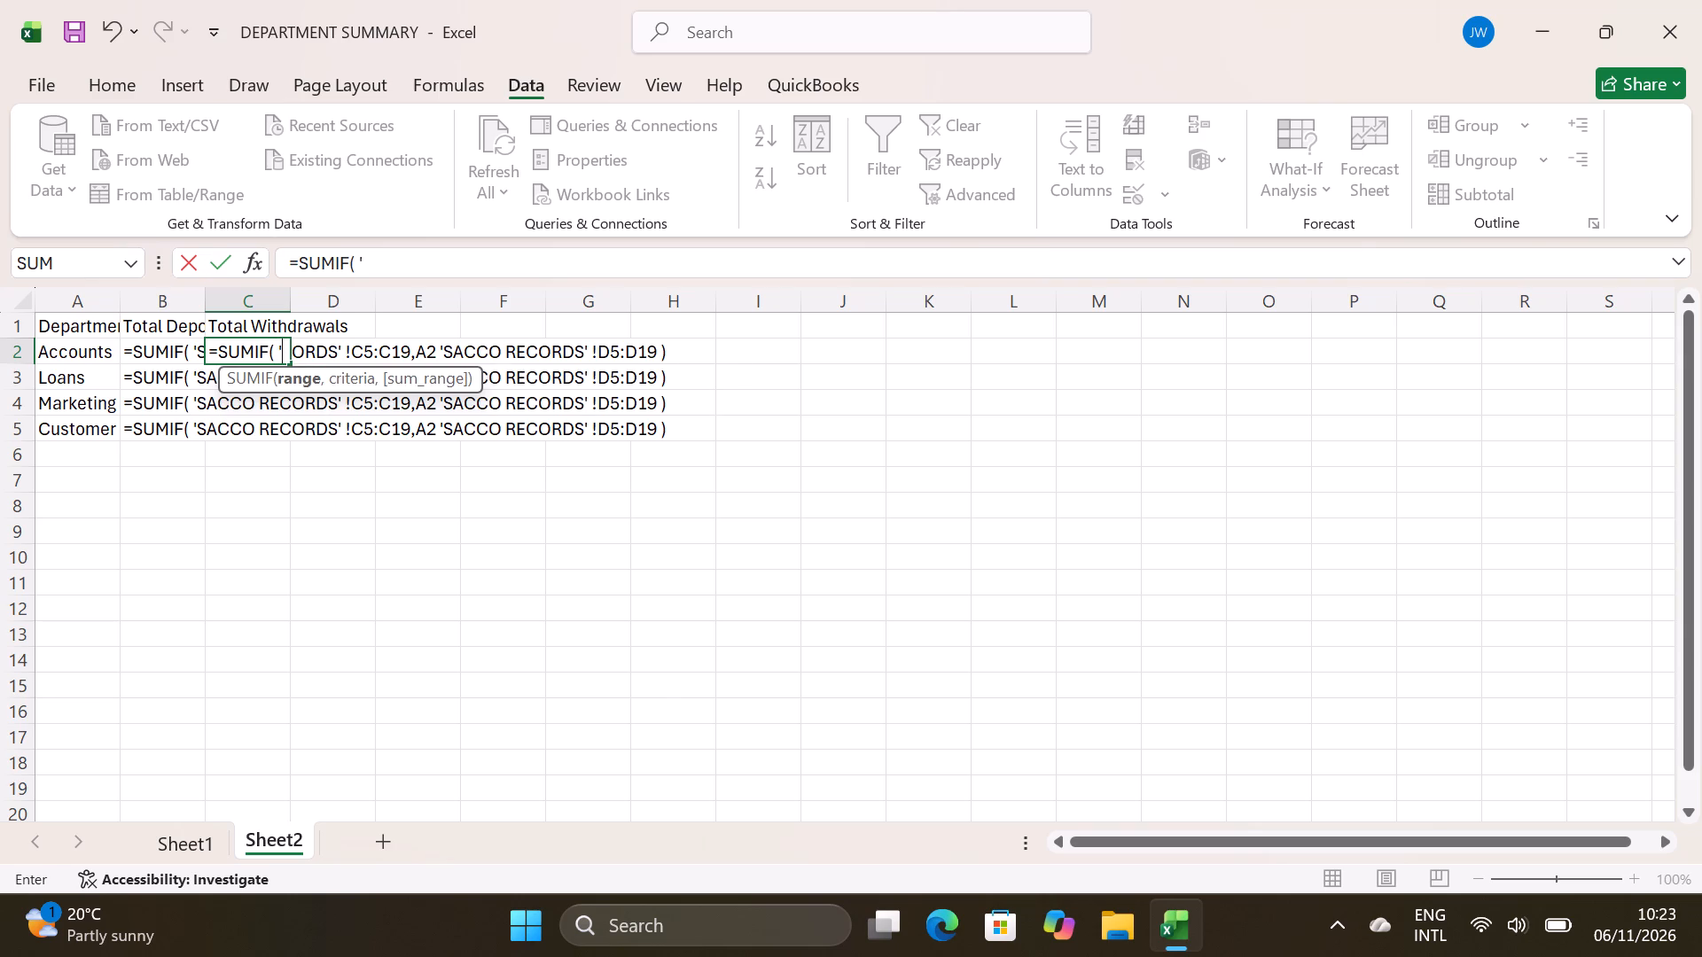
pyautogui.write('SACCO RECORDS')
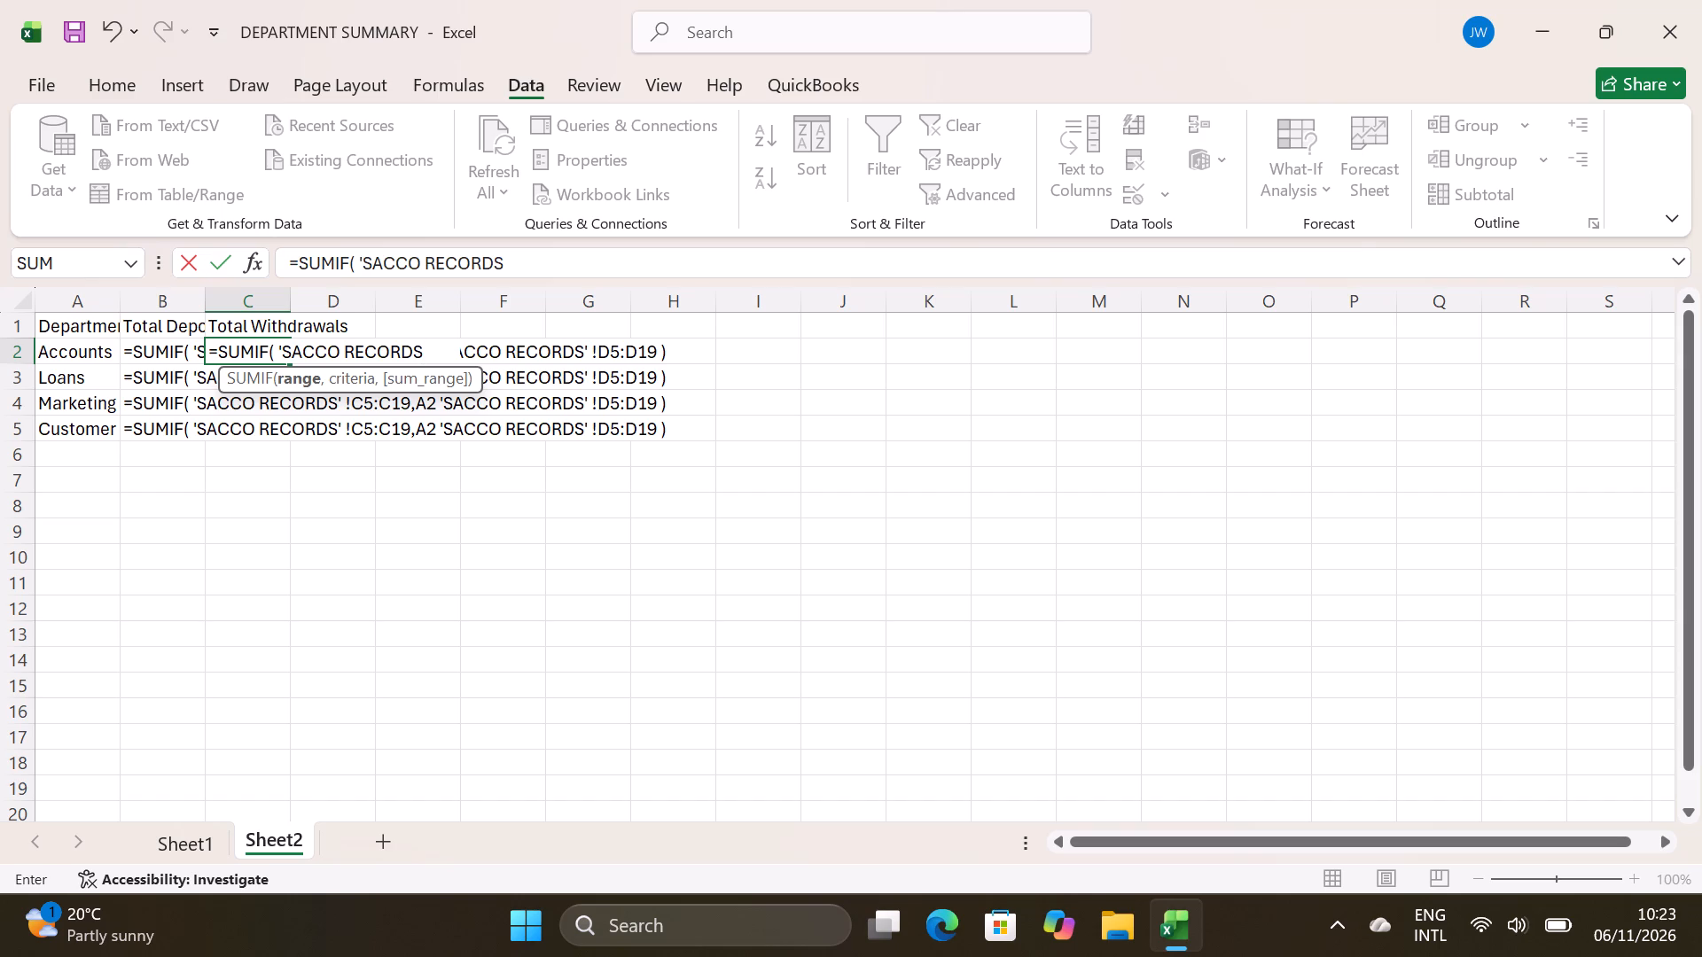
pyautogui.press('space')
pyautogui.write("''")
pyautogui.press('BackSpace')
pyautogui.press('space')
pyautogui.hotkey('shift', '!')
pyautogui.write('C5')
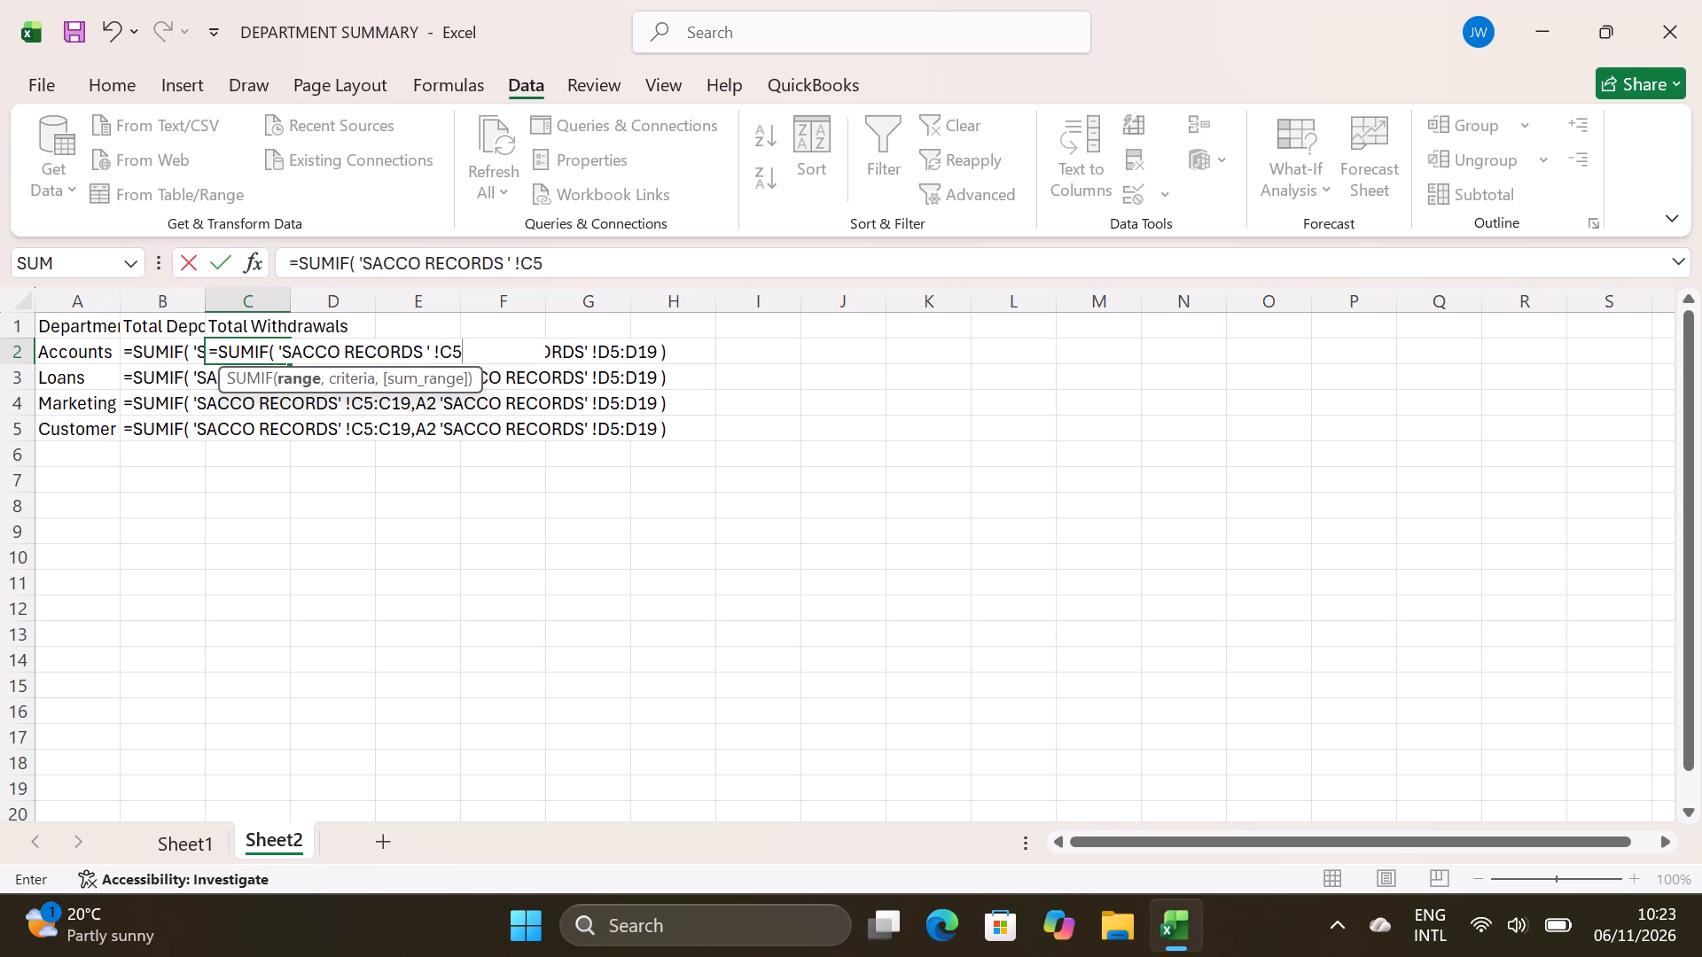
pyautogui.hotkey('shift', ':')
pyautogui.write('C19')
pyautogui.press('space')
pyautogui.press(',')
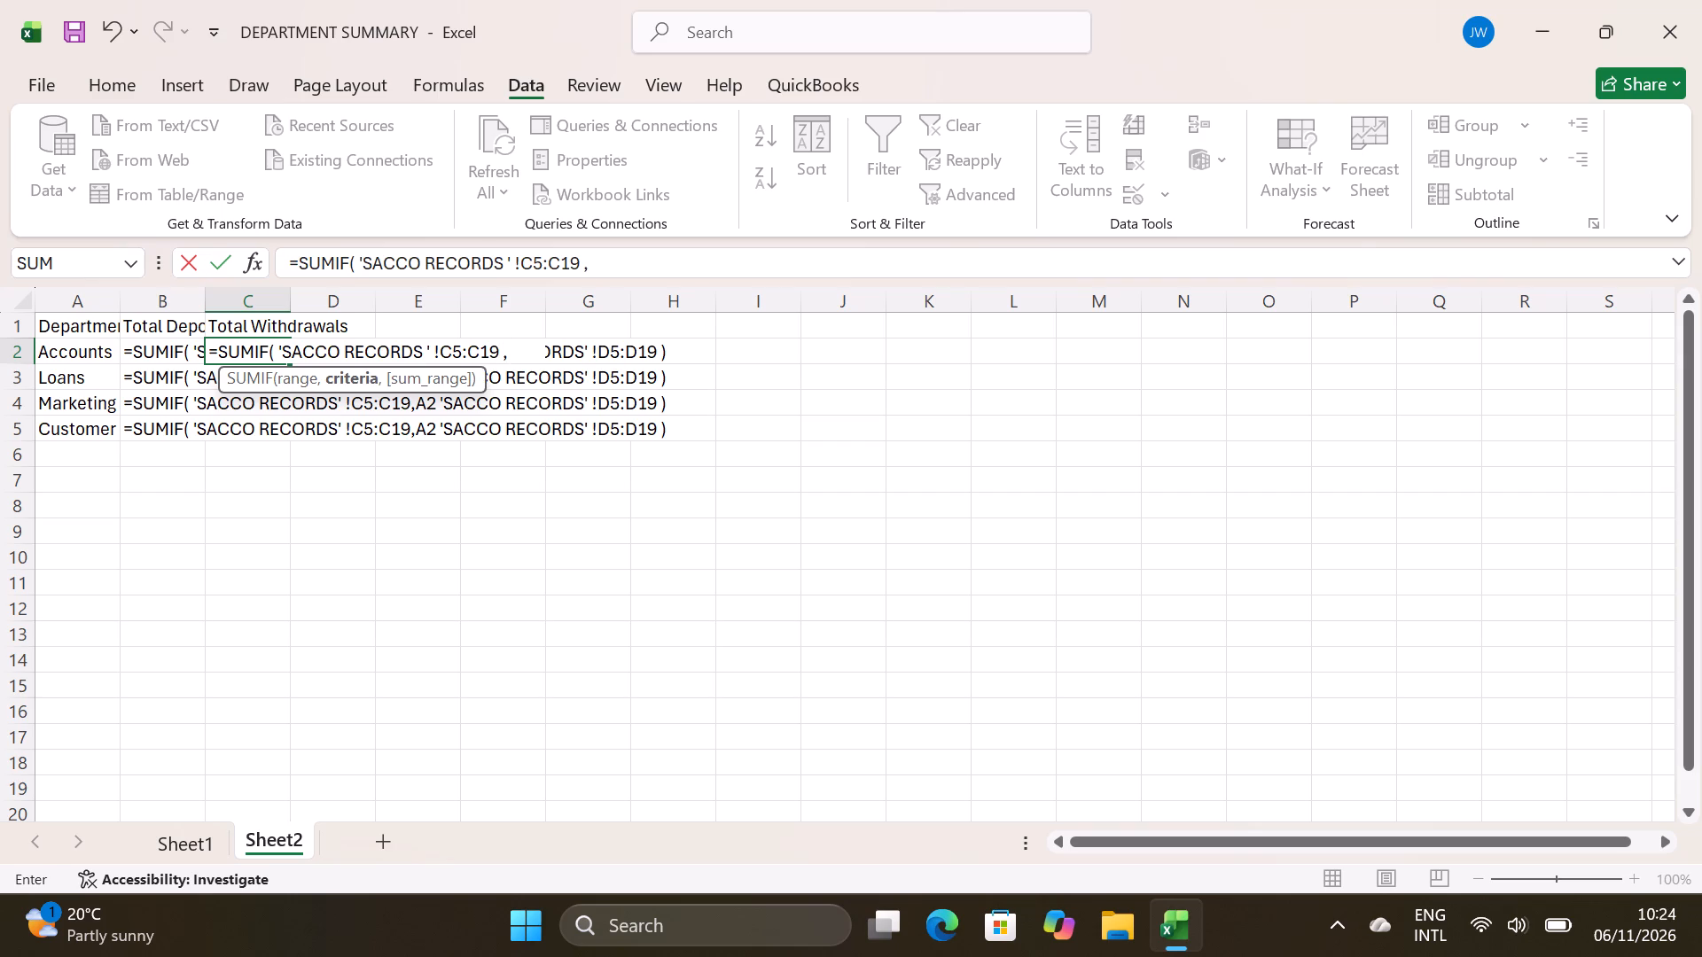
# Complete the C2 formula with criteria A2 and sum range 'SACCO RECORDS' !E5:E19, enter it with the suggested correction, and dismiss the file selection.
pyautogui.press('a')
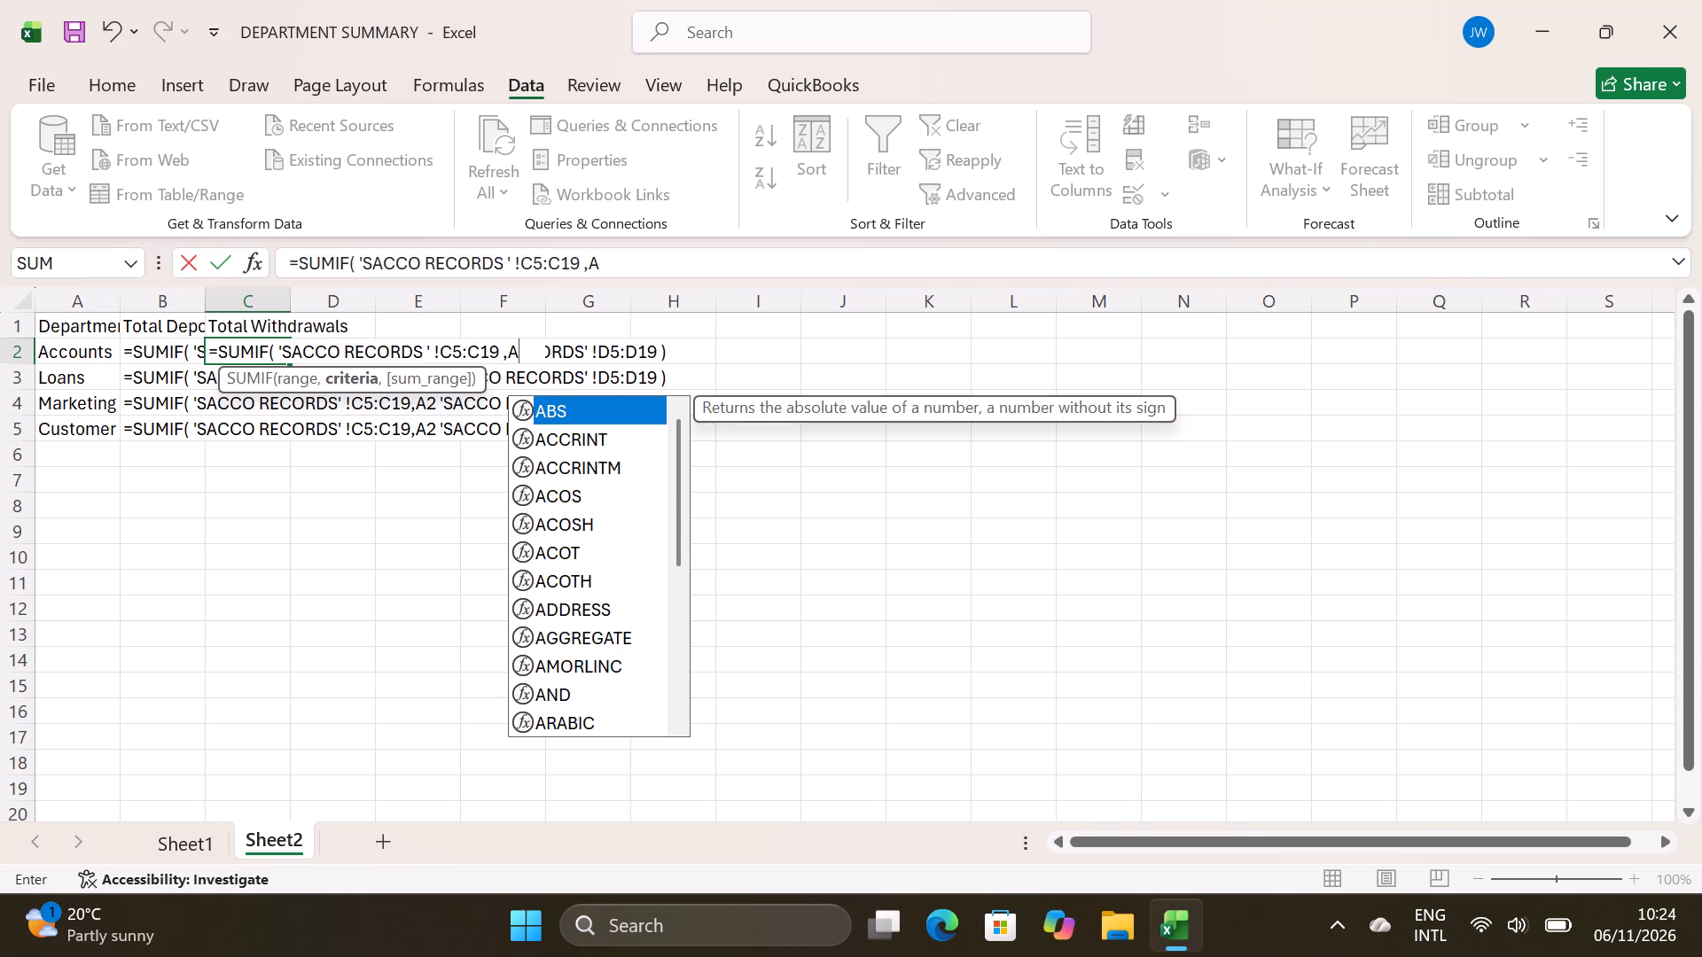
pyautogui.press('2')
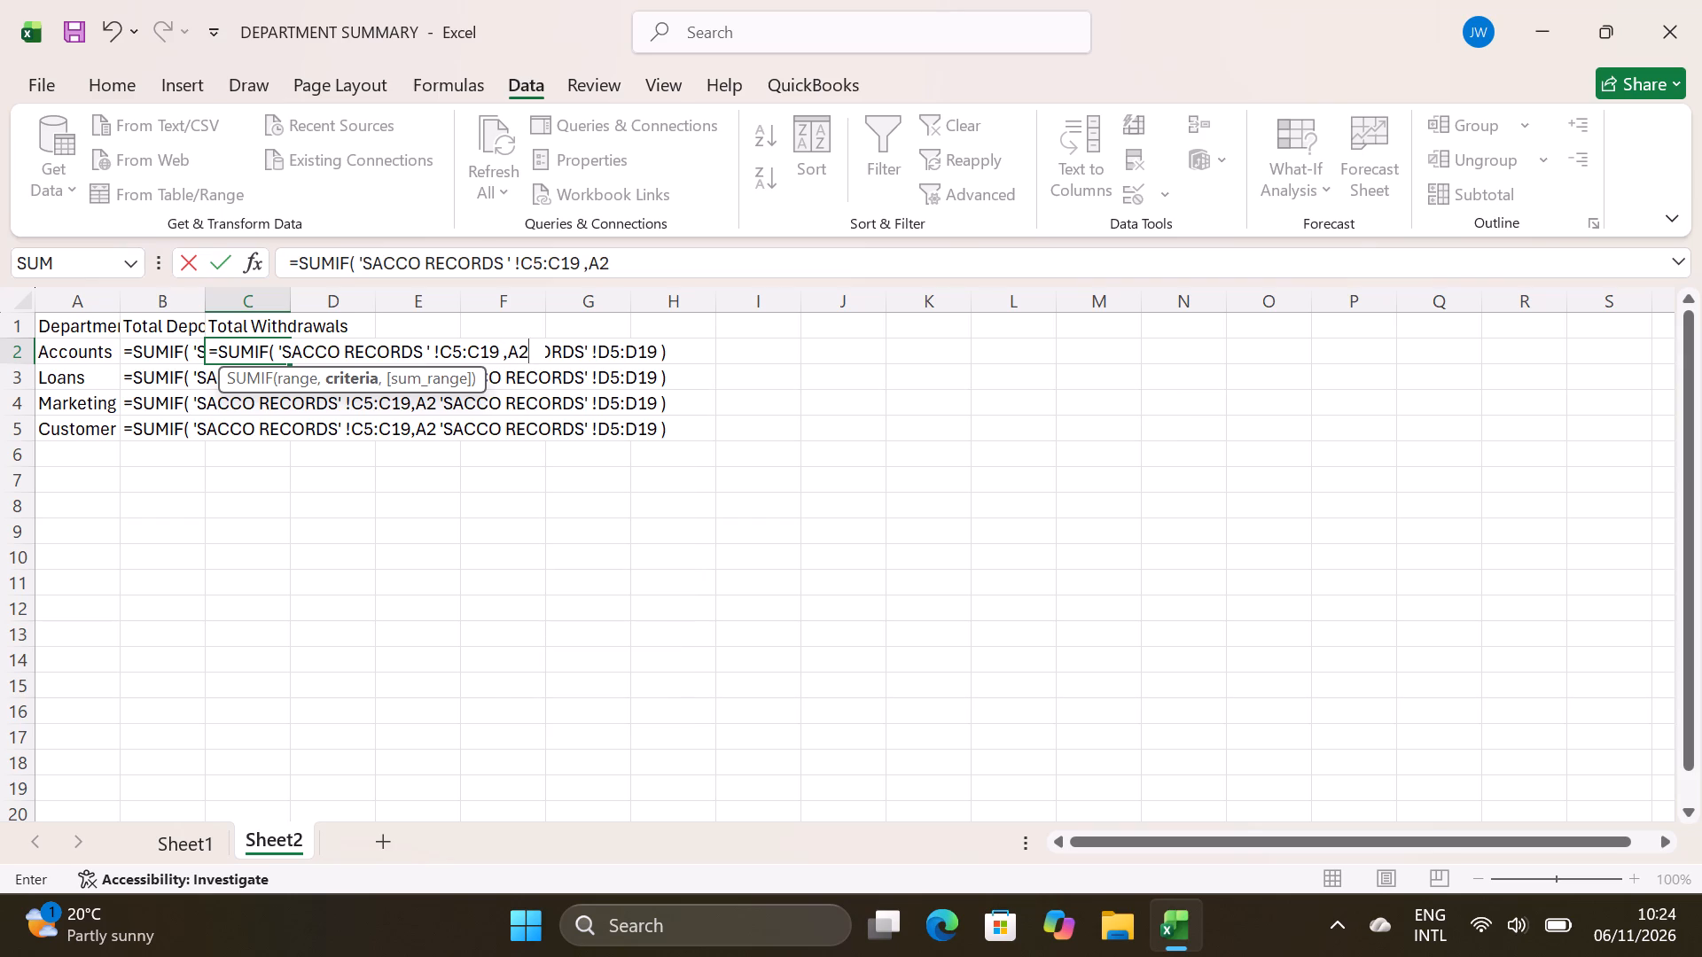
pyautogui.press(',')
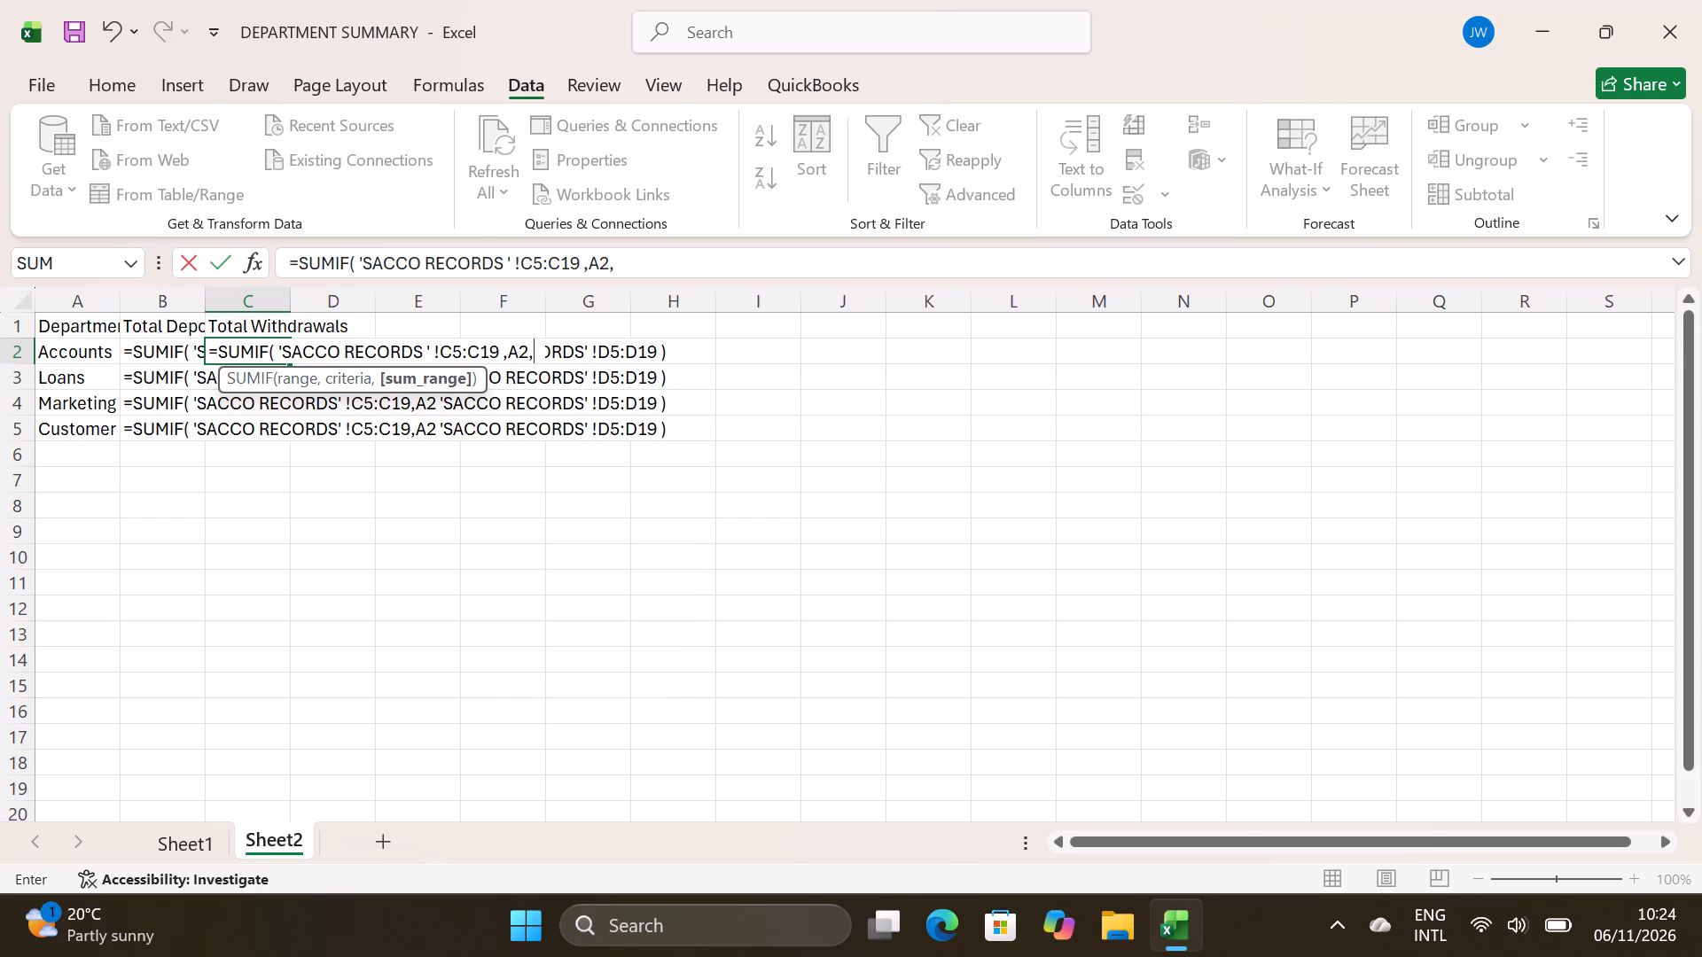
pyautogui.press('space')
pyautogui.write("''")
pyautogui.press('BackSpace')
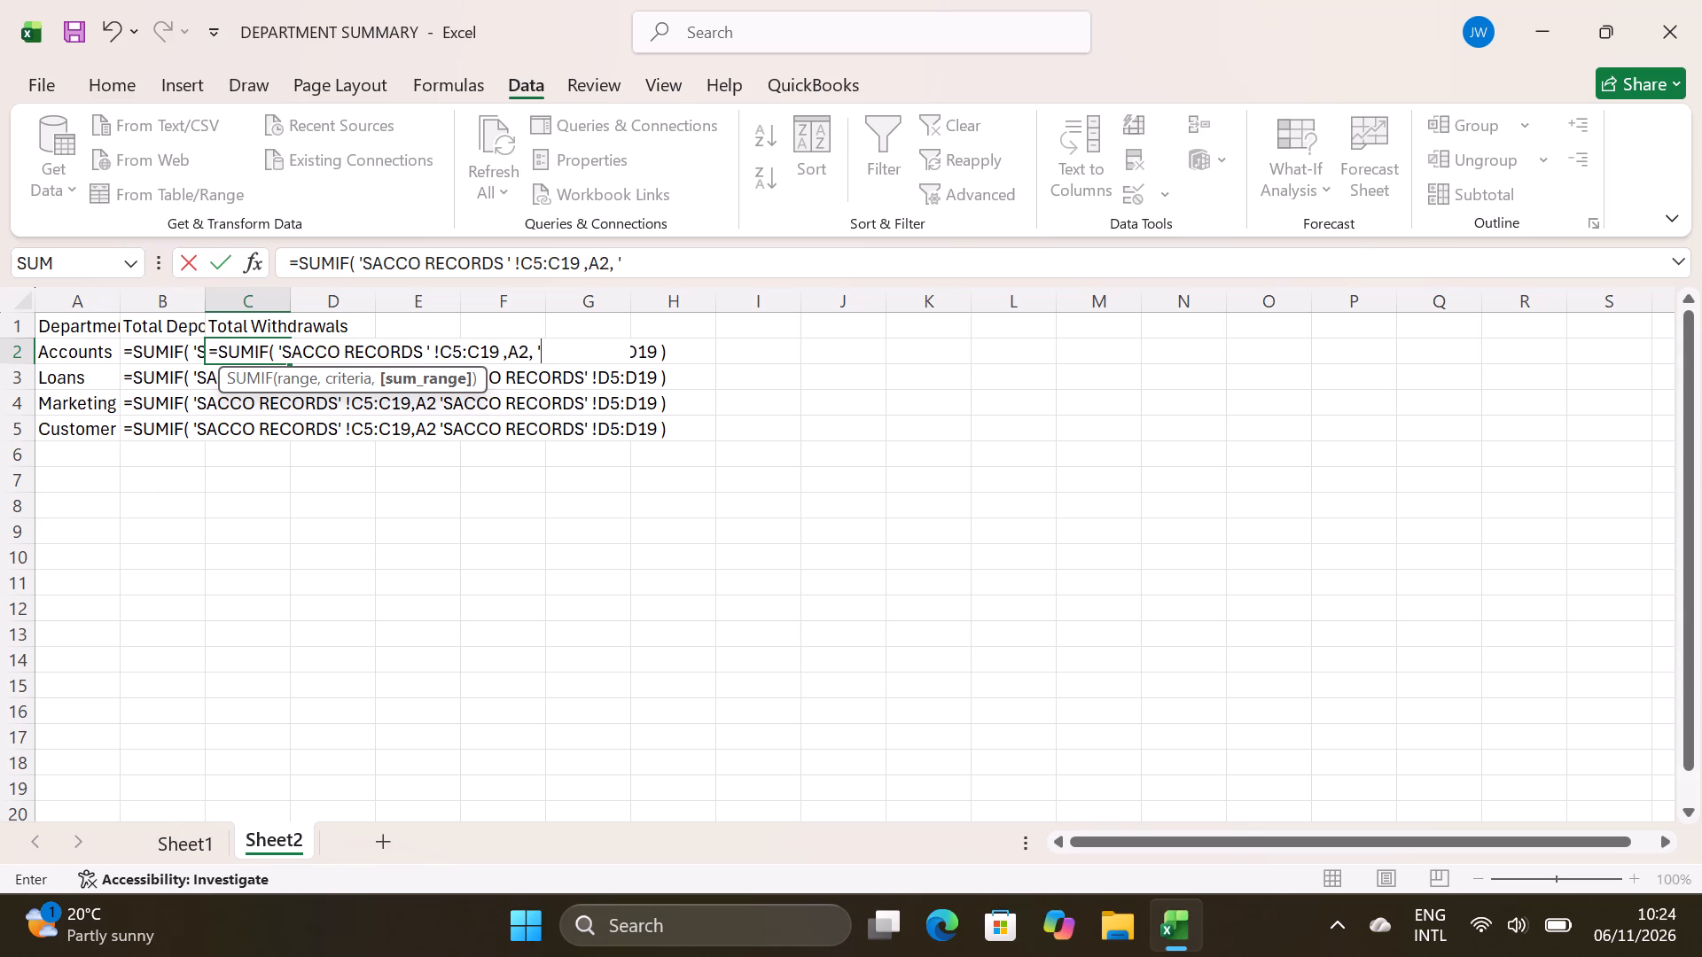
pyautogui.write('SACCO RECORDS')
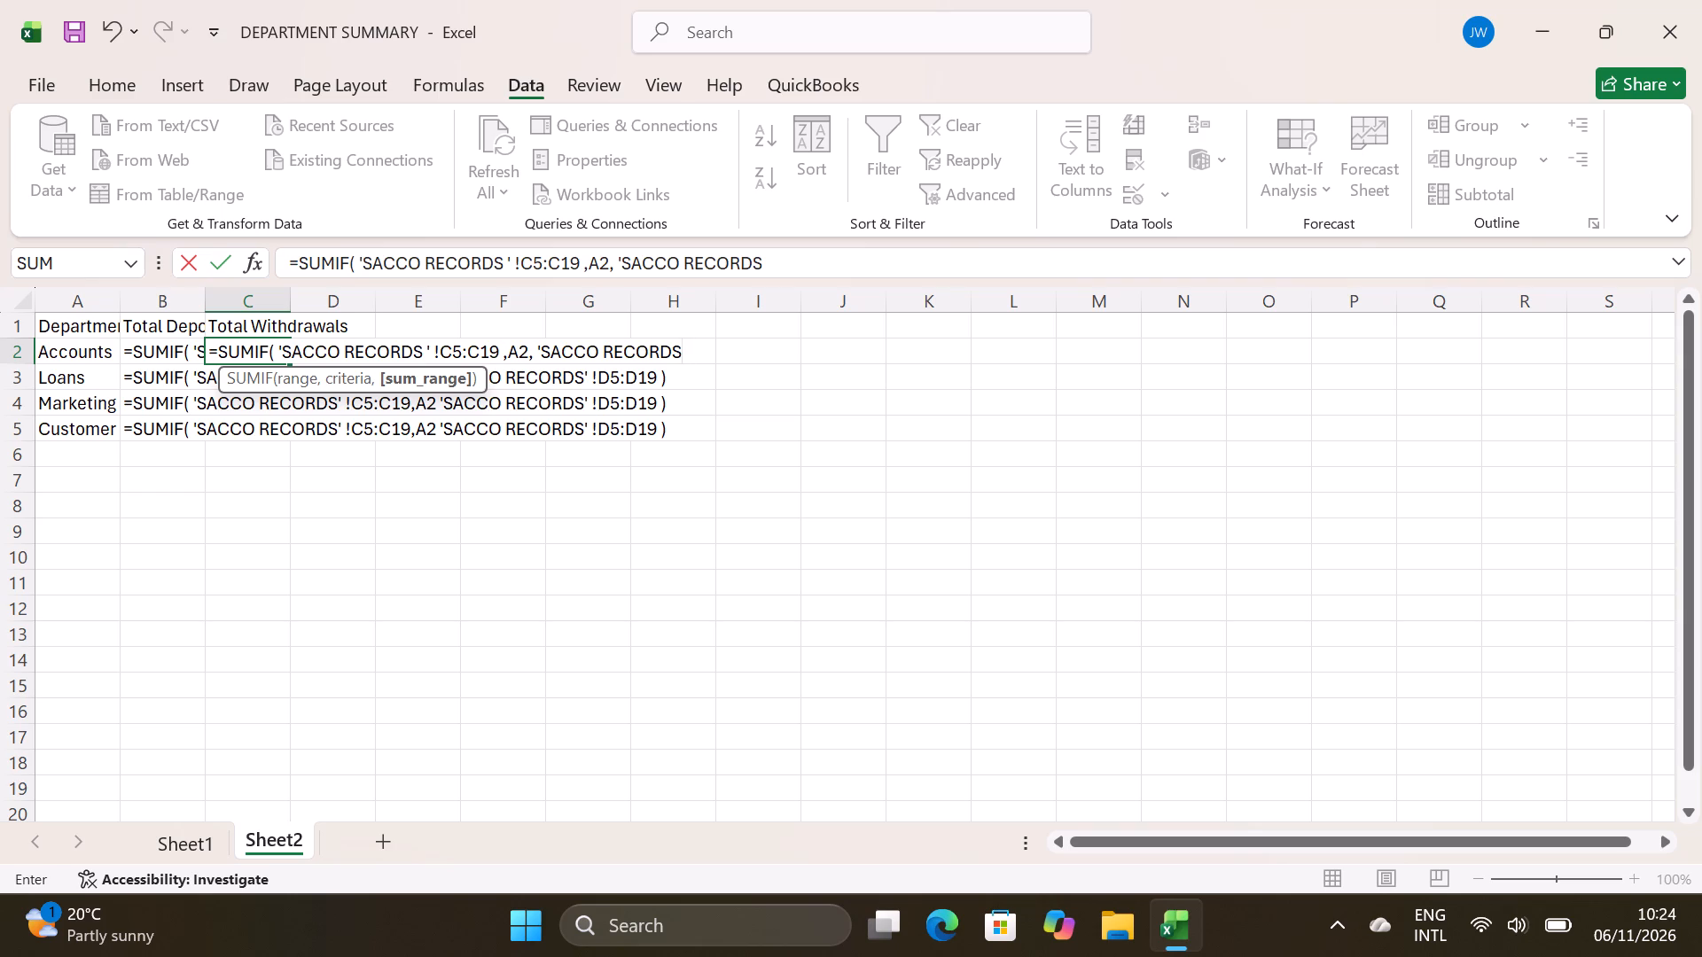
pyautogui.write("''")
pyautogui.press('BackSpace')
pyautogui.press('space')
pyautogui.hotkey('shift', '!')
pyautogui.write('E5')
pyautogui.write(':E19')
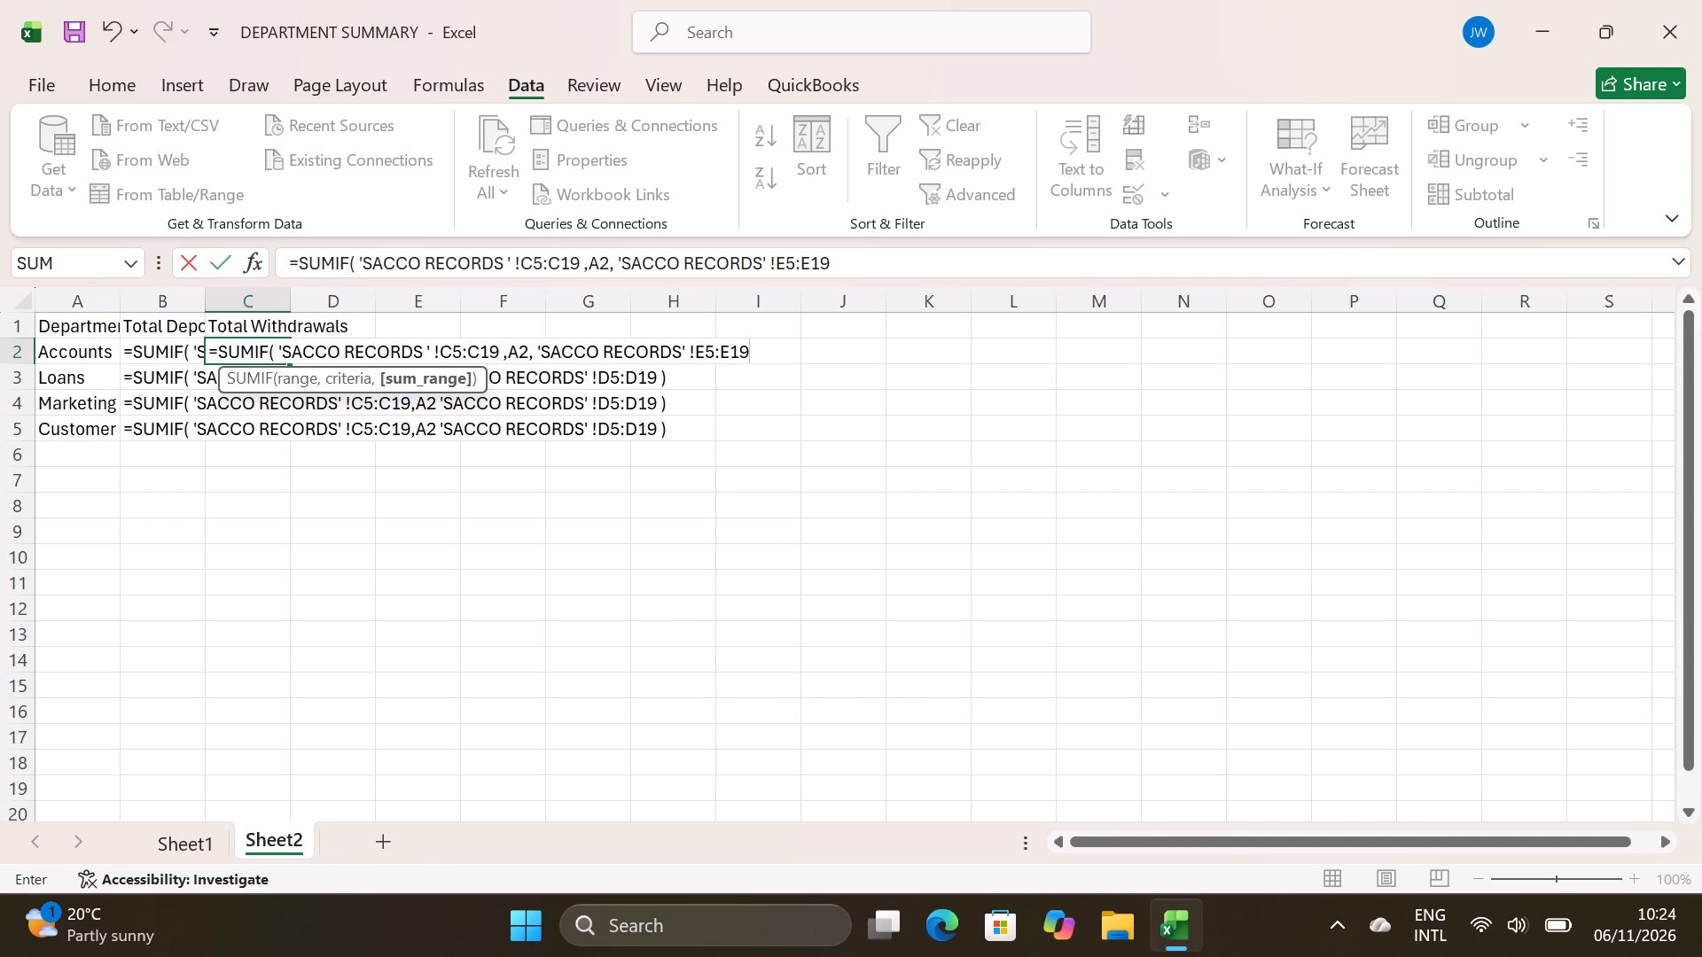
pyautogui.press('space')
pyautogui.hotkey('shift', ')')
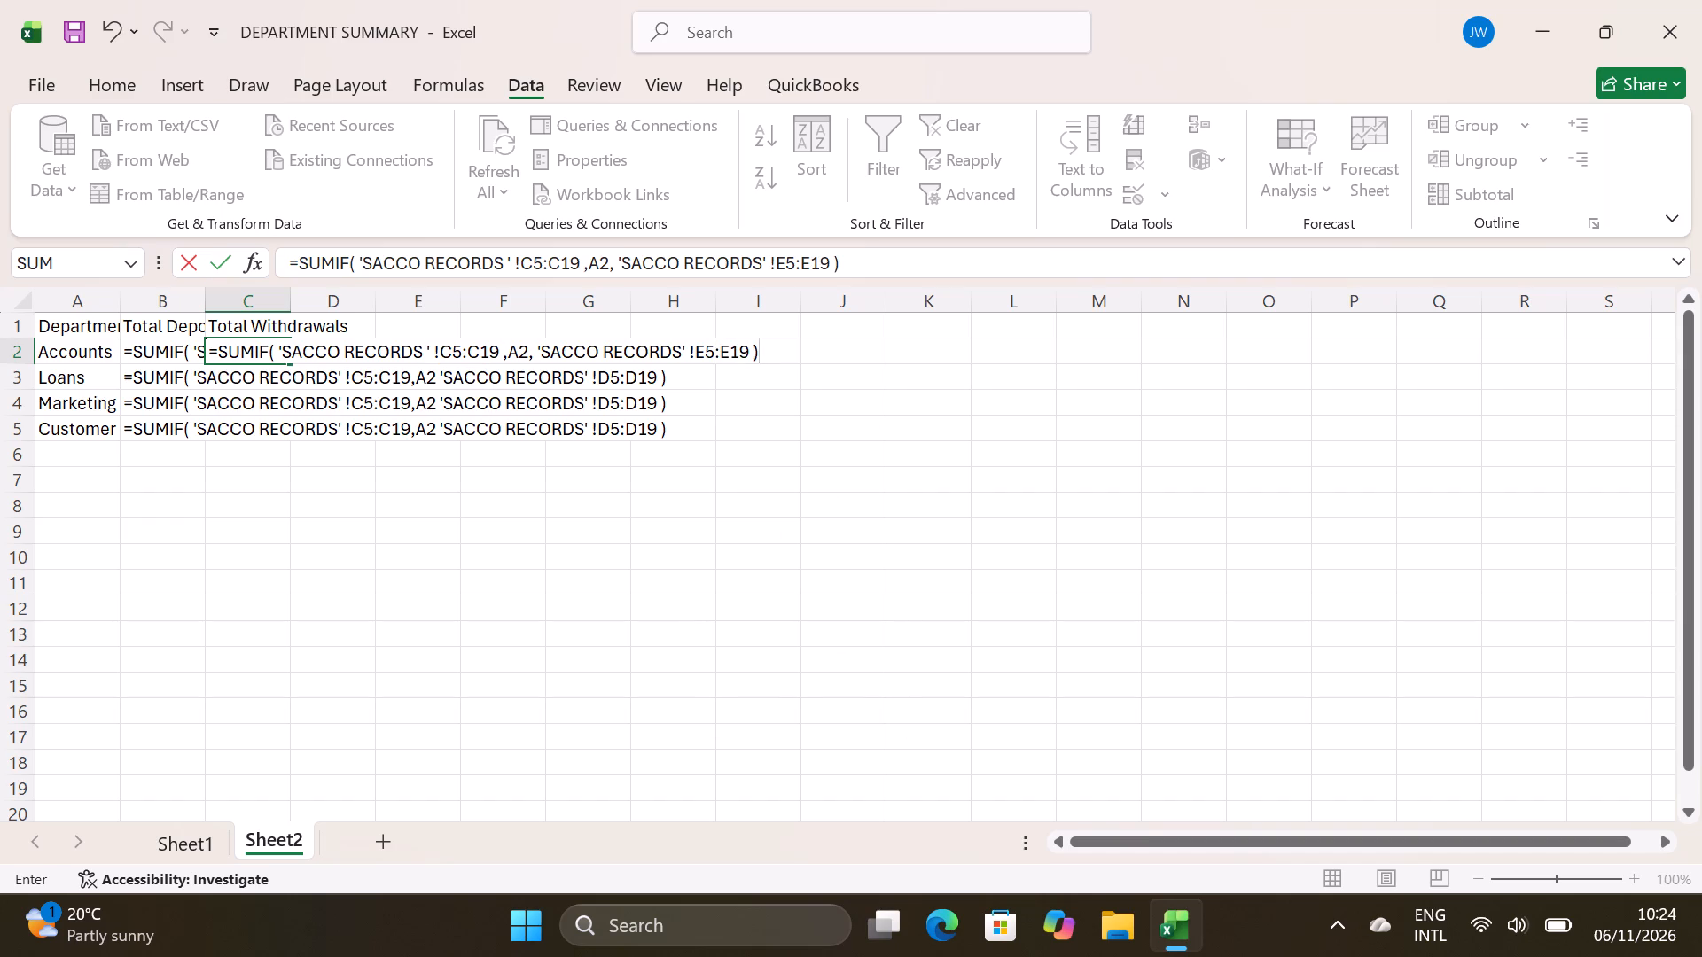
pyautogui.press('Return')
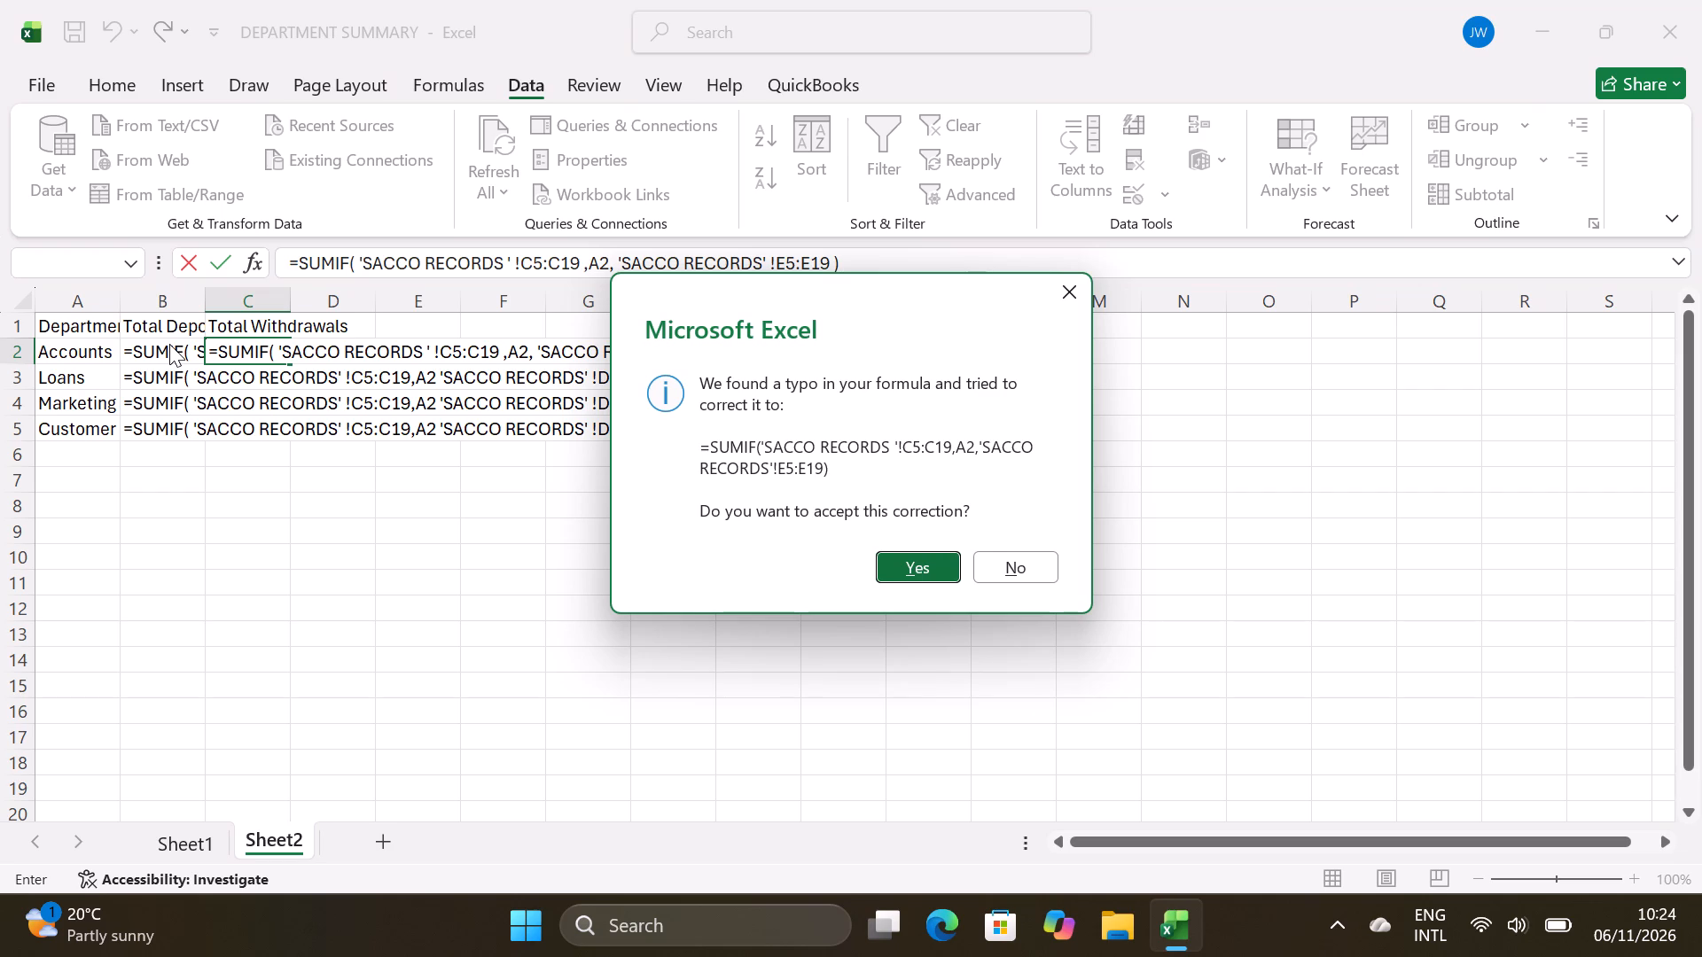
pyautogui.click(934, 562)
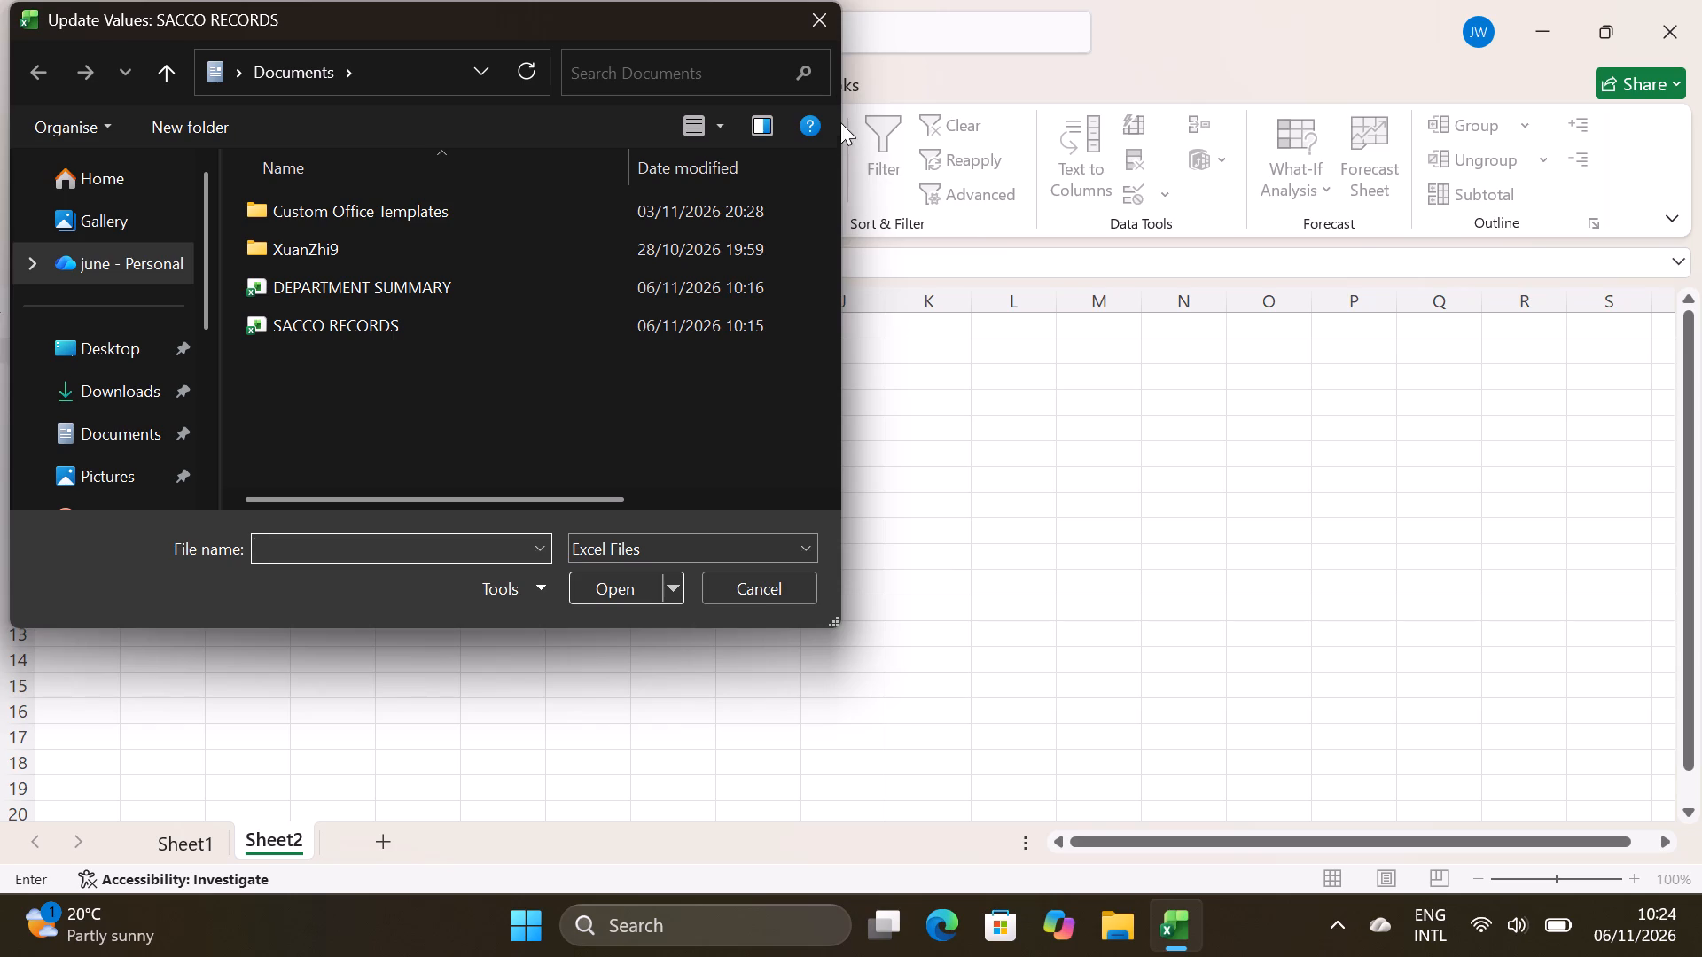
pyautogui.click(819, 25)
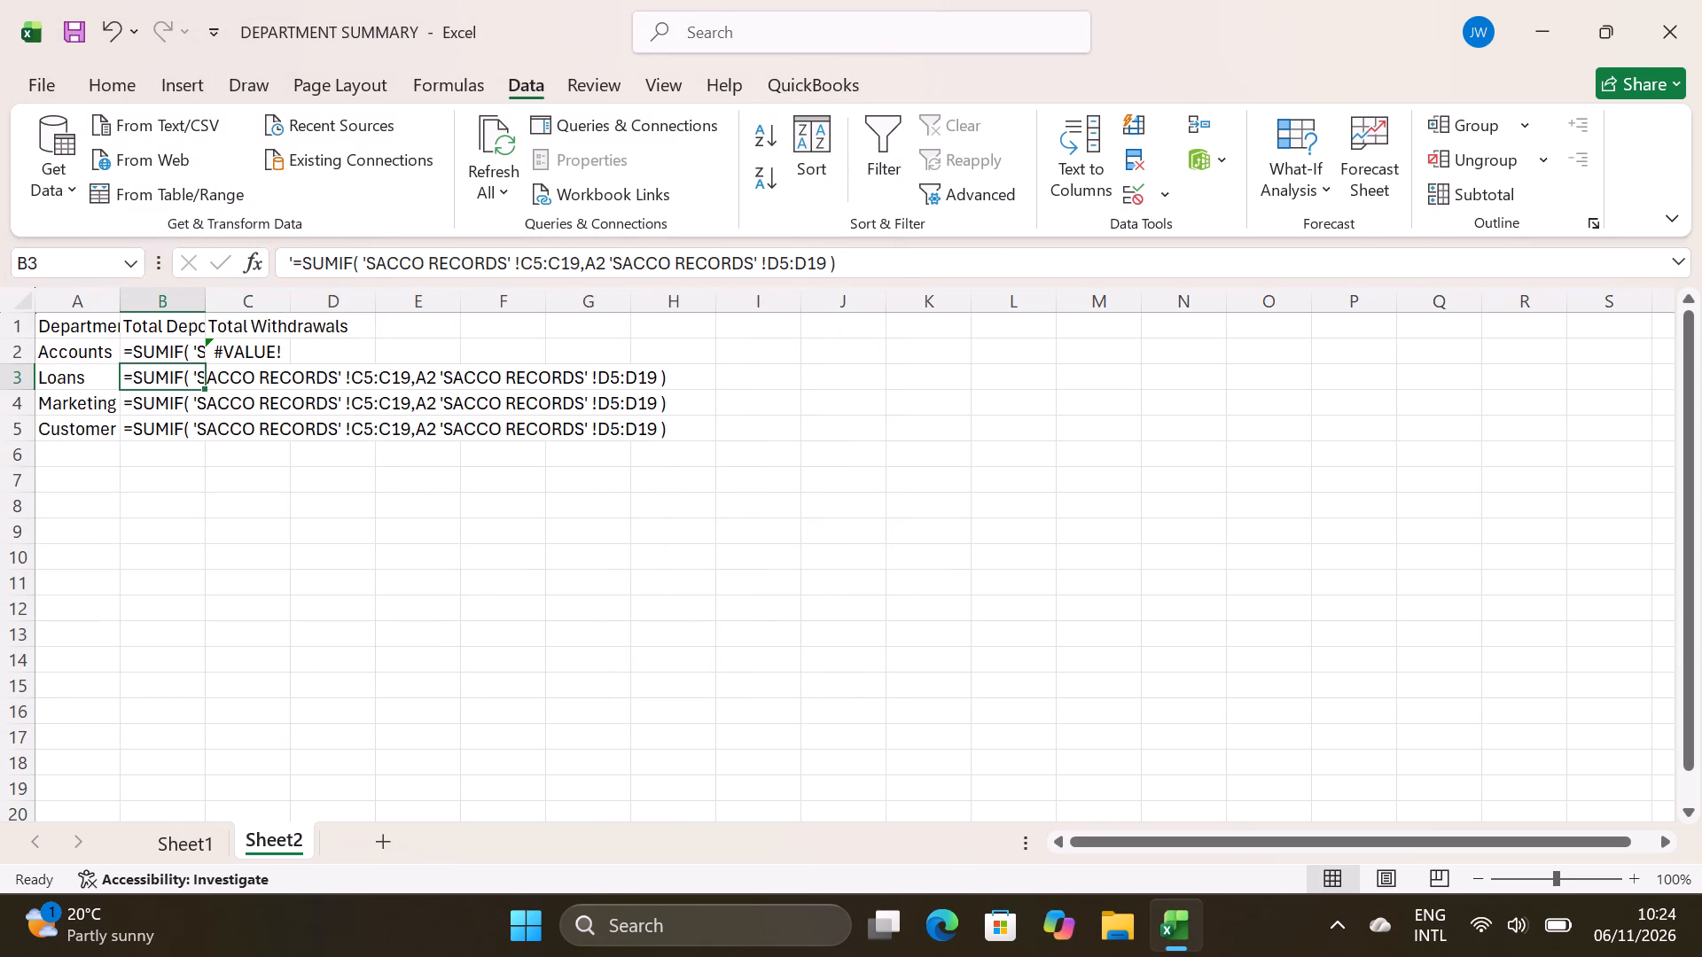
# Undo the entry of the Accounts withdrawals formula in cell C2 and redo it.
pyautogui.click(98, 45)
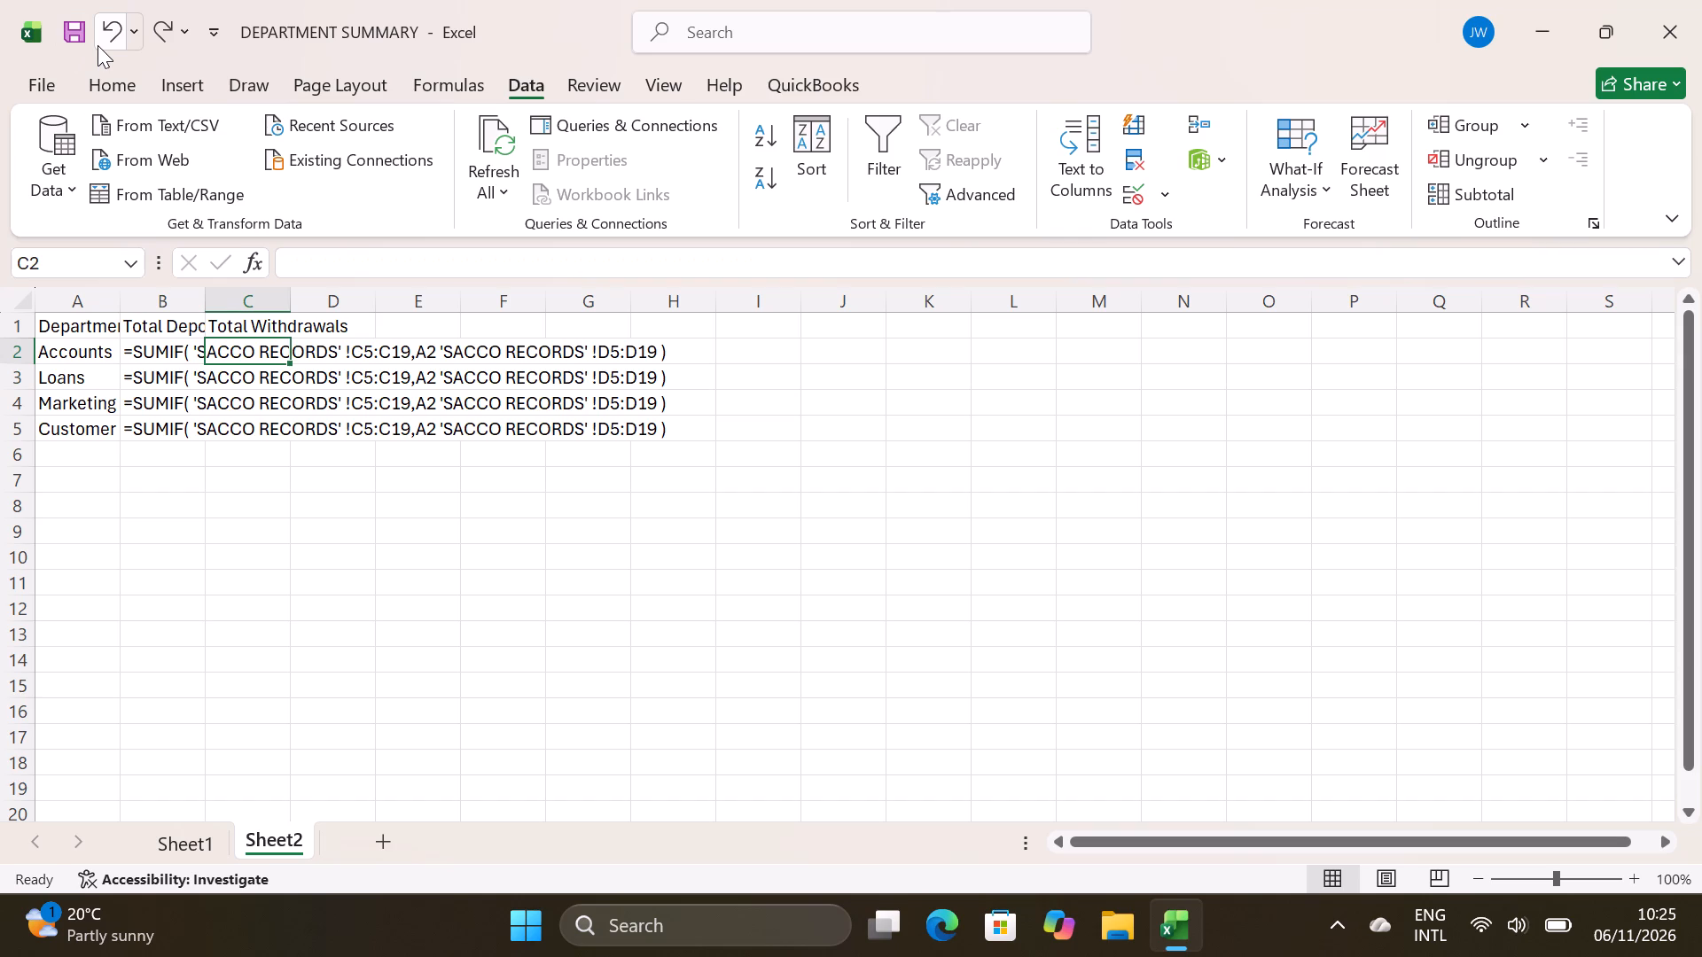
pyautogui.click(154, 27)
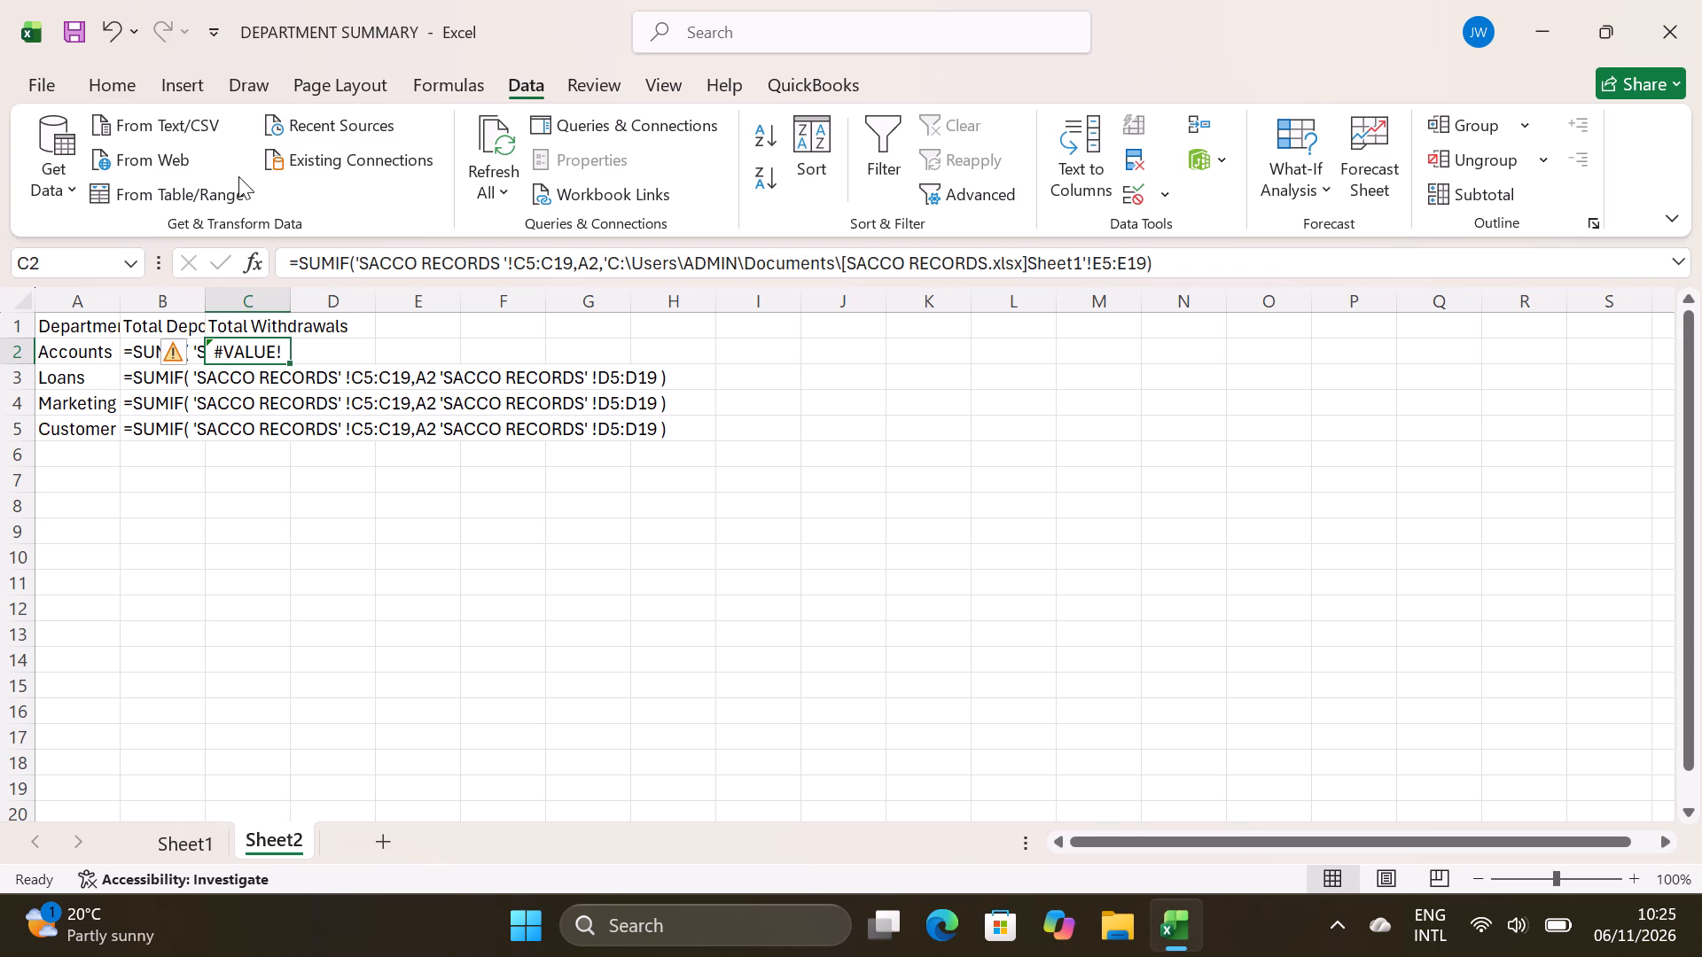
# Open the Accounts withdrawals SUMIF formula in cell C2 for editing within its sum range reference.
pyautogui.click(686, 266)
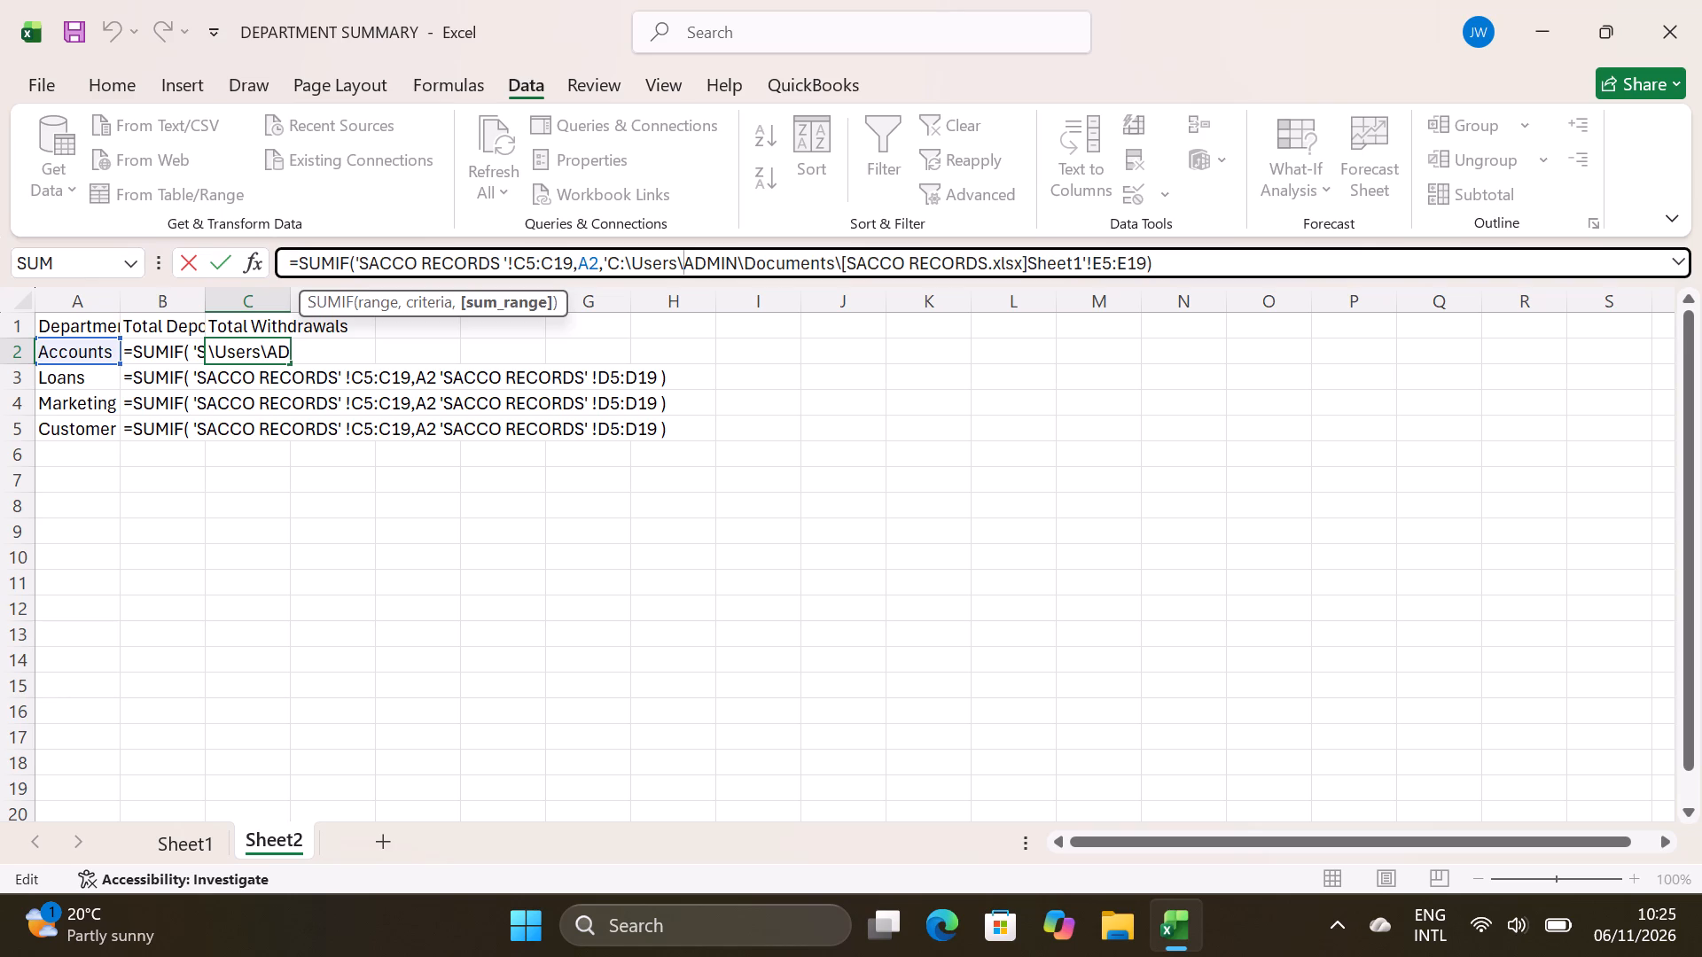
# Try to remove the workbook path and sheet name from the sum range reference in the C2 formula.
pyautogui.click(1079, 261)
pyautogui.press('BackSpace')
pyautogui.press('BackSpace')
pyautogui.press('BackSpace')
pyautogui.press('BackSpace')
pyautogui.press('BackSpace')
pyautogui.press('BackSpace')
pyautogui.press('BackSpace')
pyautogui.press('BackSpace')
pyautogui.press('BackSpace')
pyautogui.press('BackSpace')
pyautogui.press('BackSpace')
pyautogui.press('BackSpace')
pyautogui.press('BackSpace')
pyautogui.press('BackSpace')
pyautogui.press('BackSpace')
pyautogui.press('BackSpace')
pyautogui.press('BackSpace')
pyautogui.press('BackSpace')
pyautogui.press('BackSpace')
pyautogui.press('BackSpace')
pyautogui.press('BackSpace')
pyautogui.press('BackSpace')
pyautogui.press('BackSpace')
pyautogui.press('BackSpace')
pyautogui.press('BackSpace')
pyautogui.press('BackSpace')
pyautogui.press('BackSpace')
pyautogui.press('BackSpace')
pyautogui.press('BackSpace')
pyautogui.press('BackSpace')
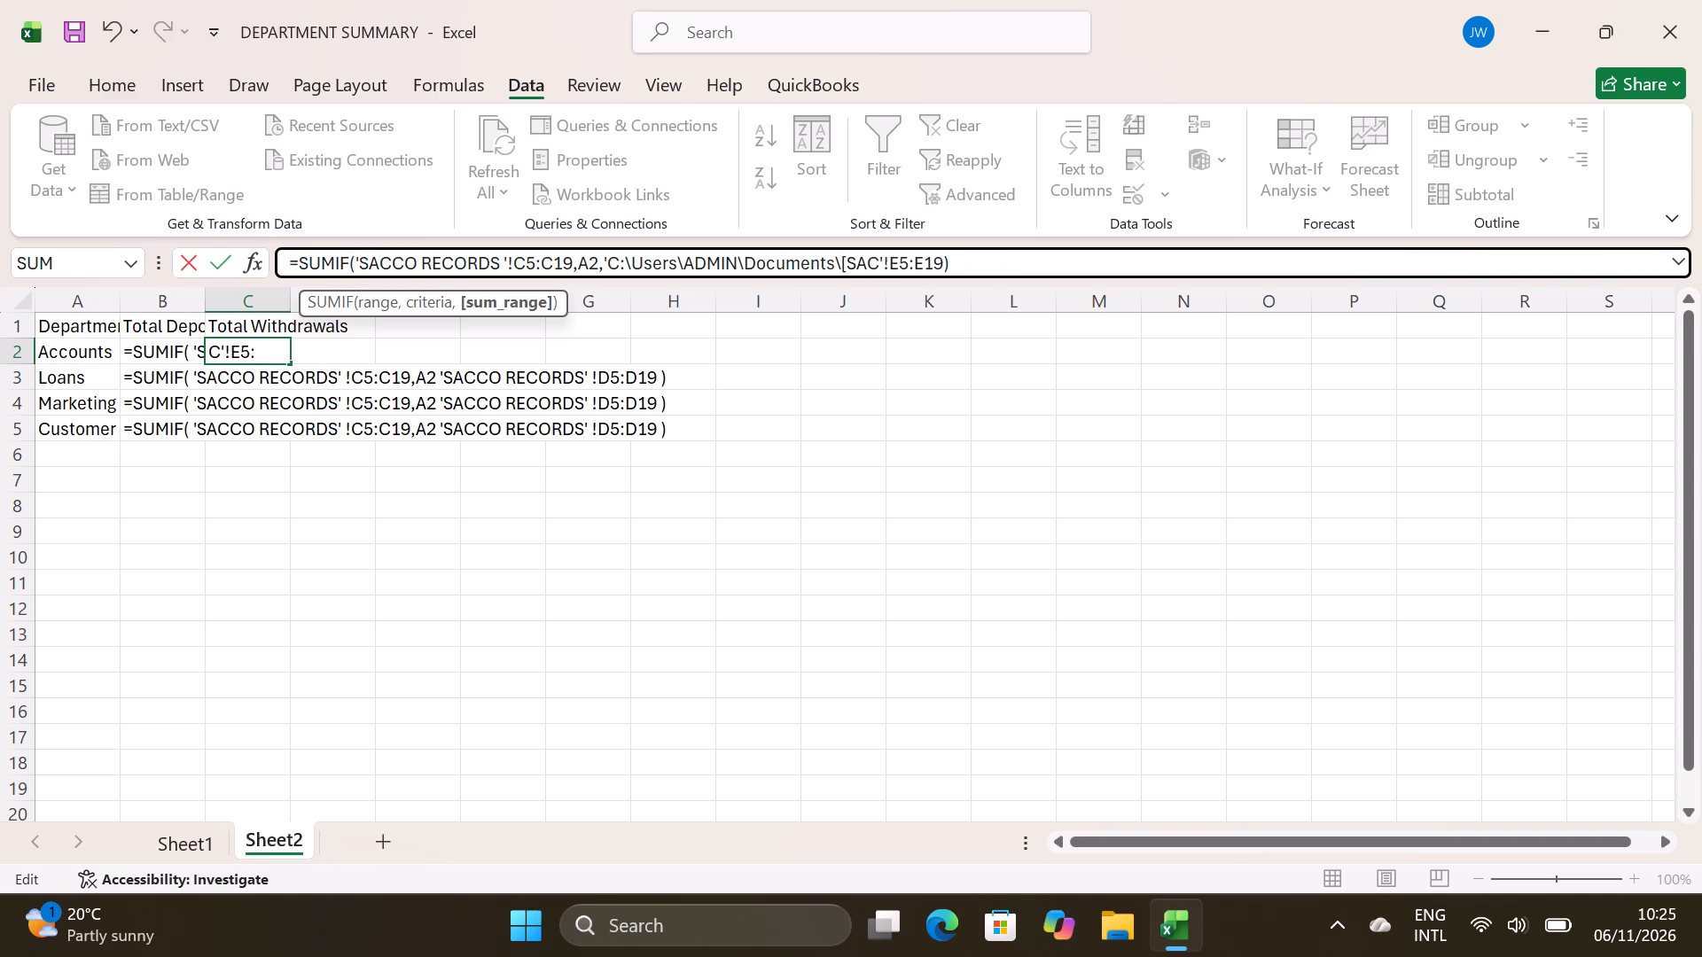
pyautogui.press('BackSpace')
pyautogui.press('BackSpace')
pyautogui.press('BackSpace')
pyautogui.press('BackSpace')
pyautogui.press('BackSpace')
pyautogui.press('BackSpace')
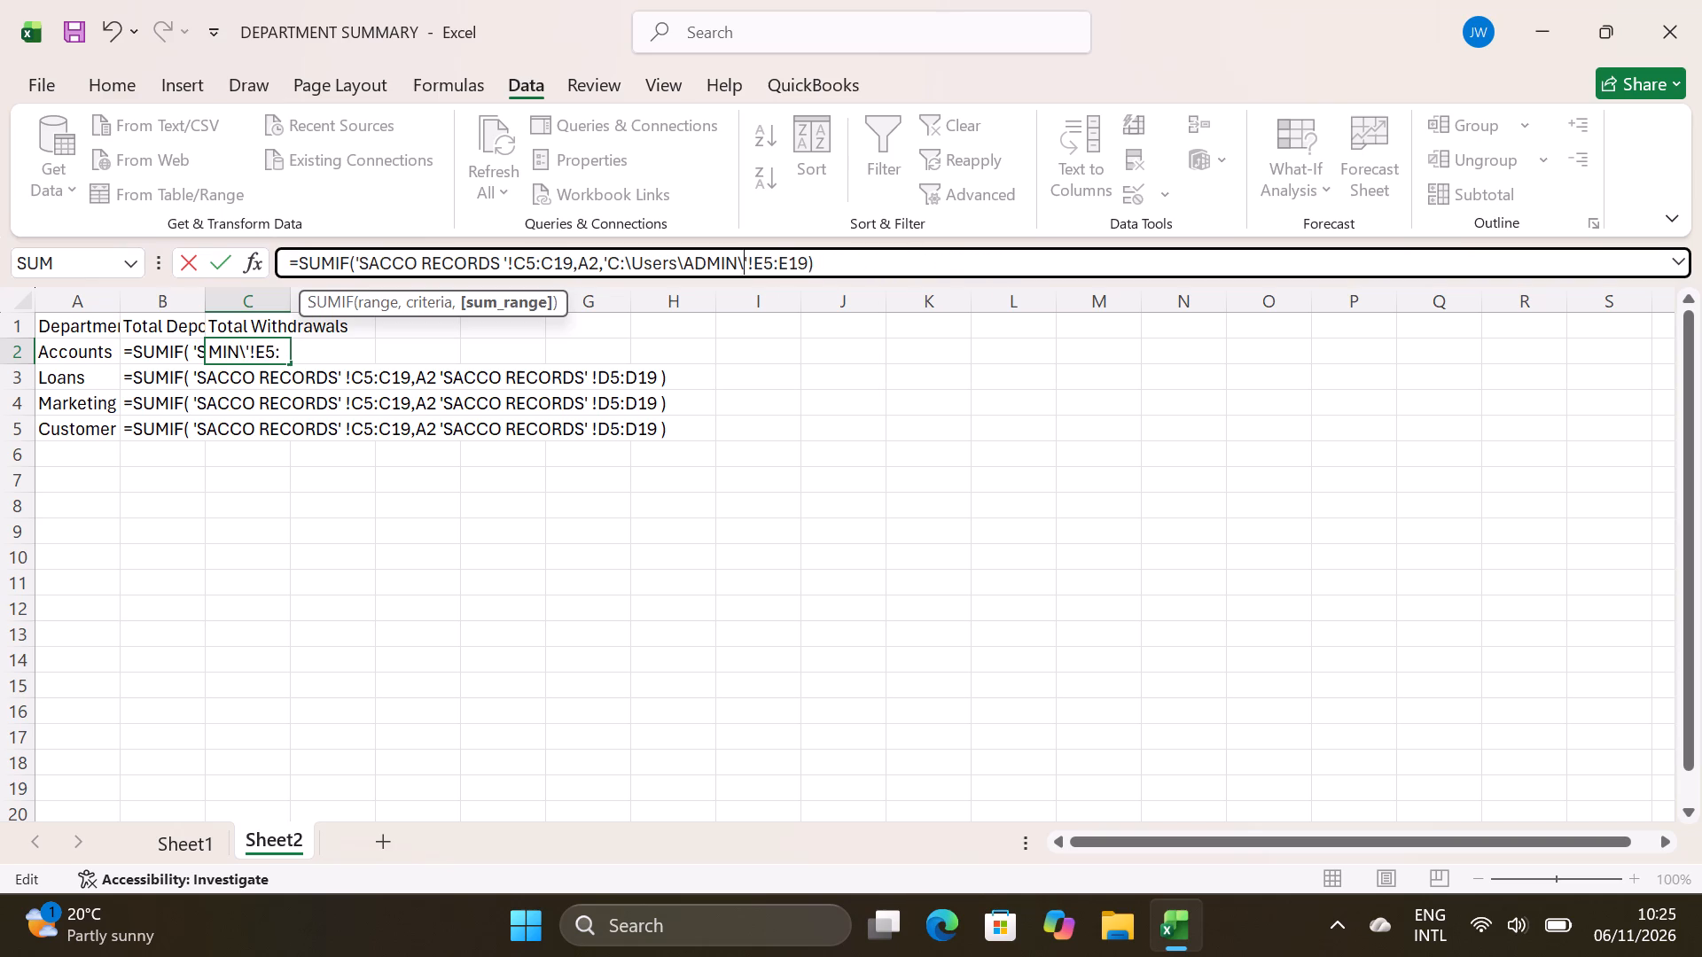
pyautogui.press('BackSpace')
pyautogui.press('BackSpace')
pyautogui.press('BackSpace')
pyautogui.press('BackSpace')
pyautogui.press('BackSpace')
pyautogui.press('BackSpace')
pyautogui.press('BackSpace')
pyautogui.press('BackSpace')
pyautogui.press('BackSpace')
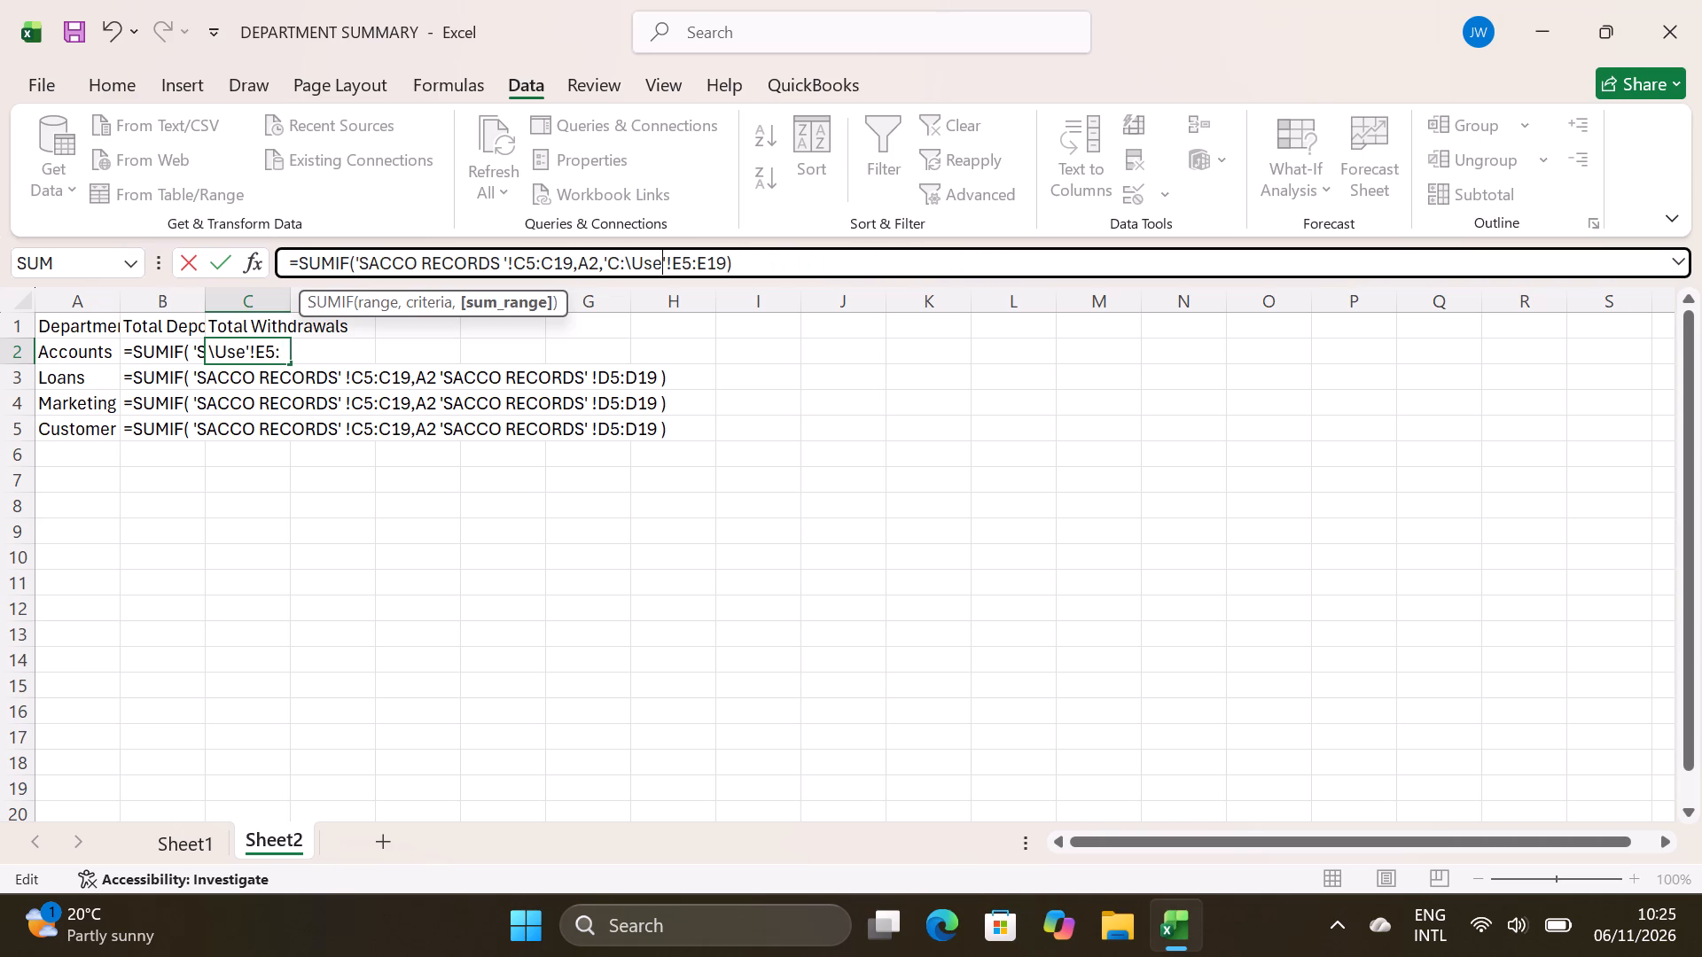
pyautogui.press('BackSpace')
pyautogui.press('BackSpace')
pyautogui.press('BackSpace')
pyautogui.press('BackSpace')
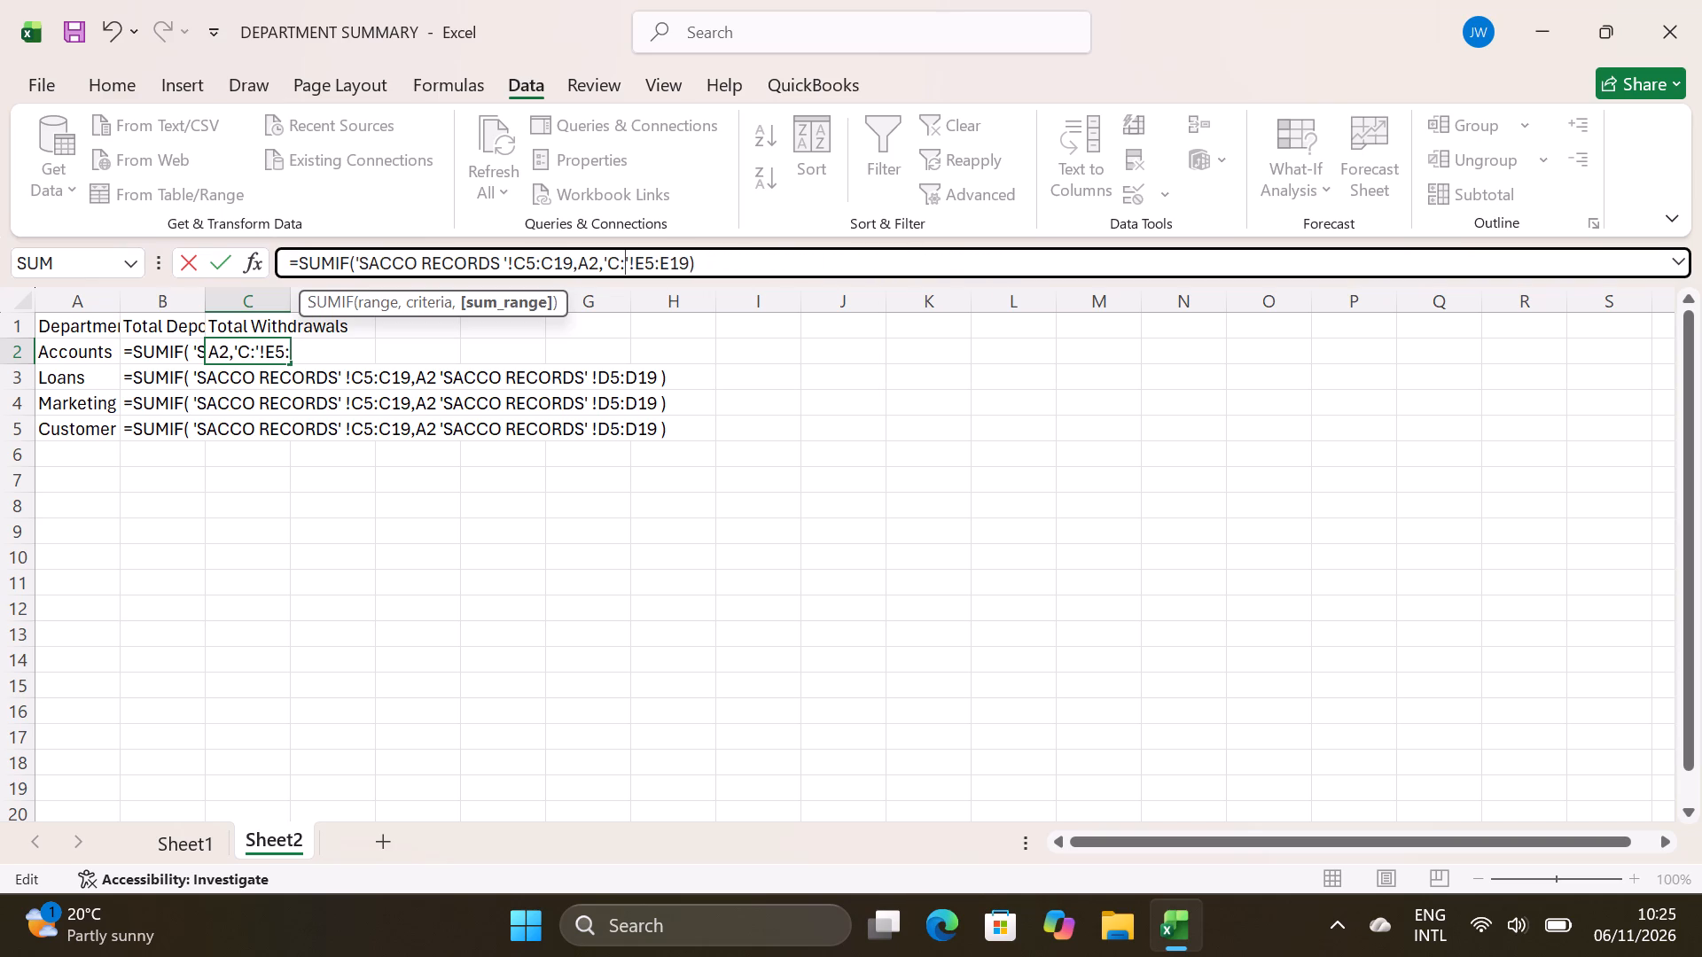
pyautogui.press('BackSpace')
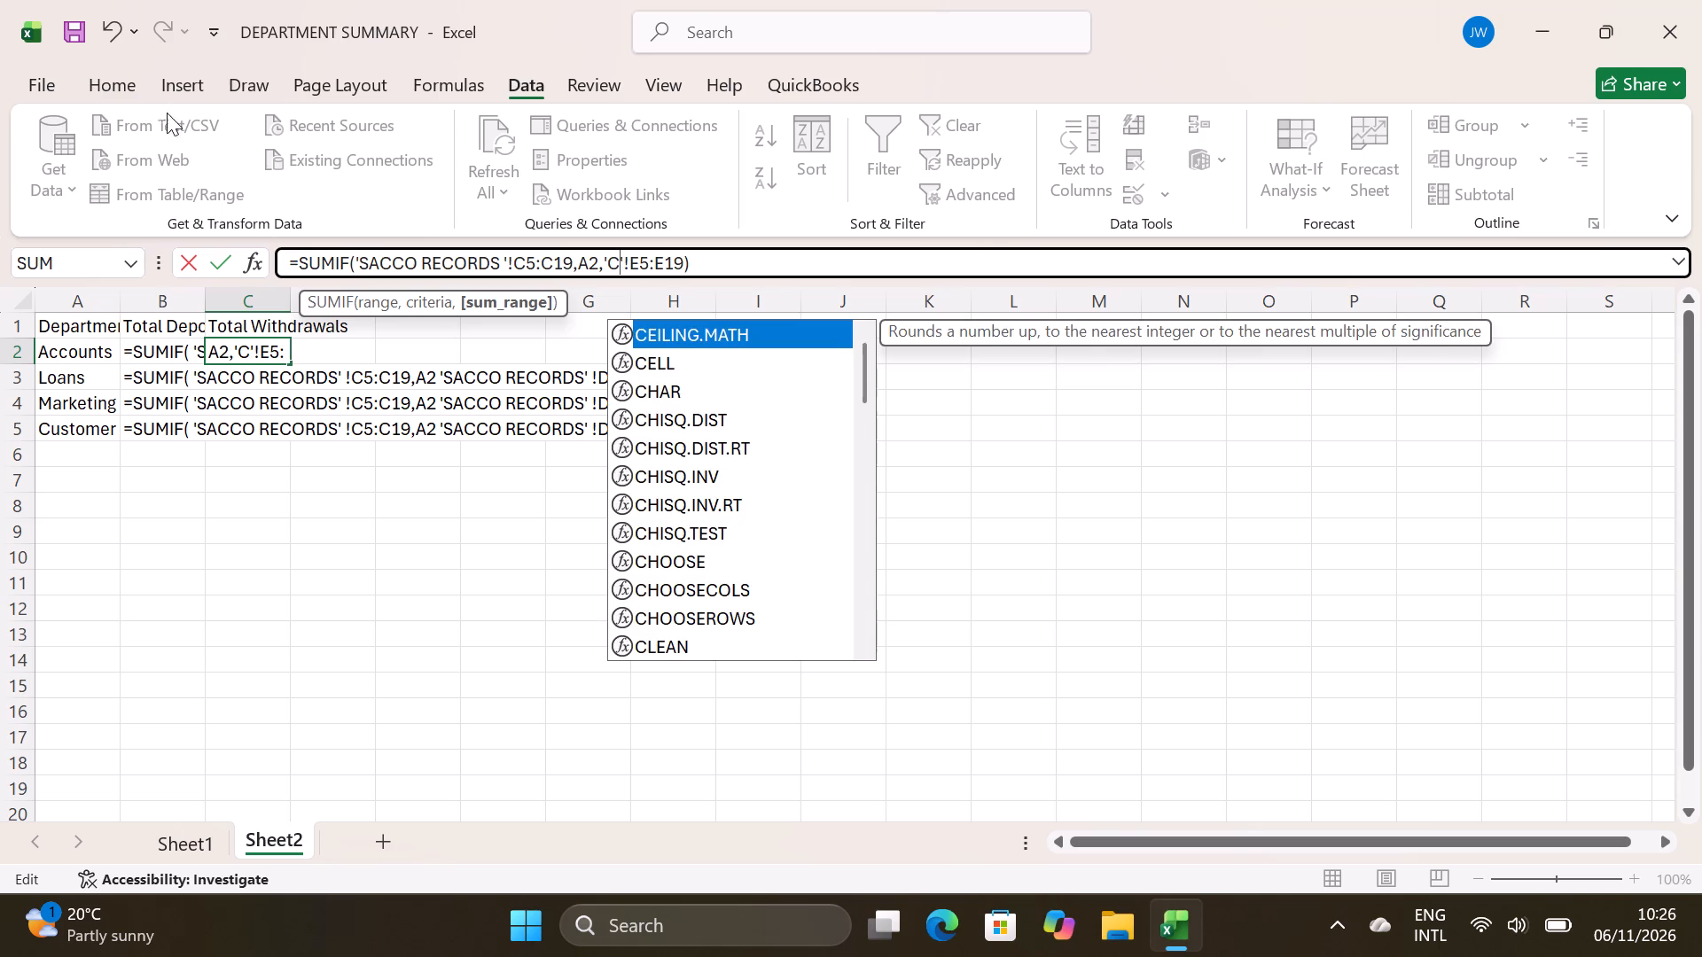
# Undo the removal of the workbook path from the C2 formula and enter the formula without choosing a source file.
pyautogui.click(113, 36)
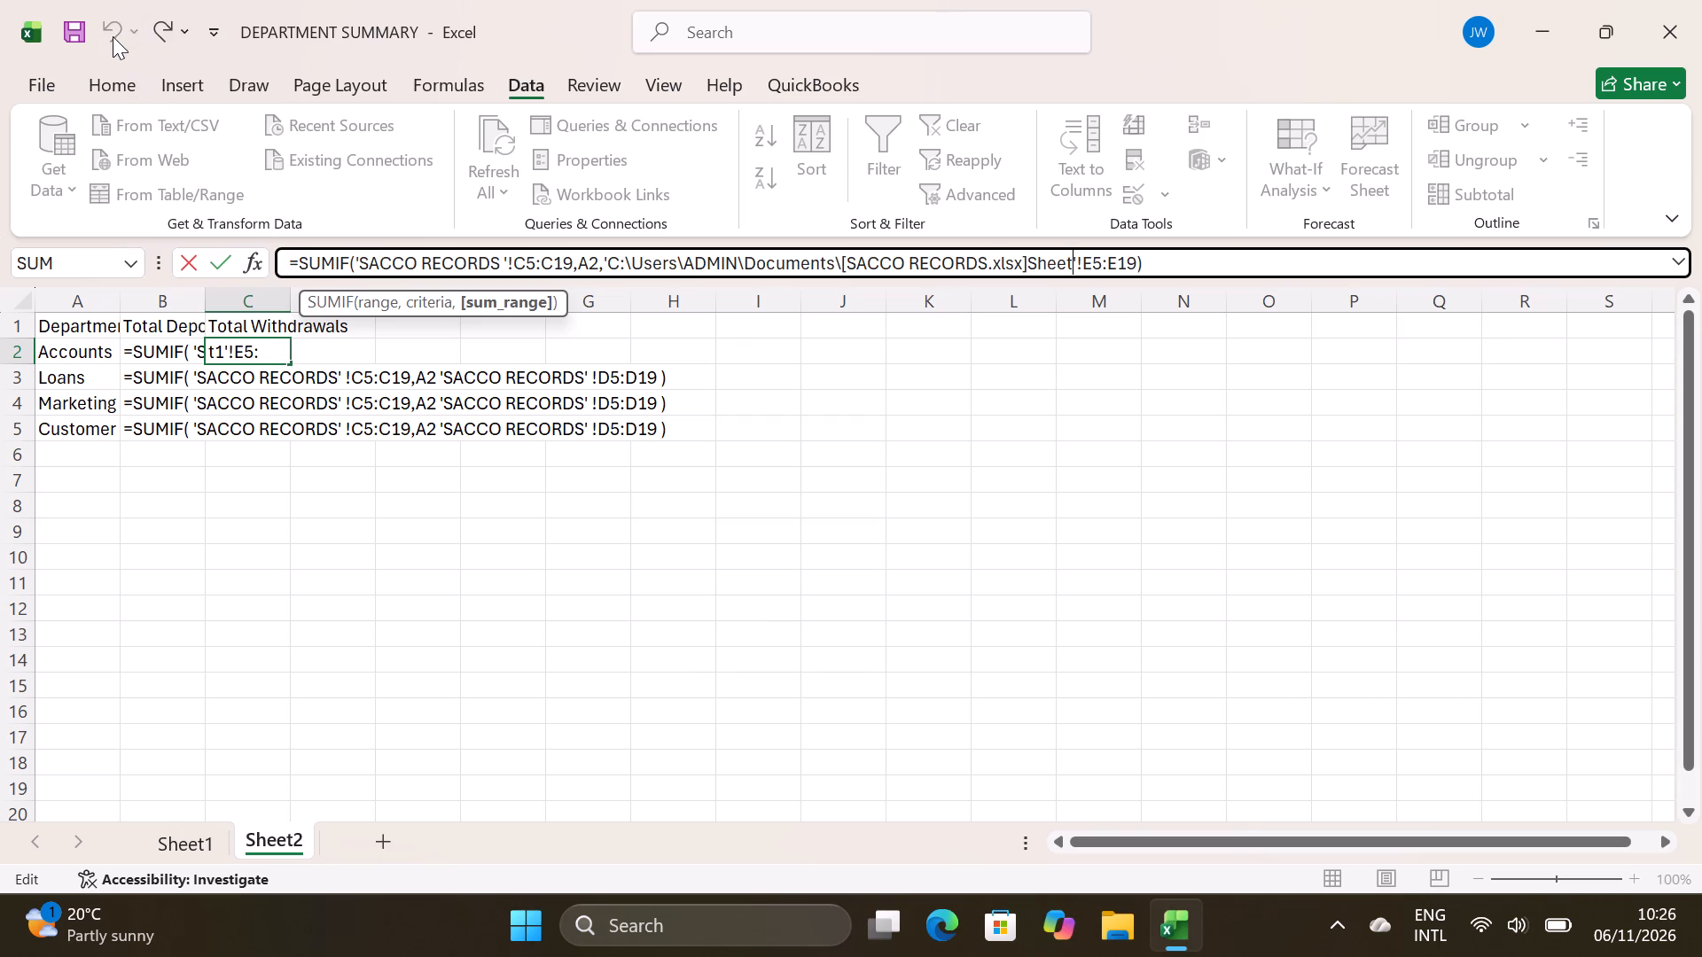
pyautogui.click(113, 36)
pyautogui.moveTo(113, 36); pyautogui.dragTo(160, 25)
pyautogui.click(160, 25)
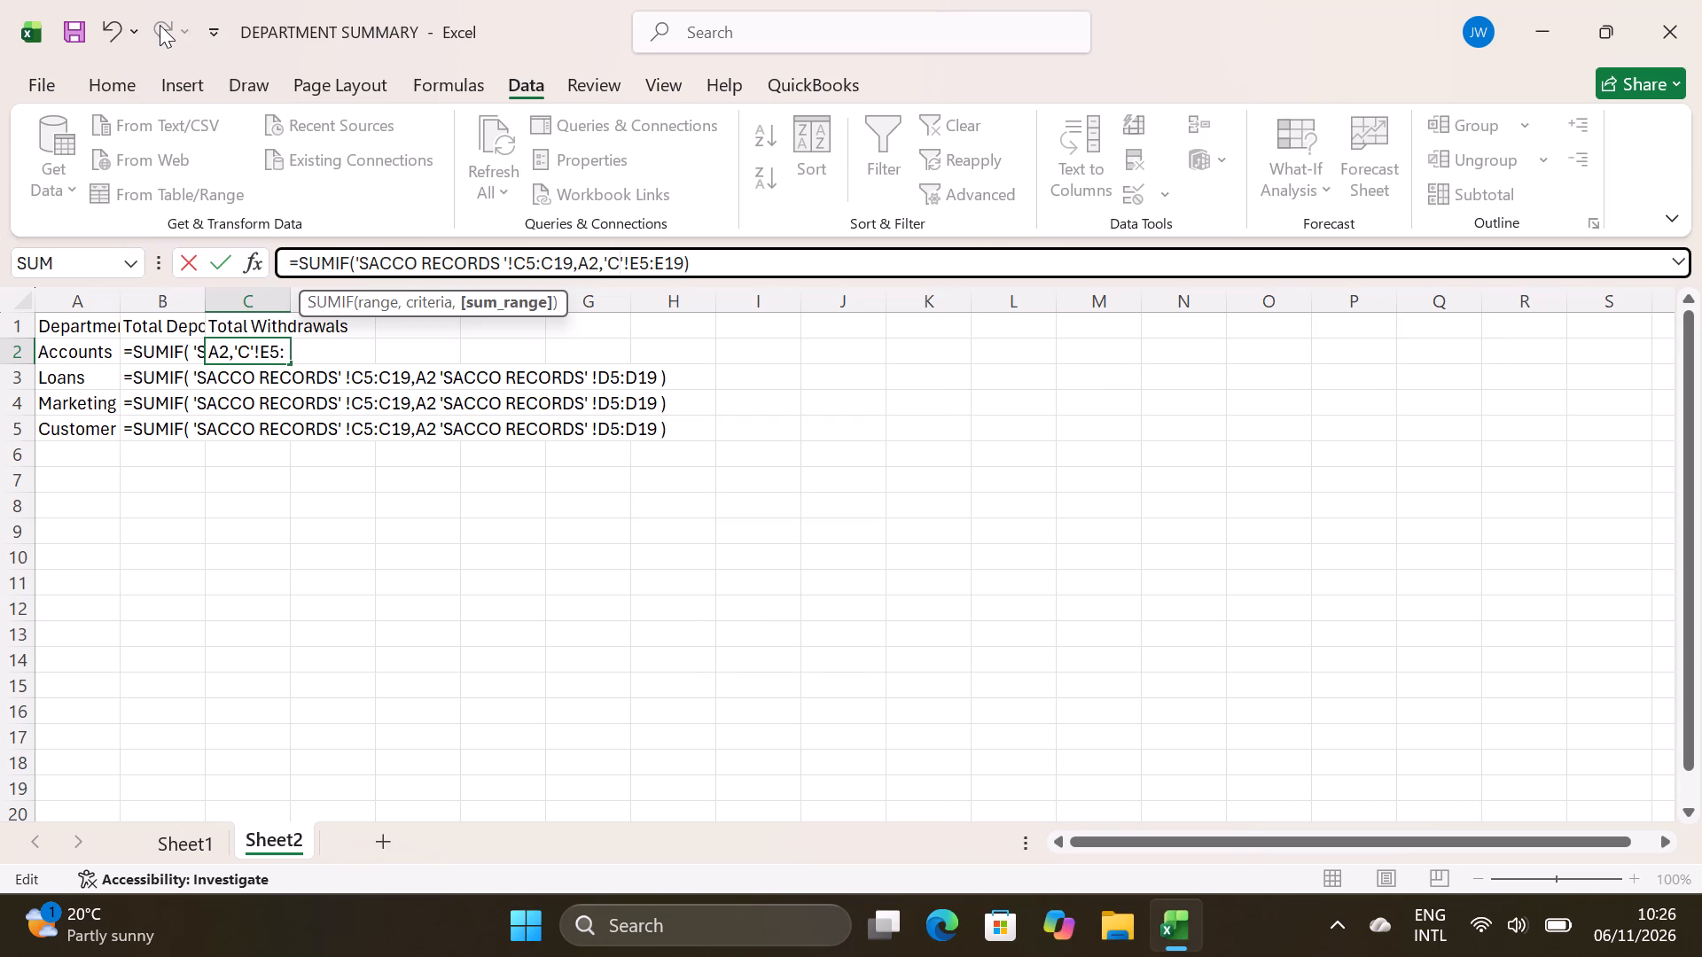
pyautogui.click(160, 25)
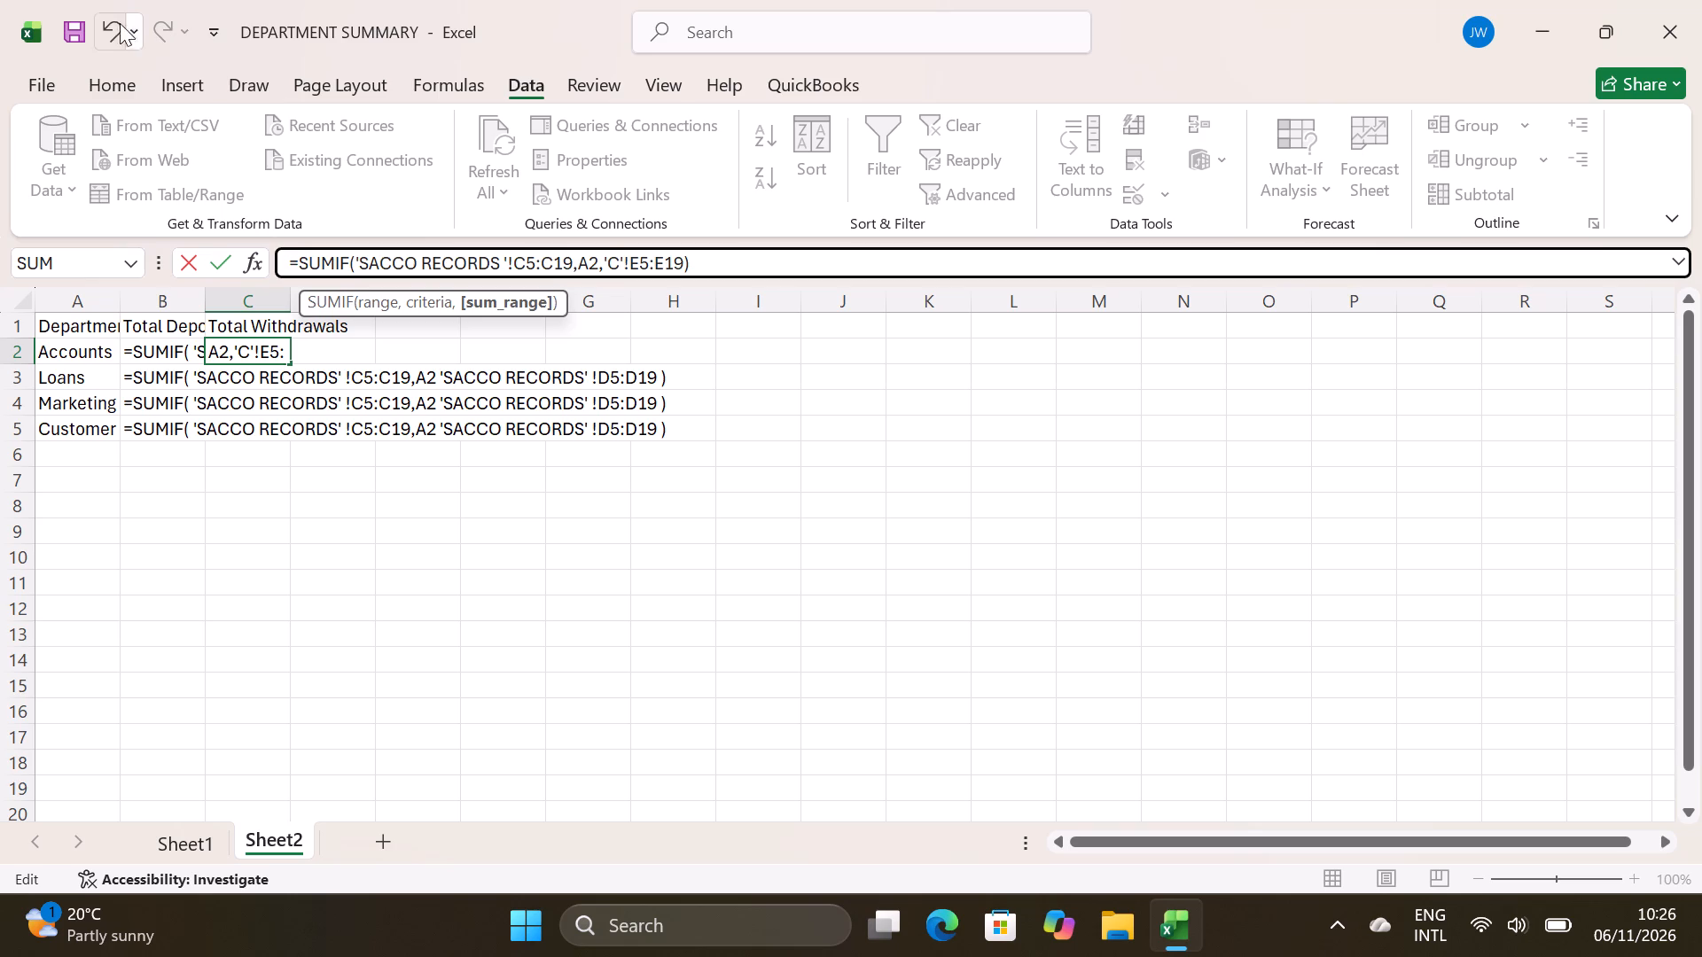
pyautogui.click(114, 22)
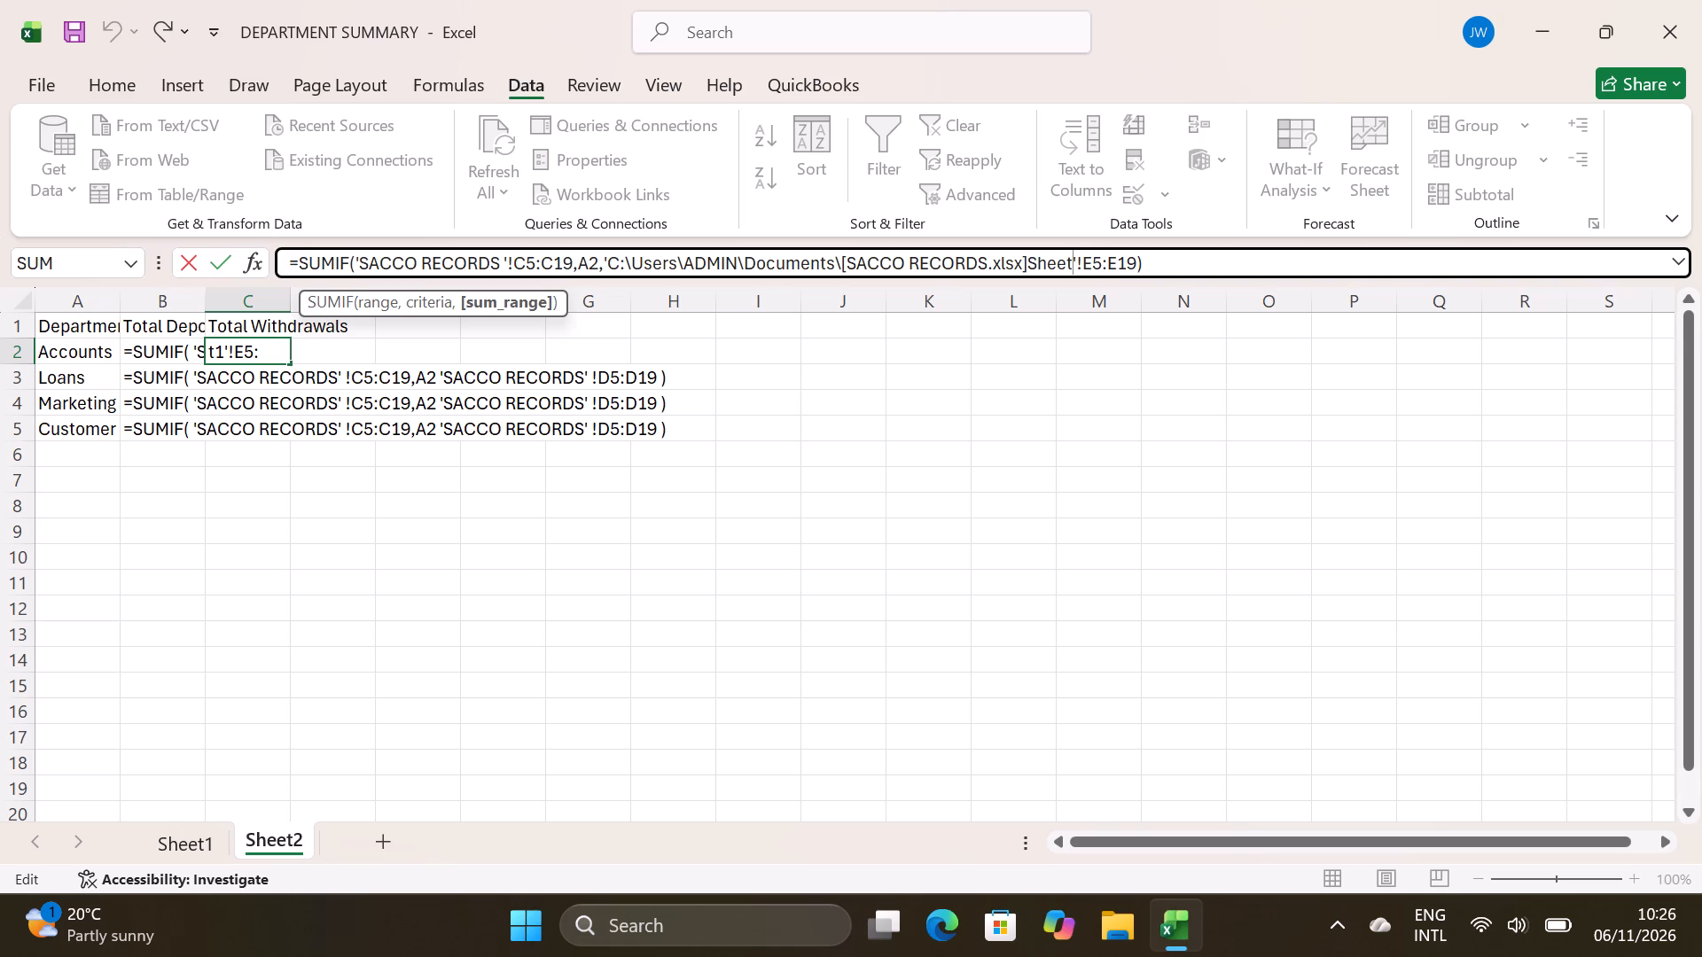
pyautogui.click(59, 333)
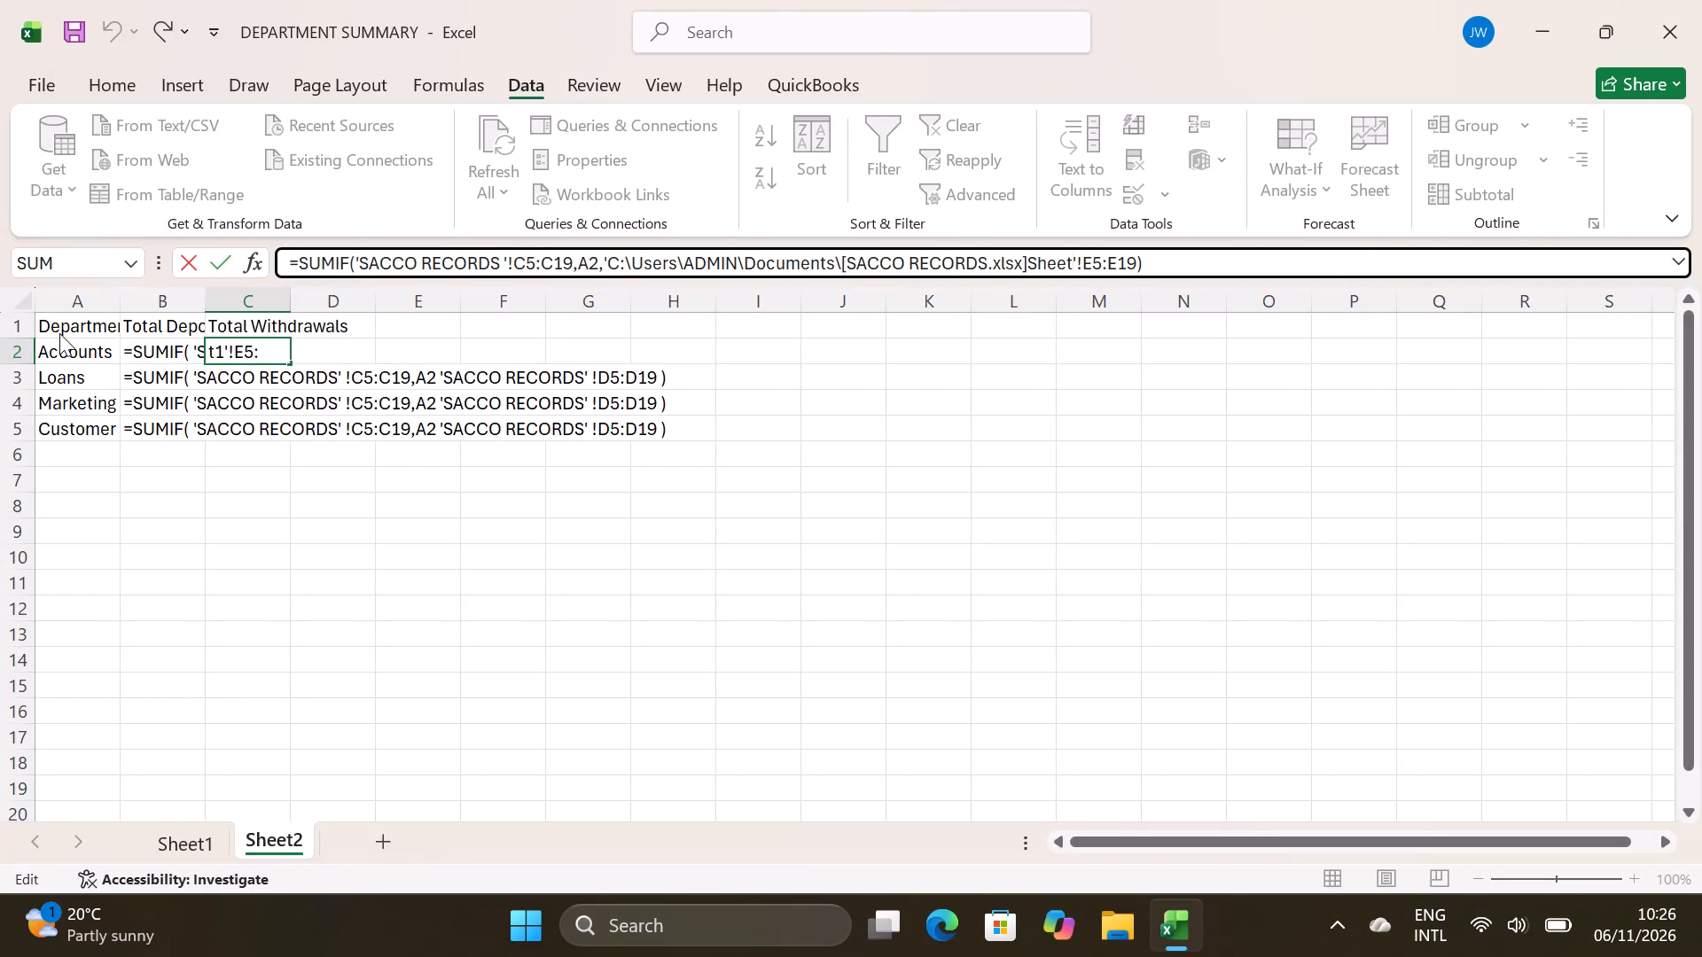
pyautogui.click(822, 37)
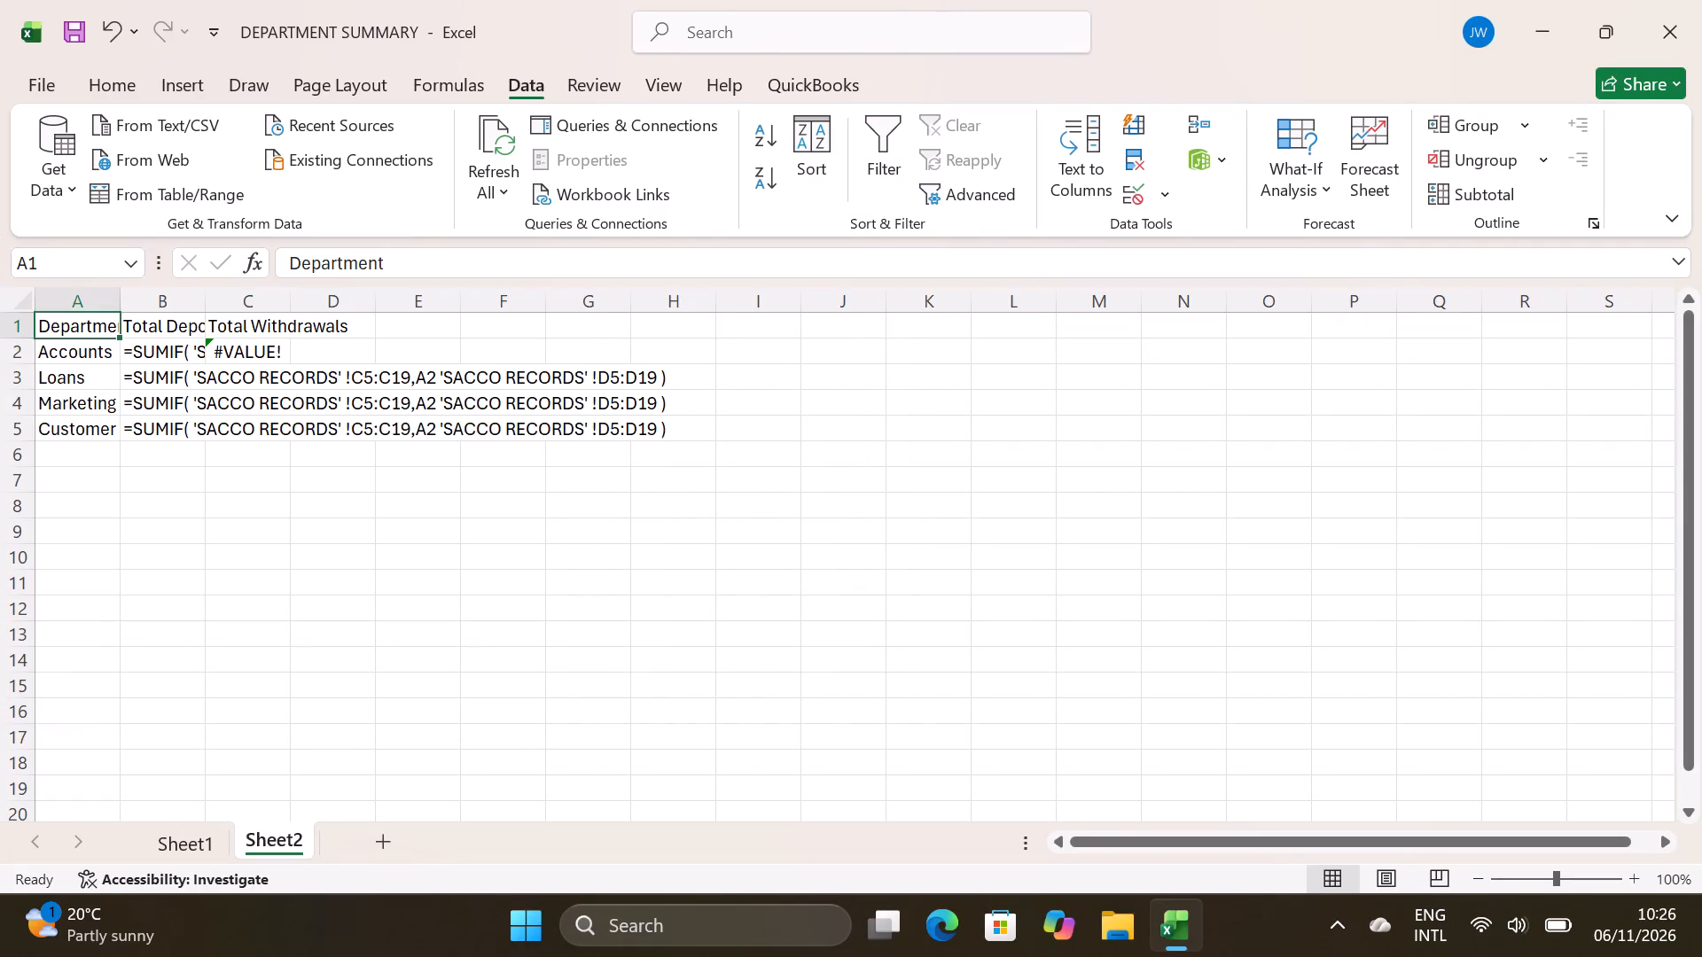
# Clear the contents of cells A1 through H5 on Sheet2.
pyautogui.keyDown('shift'); pyautogui.click(688, 429); pyautogui.keyUp('shift')
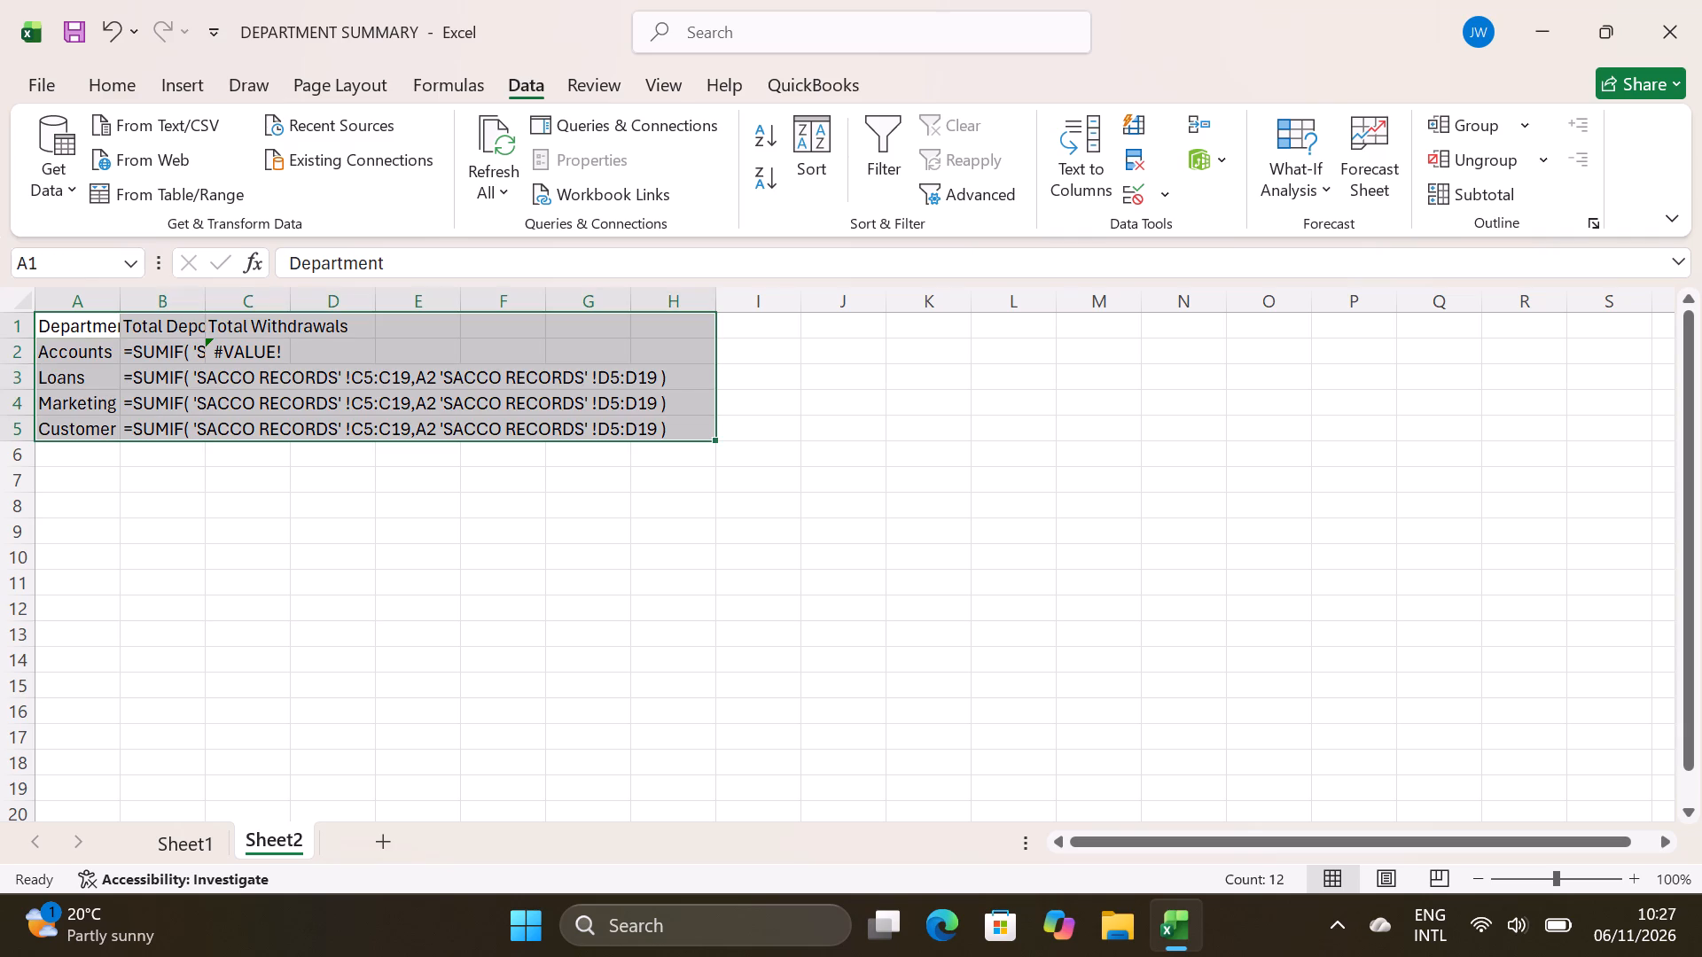
pyautogui.press('Delete')
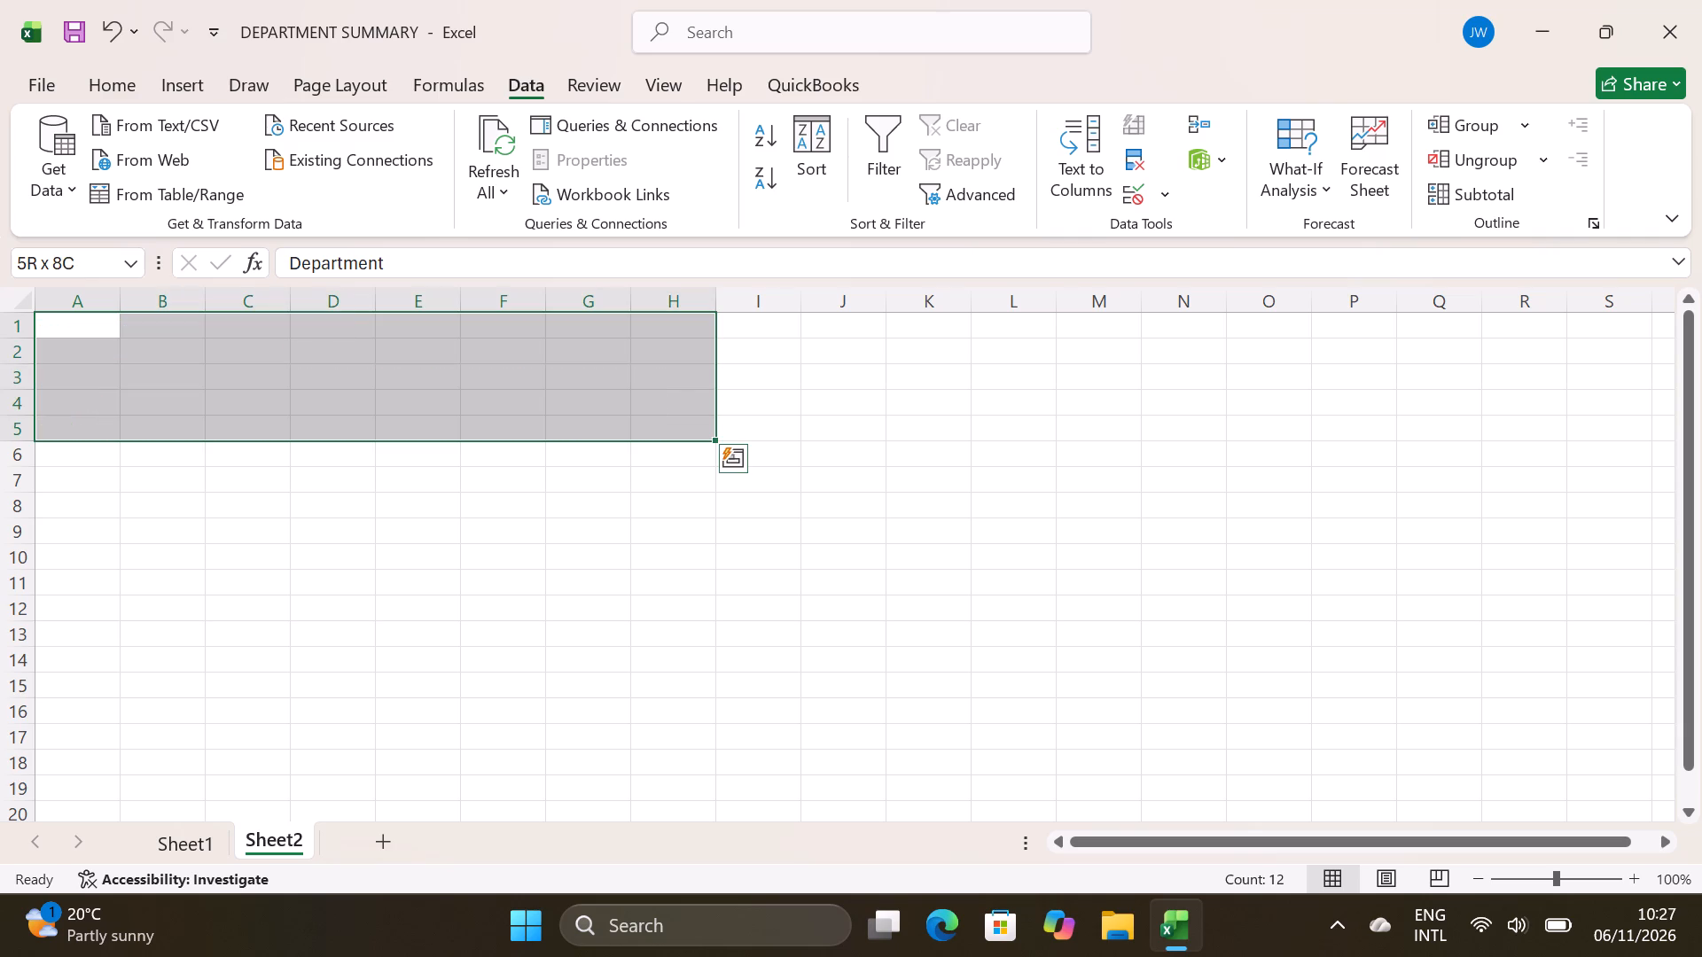
pyautogui.click(621, 385)
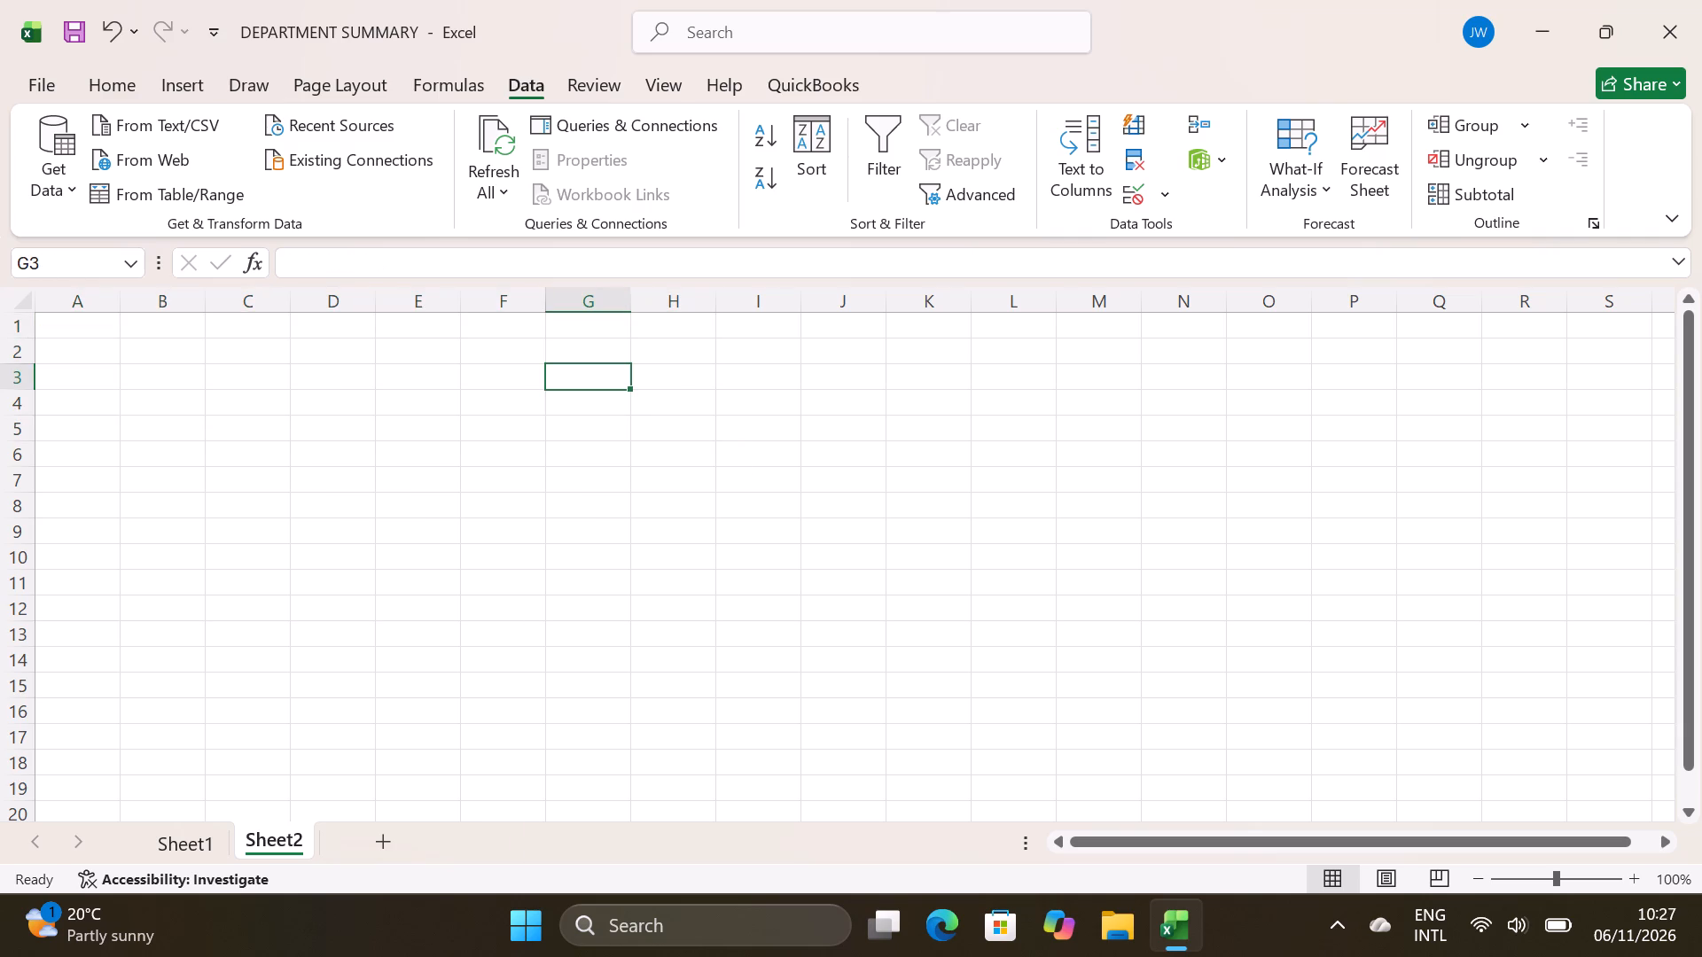
# Enter the title AMICA SACCO LTD in cell A1 and the subtitle DEPARTMENTAL FINANCIAL SUMMARY in cell A2.
pyautogui.click(77, 320)
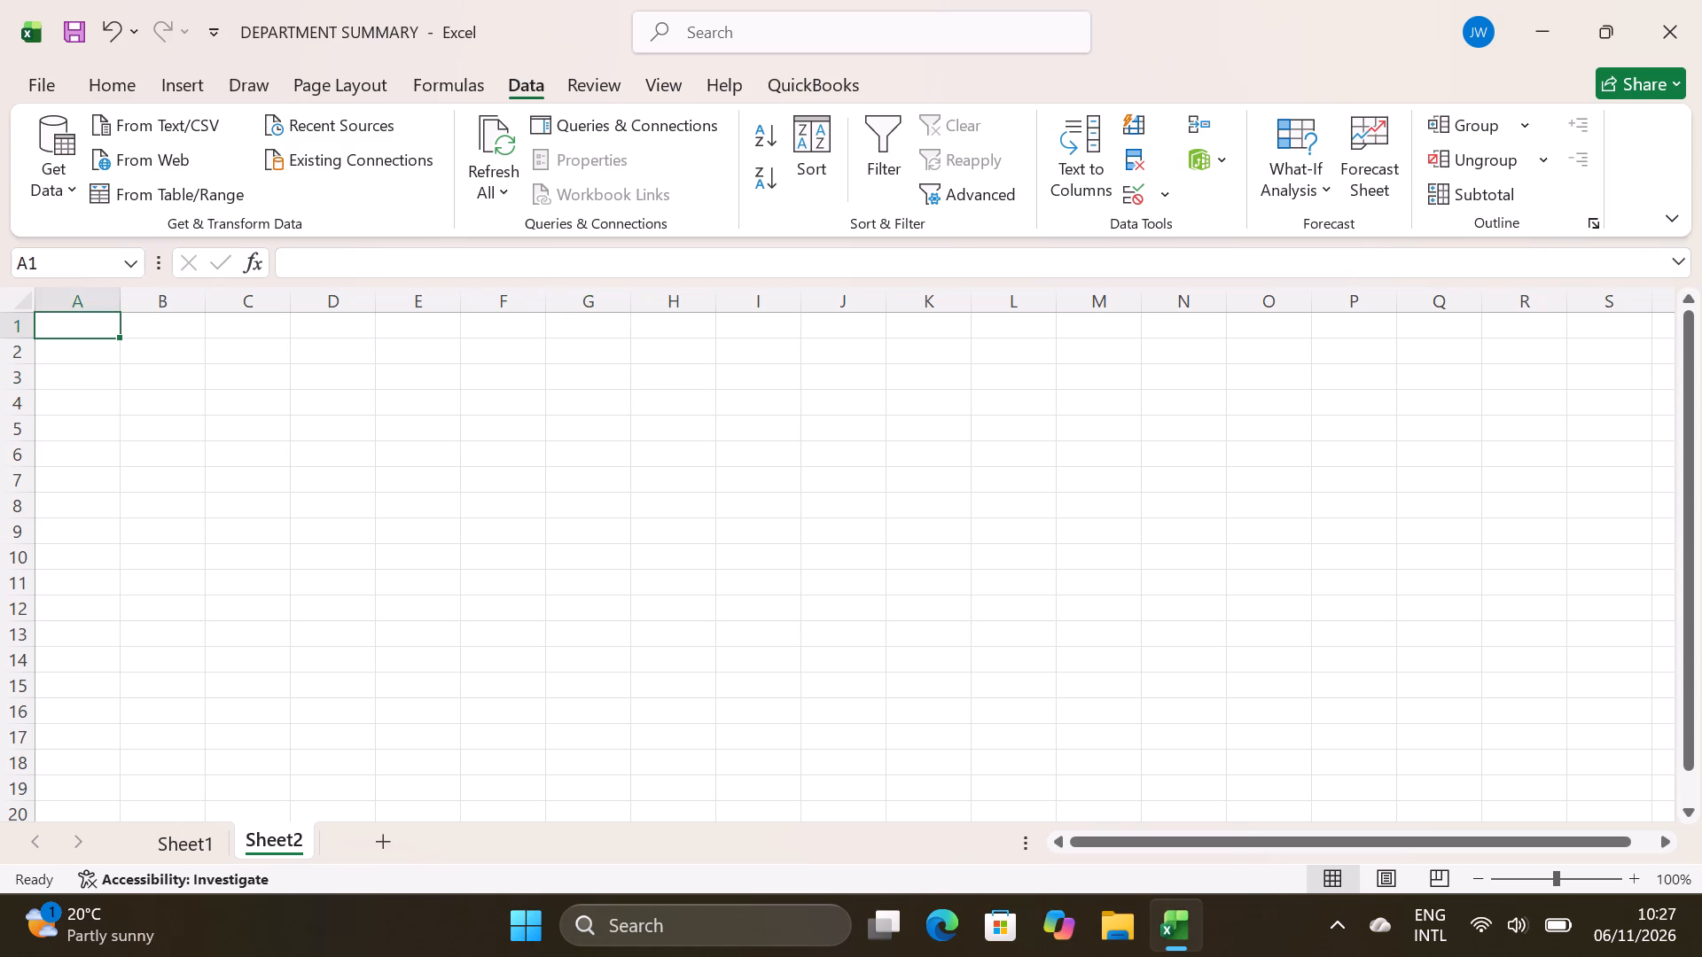
pyautogui.write('AMICA SACCO LTD')
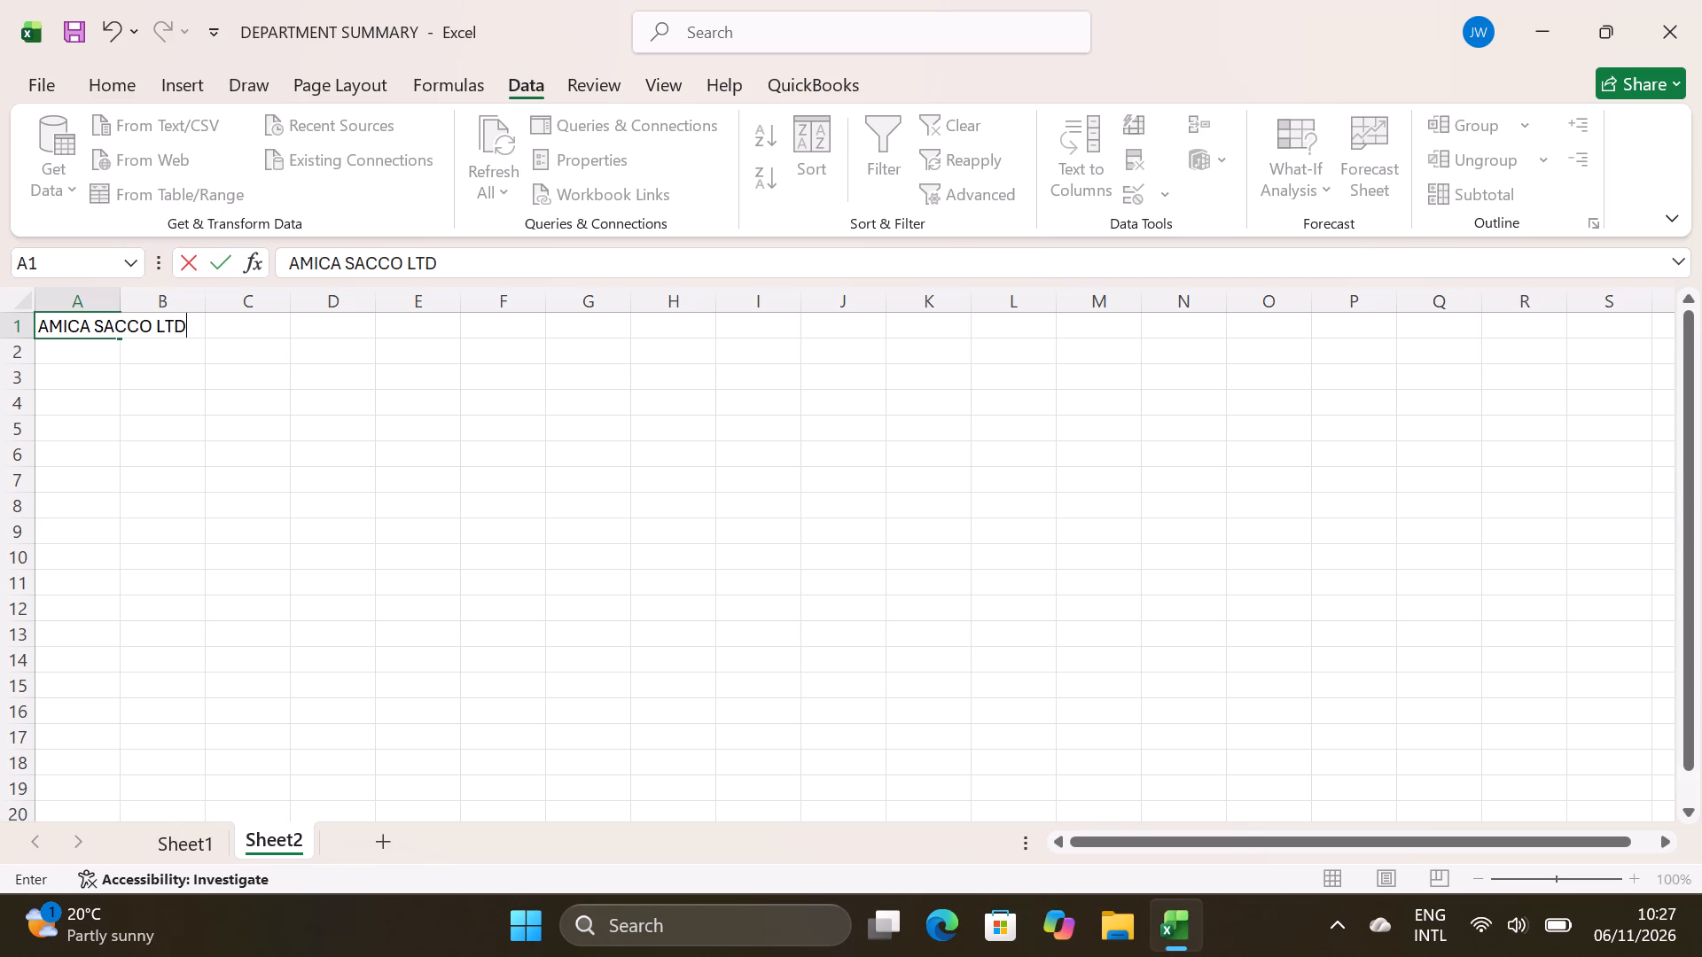
pyautogui.click(81, 357)
pyautogui.press('d')
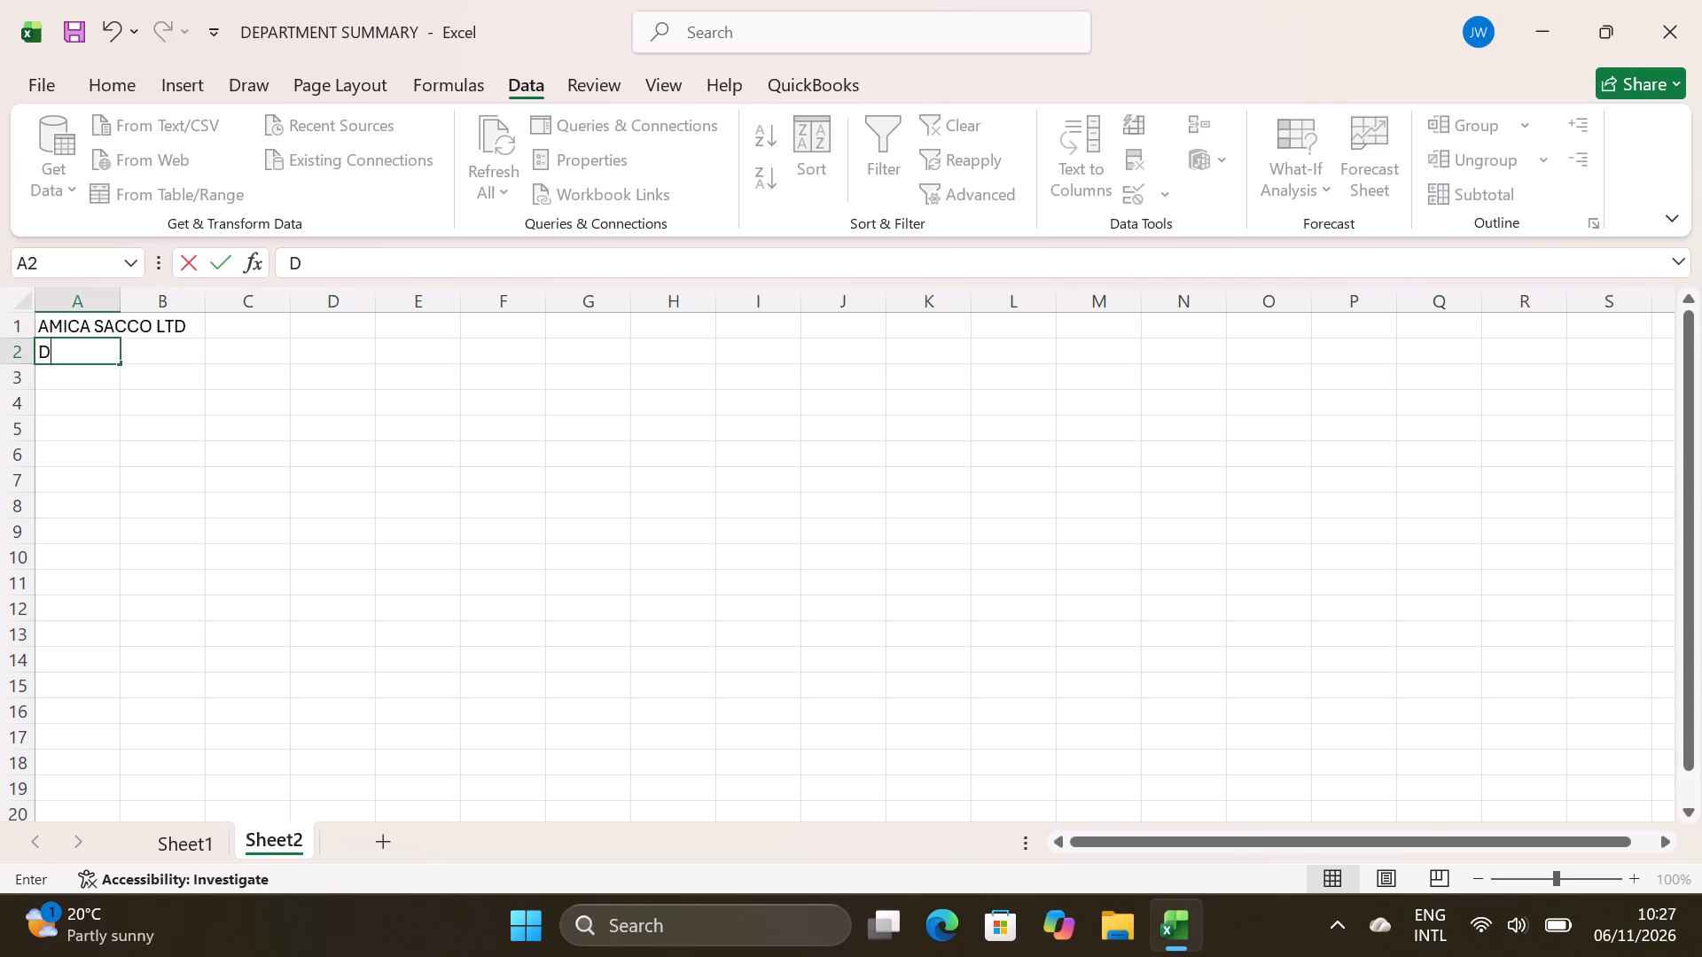
pyautogui.write('EPARTMENTAL FINANCIAL SUMMA')
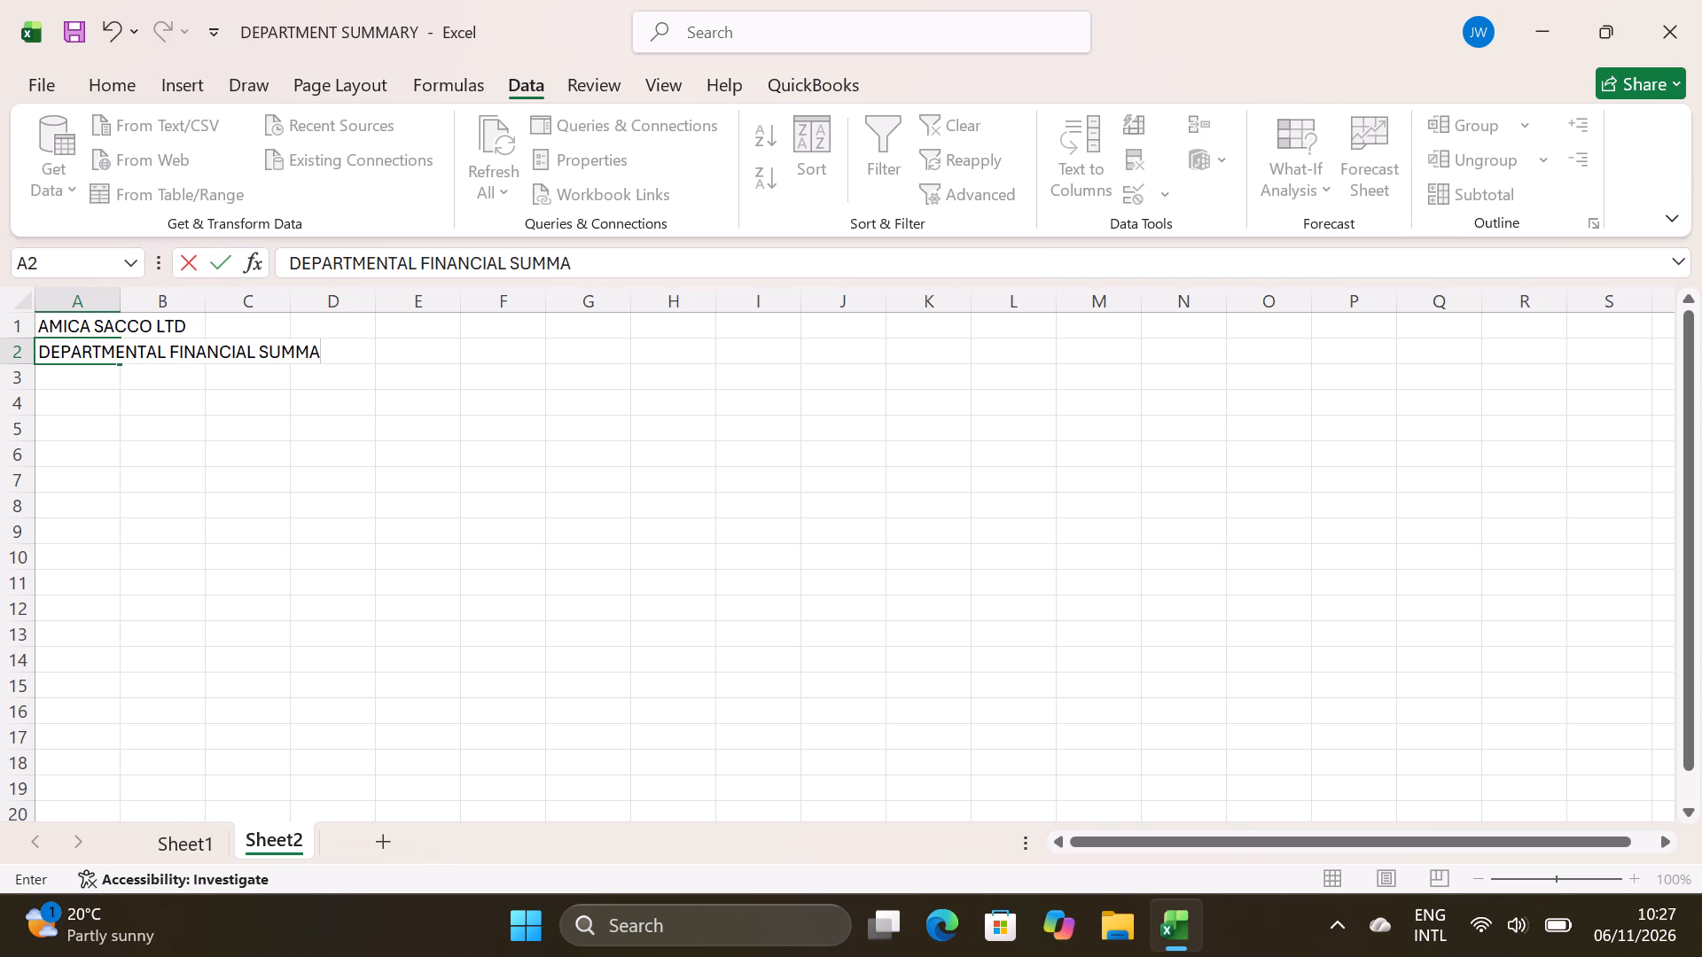
pyautogui.write('RY')
pyautogui.press('Return')
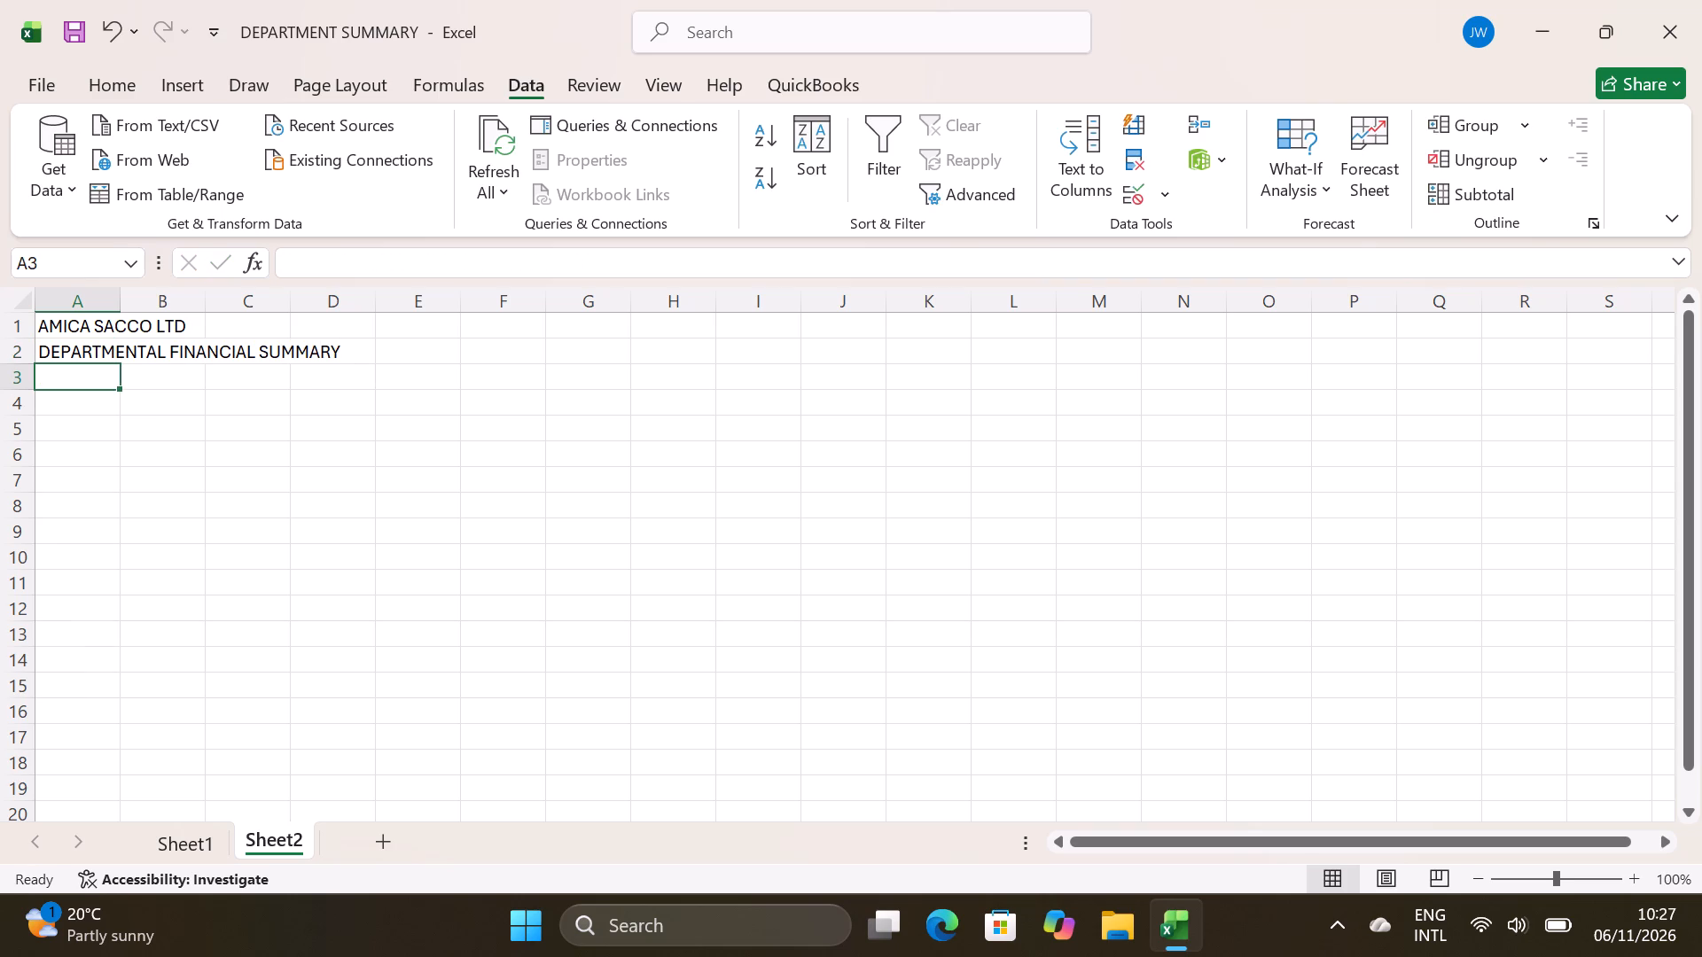
# Enter the column header Department in cell A4, leaving row 3 blank below the subtitle.
pyautogui.click(65, 401)
pyautogui.press('d')
pyautogui.write('ep')
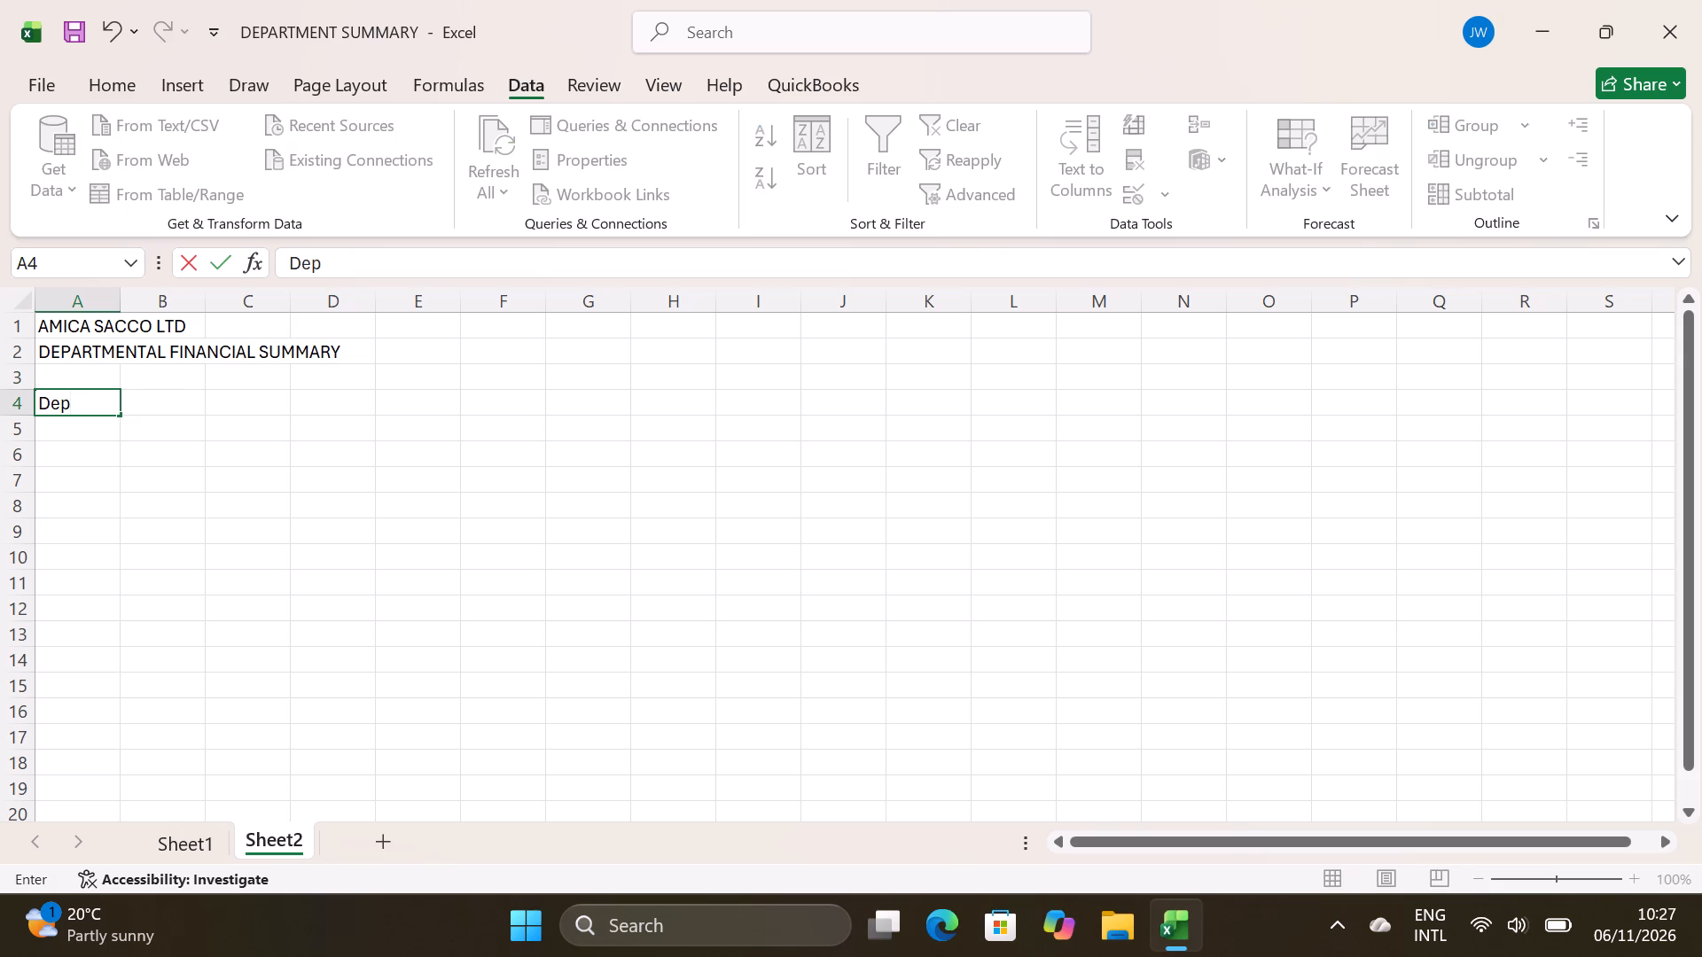
pyautogui.press('a')
pyautogui.press('r')
pyautogui.write('tment')
pyautogui.press('Return')
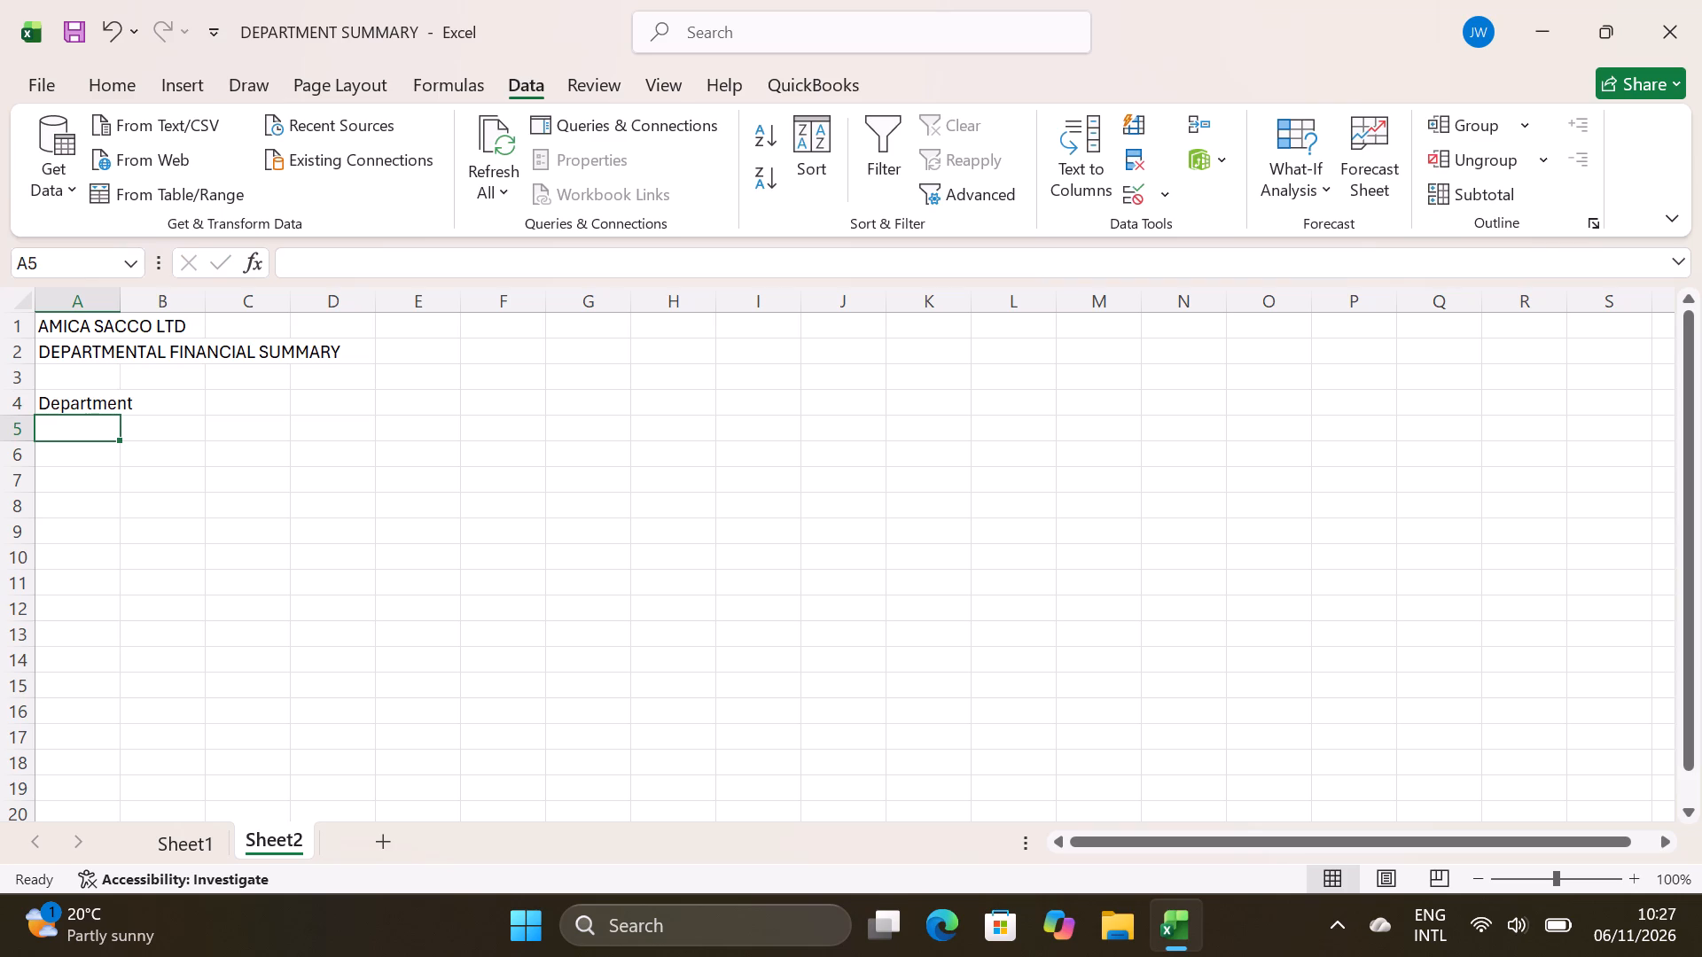
# Enter the column header Total Deposits in cell B4, beside the Department header.
pyautogui.click(177, 408)
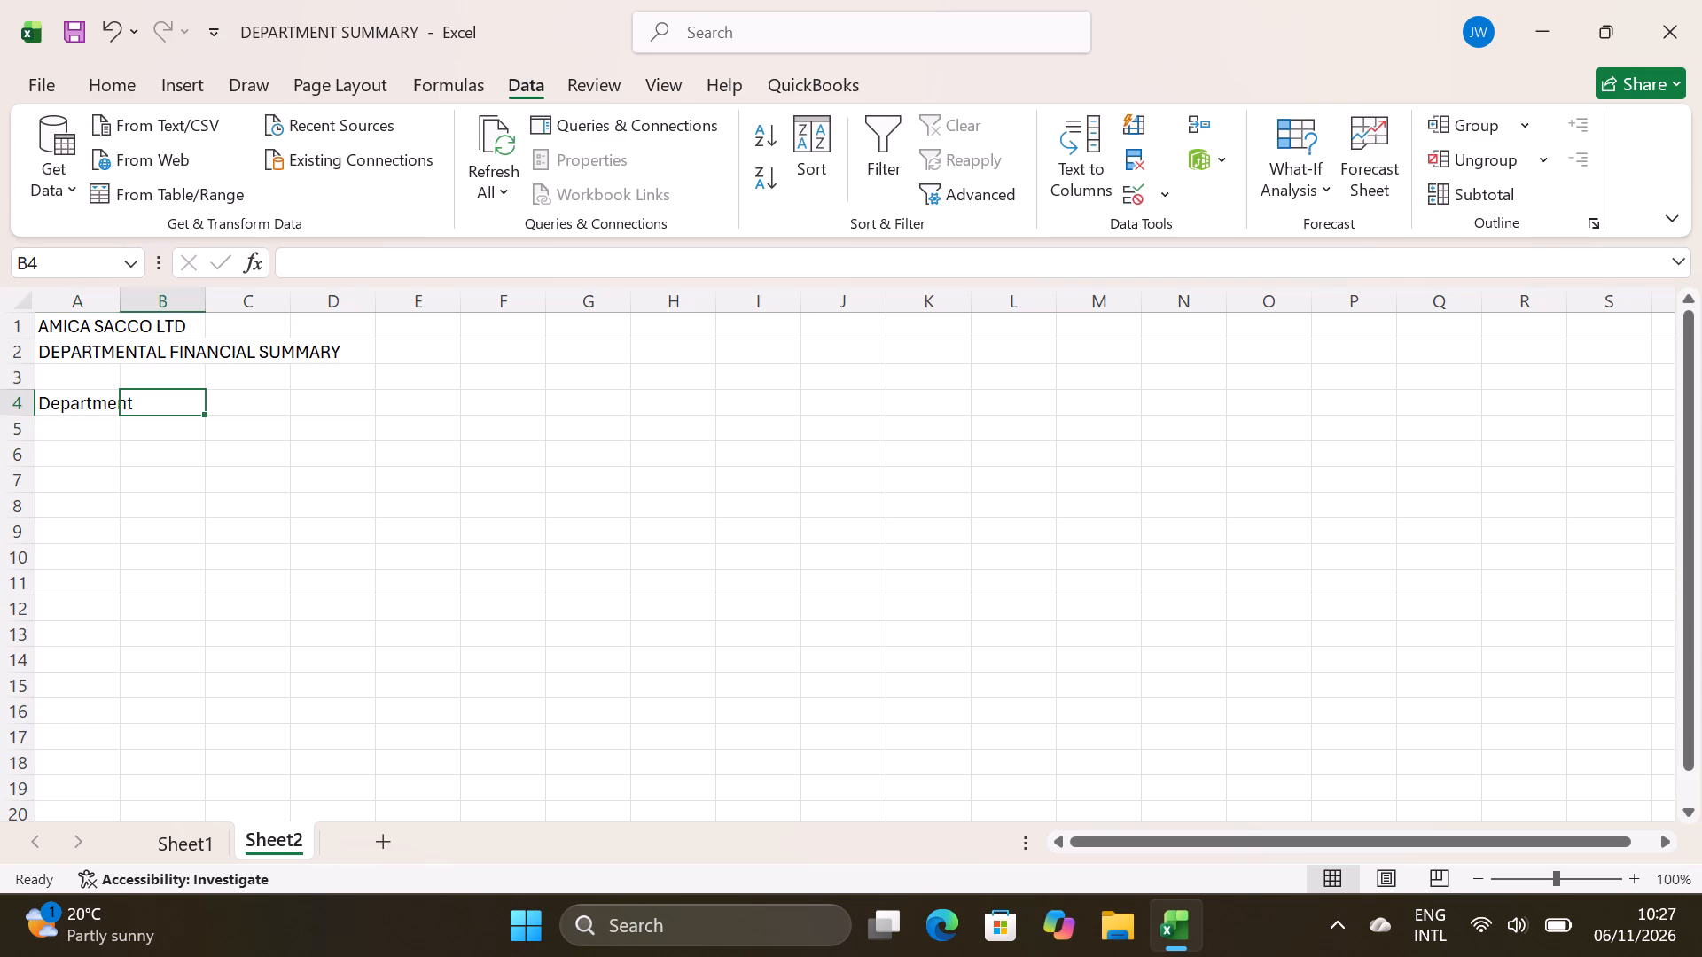
pyautogui.press('t')
pyautogui.write('otal')
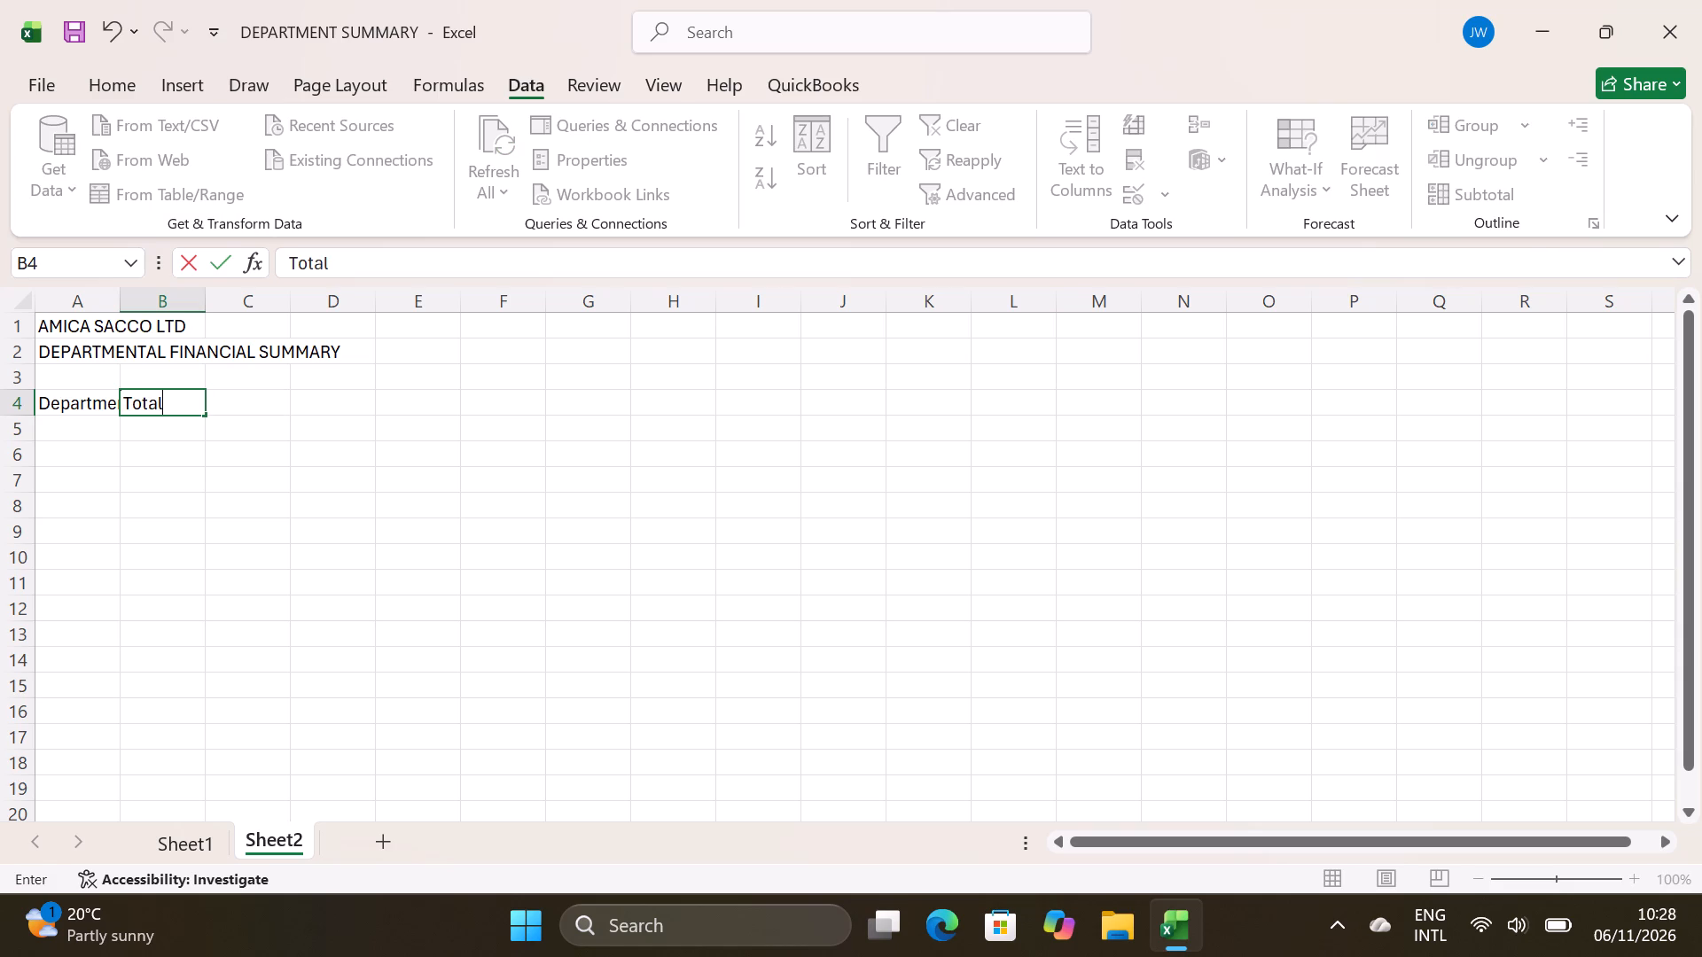
pyautogui.press('space')
pyautogui.press('d')
pyautogui.write('eposo')
pyautogui.press('BackSpace')
pyautogui.write('its')
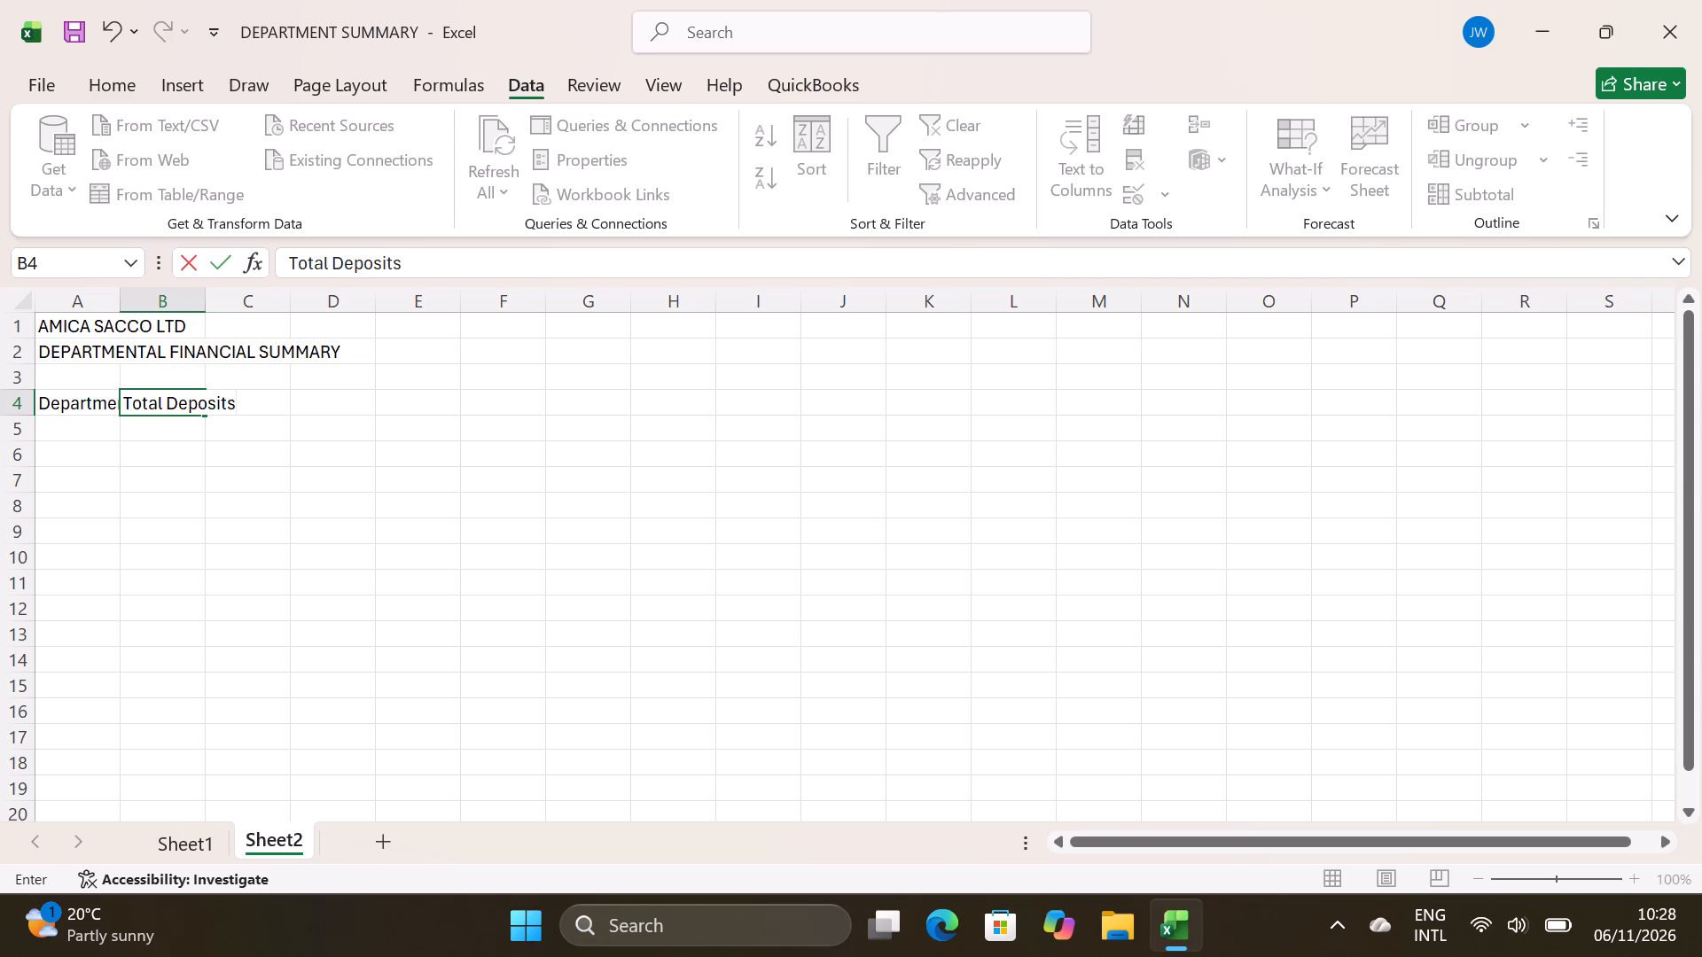
pyautogui.press('Tab')
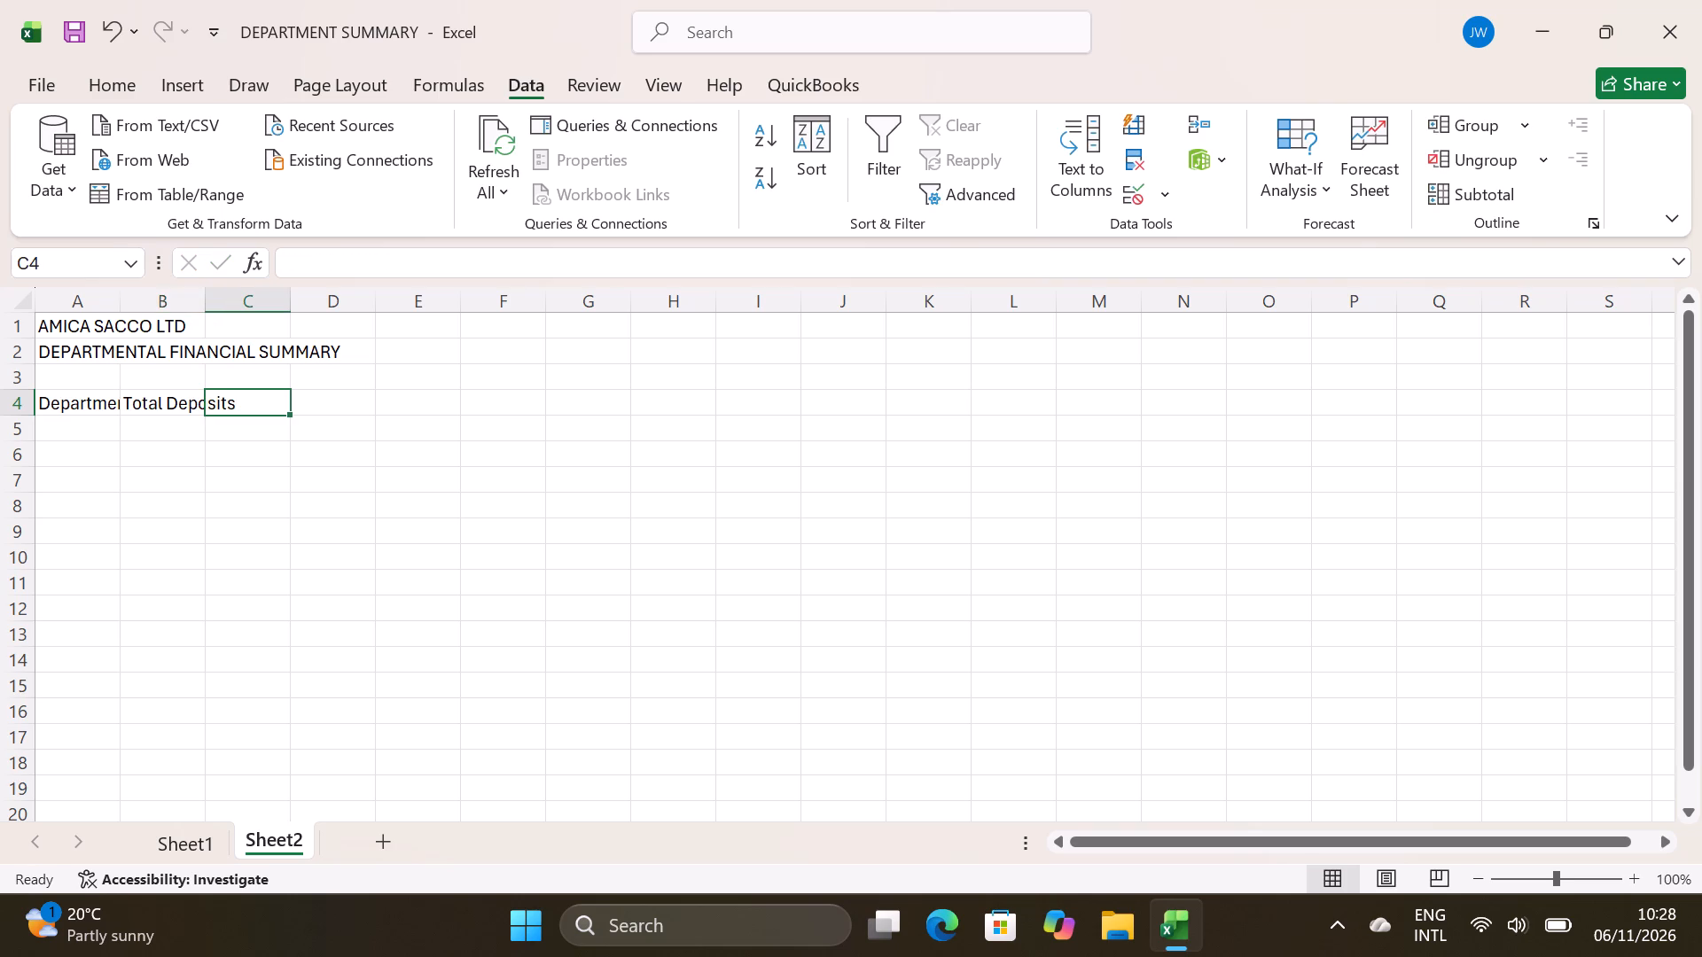
# Enter the column header Total Withdrawals in cell C4, beside the Total Deposits header.
pyautogui.press('t')
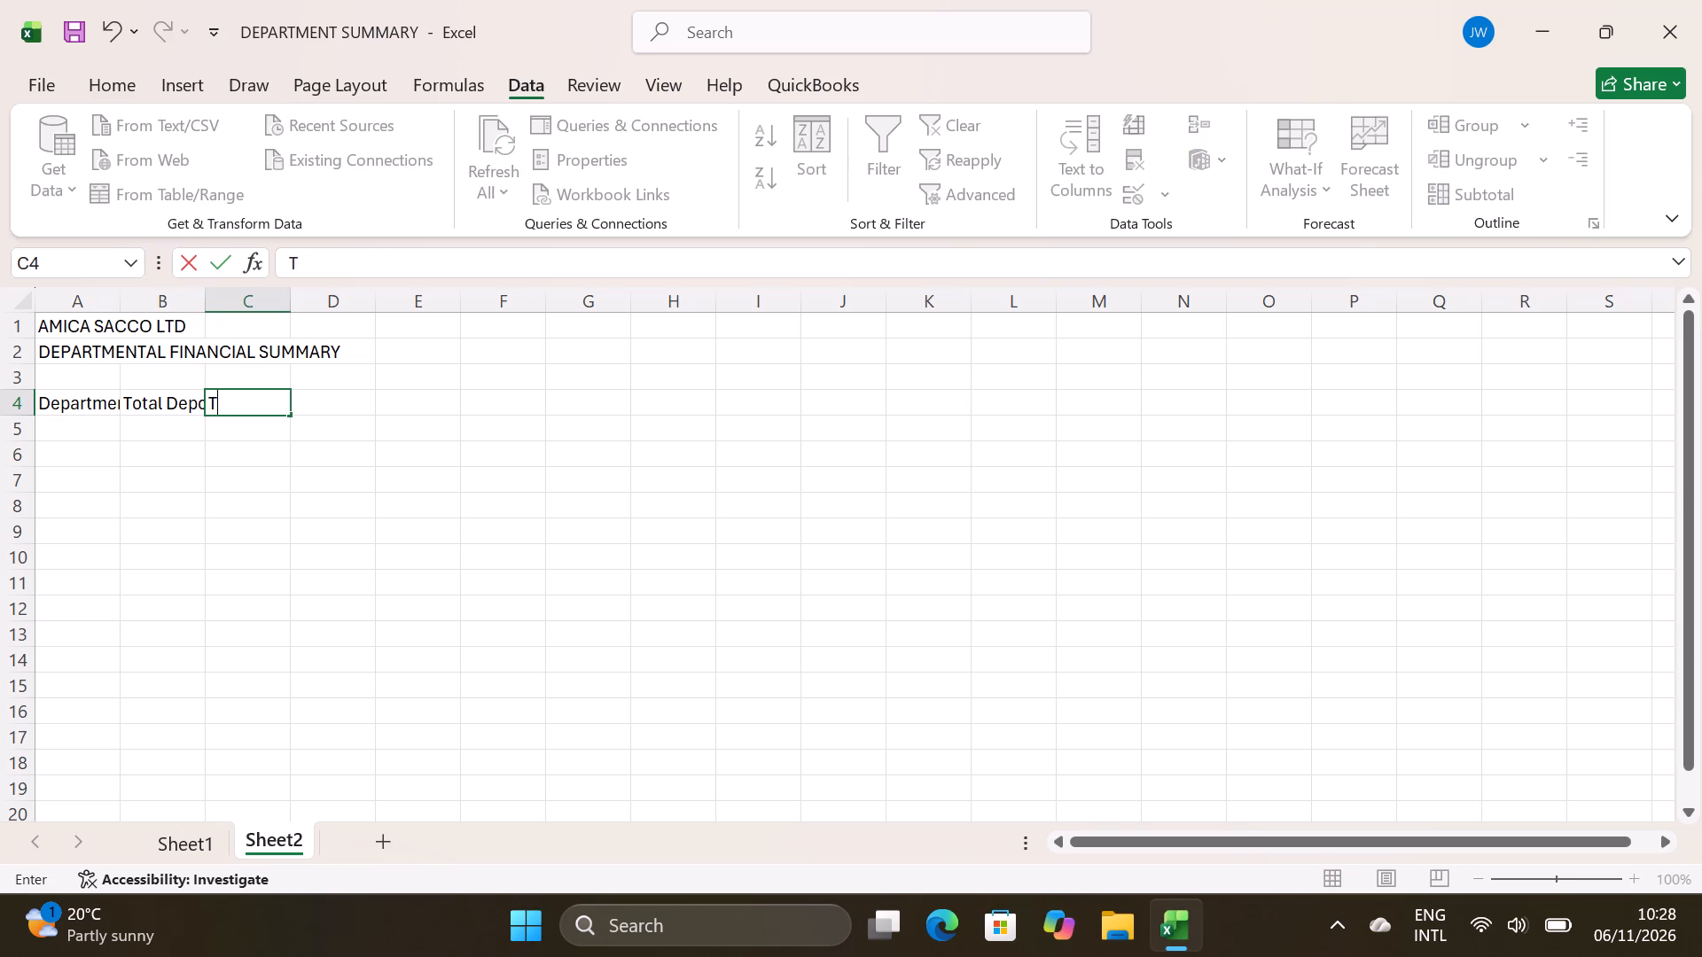
pyautogui.write('otal')
pyautogui.press('space')
pyautogui.press('w')
pyautogui.write('ithdrawals')
pyautogui.press('Tab')
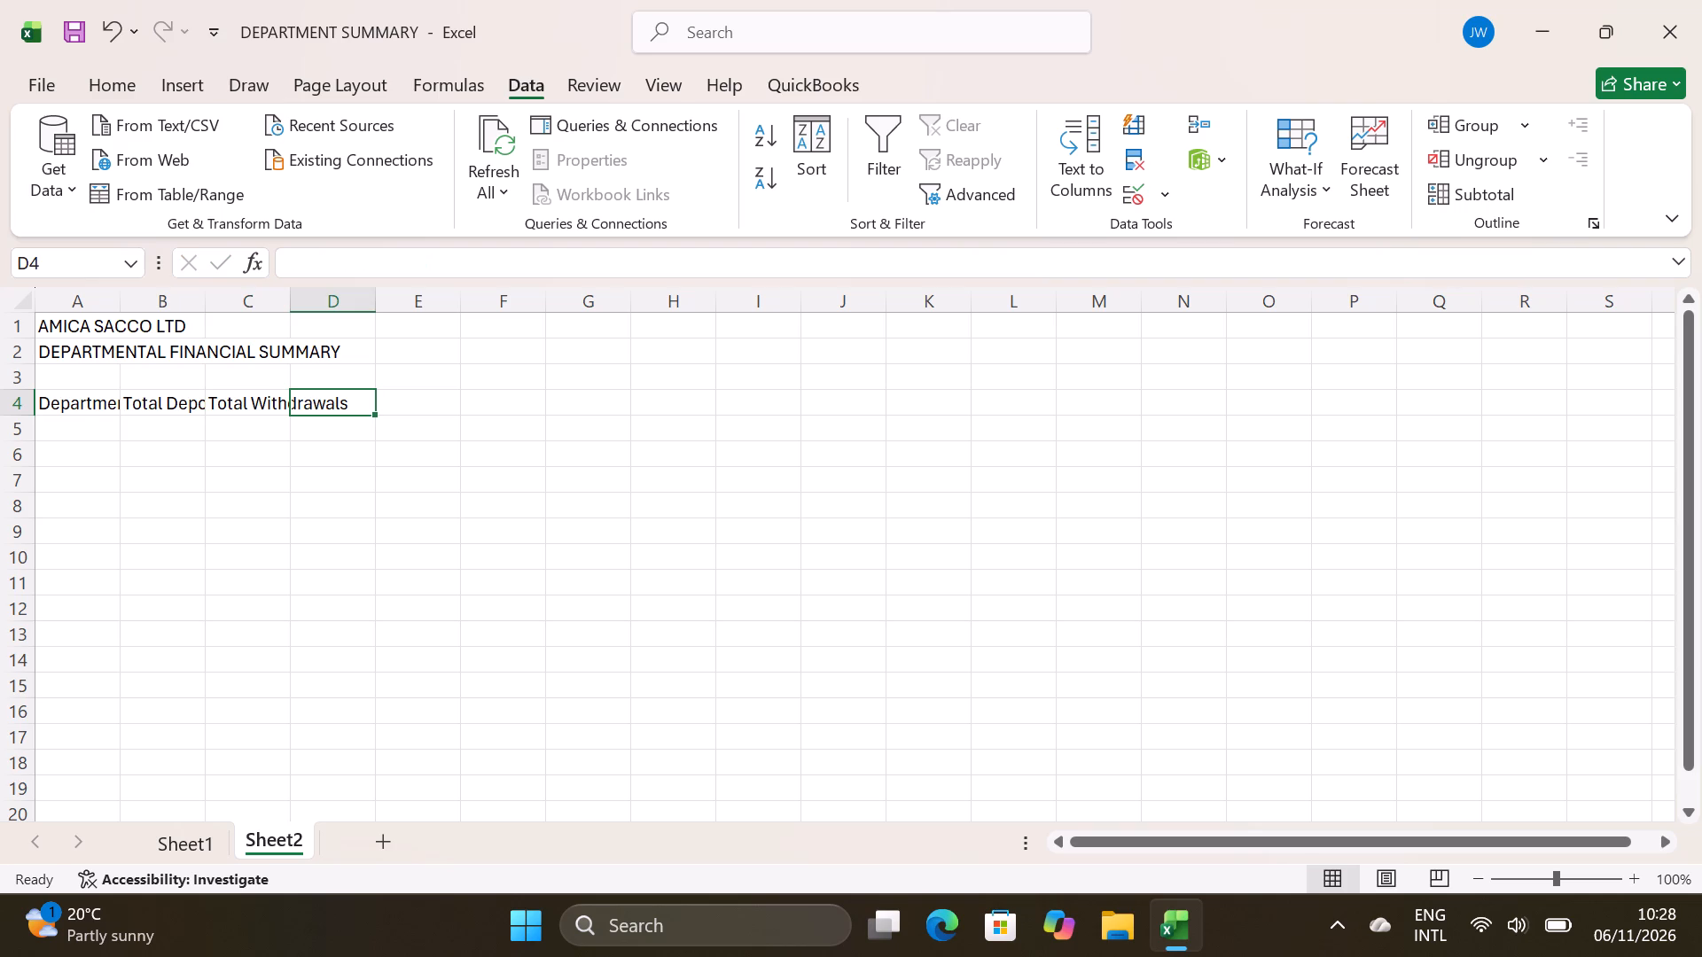
# Enter the department names Accounts in cell A5 and Loans in cell A6 under the Department header.
pyautogui.click(76, 435)
pyautogui.press('a')
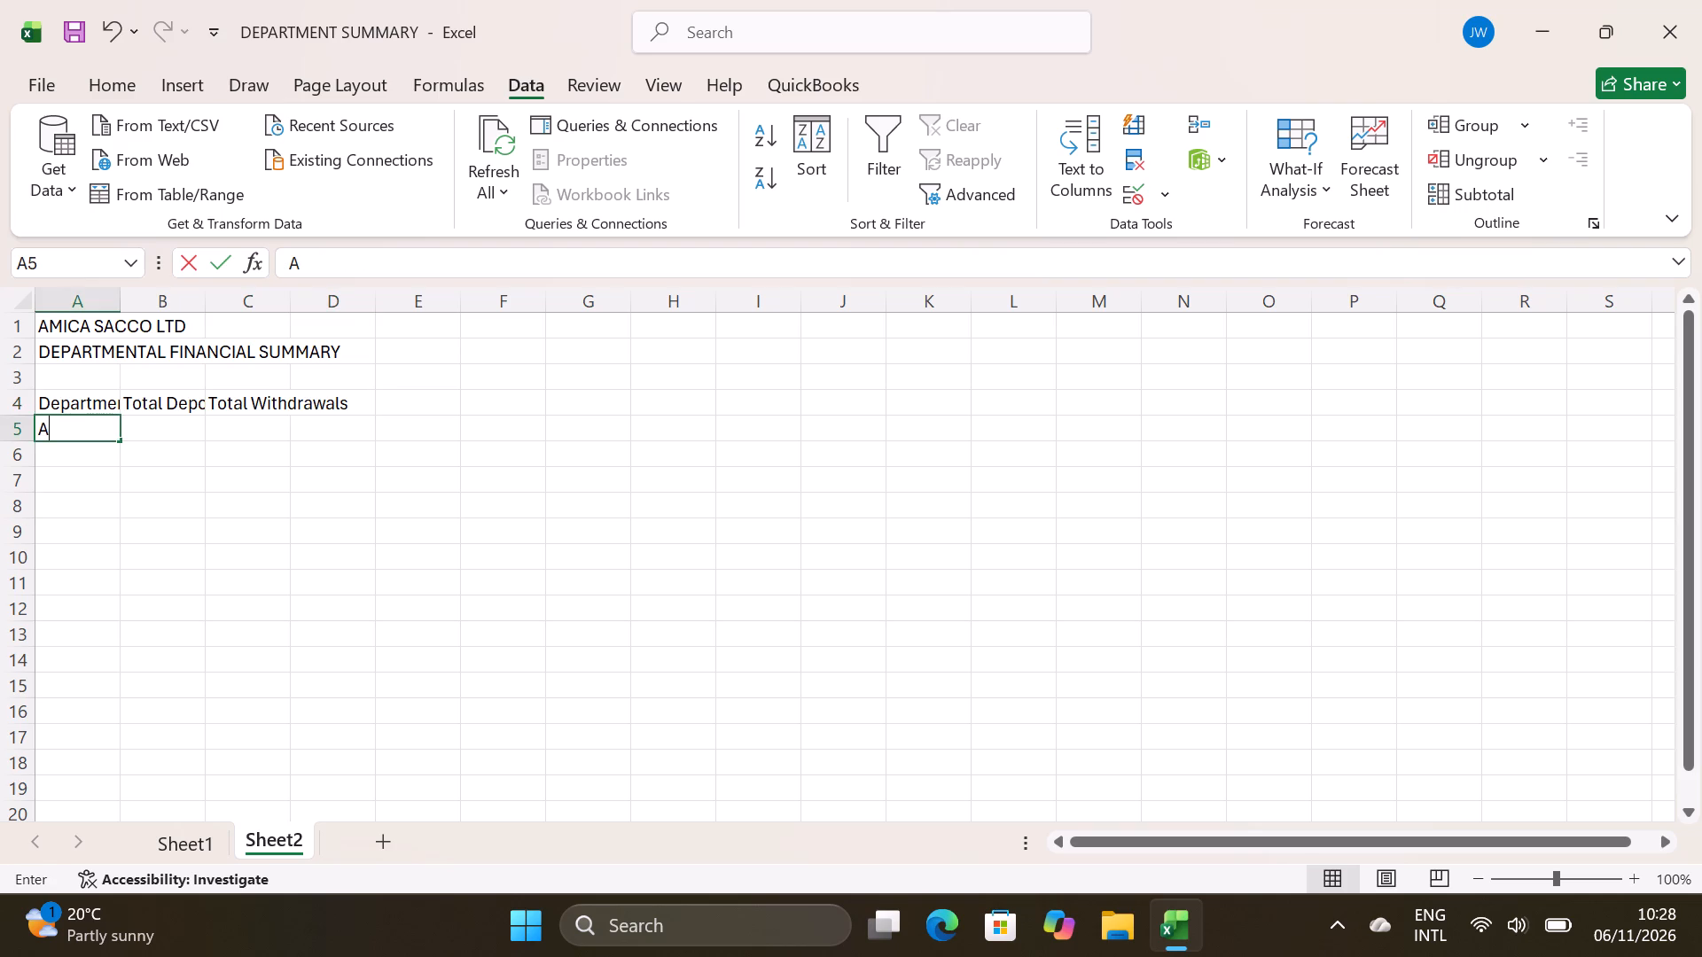
pyautogui.write('ccounts')
pyautogui.press('Return')
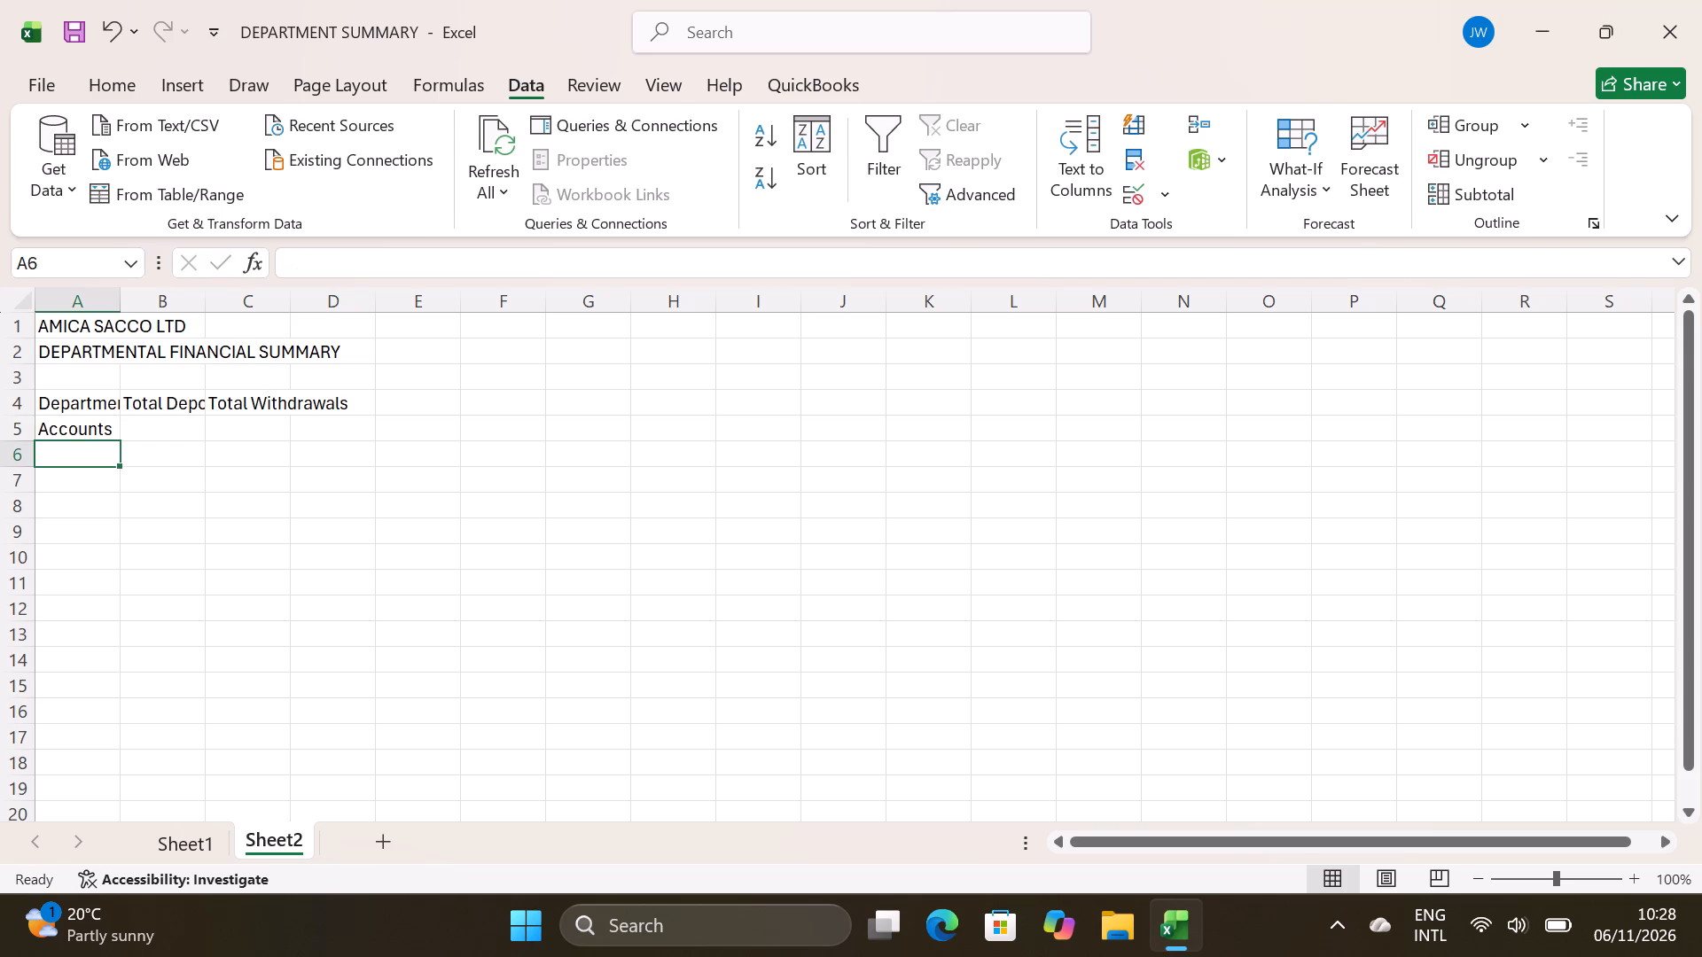
pyautogui.press('l')
pyautogui.write('oans')
pyautogui.press('space')
pyautogui.press('Return')
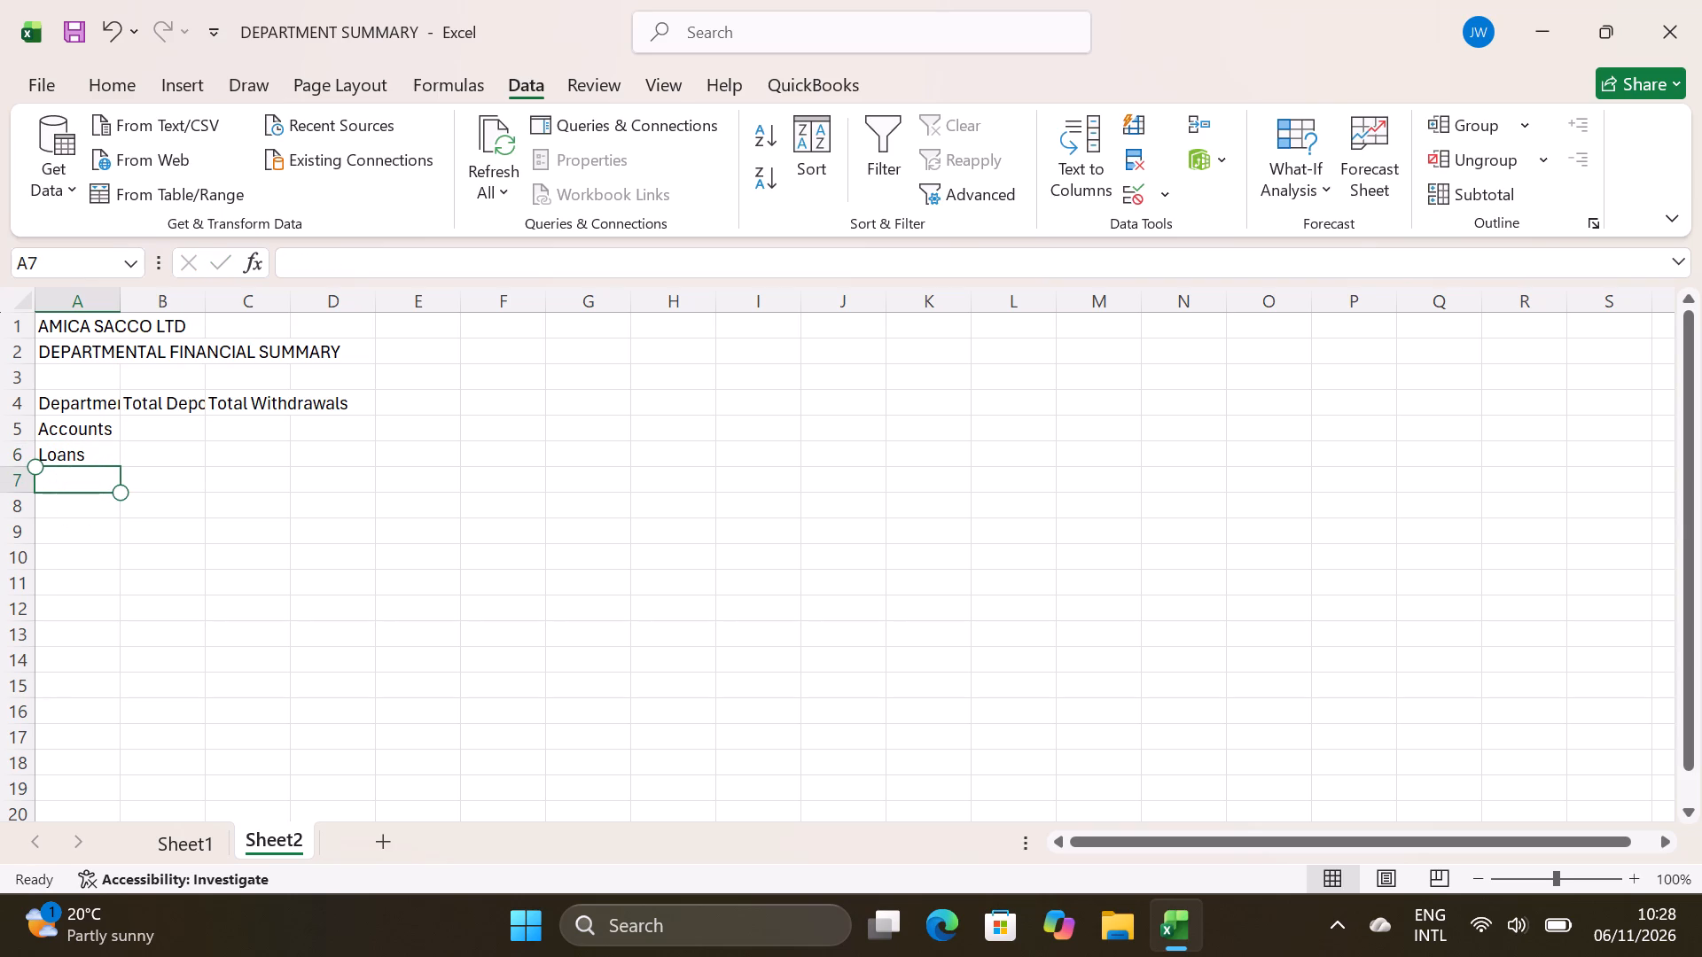
# Continue the department list with Marketing in cell A7 and Customer Care in cell A8.
pyautogui.press('m')
pyautogui.write('arketing')
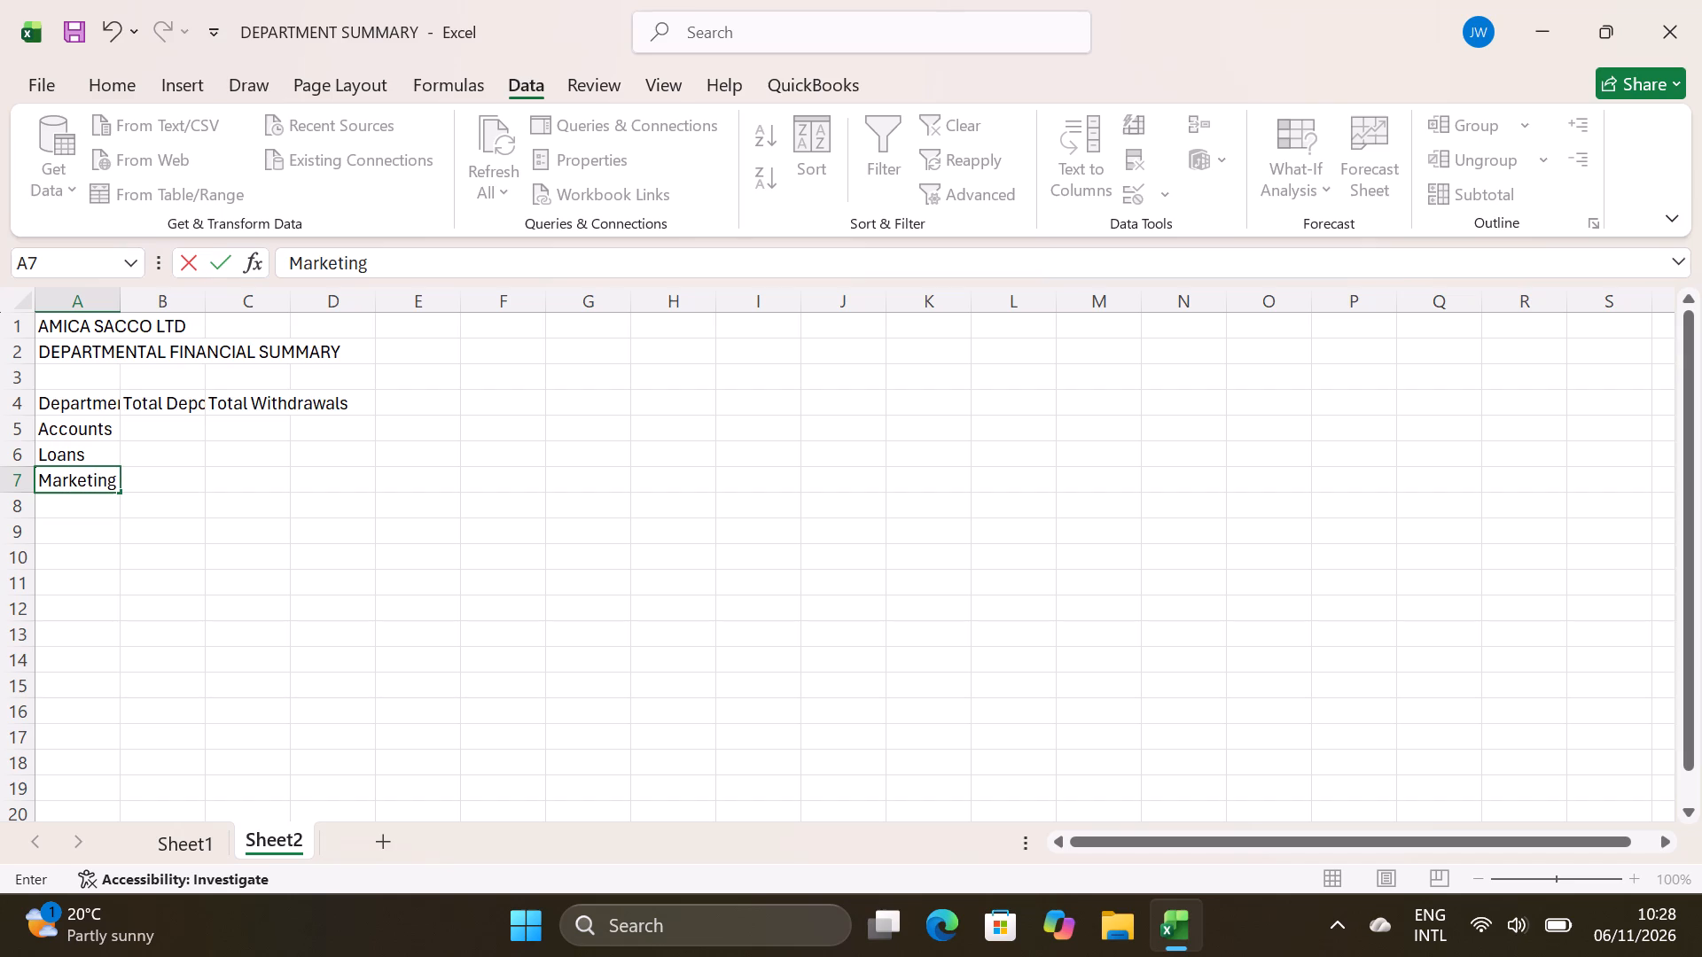
pyautogui.press('Return')
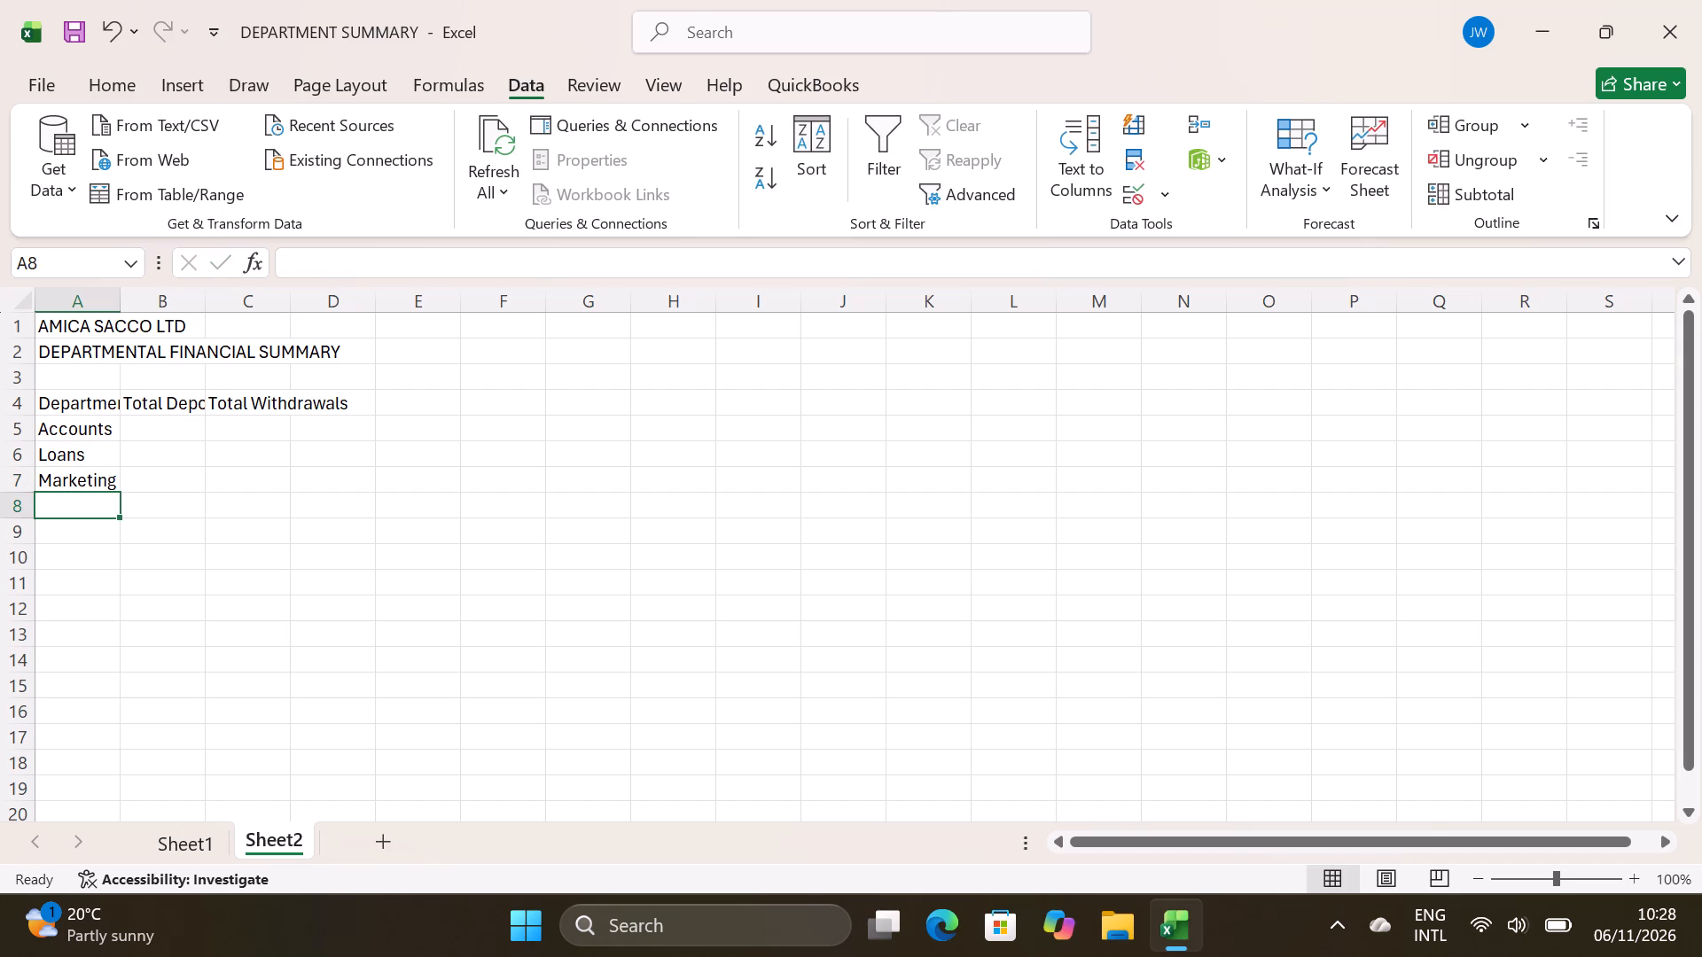
pyautogui.press('c')
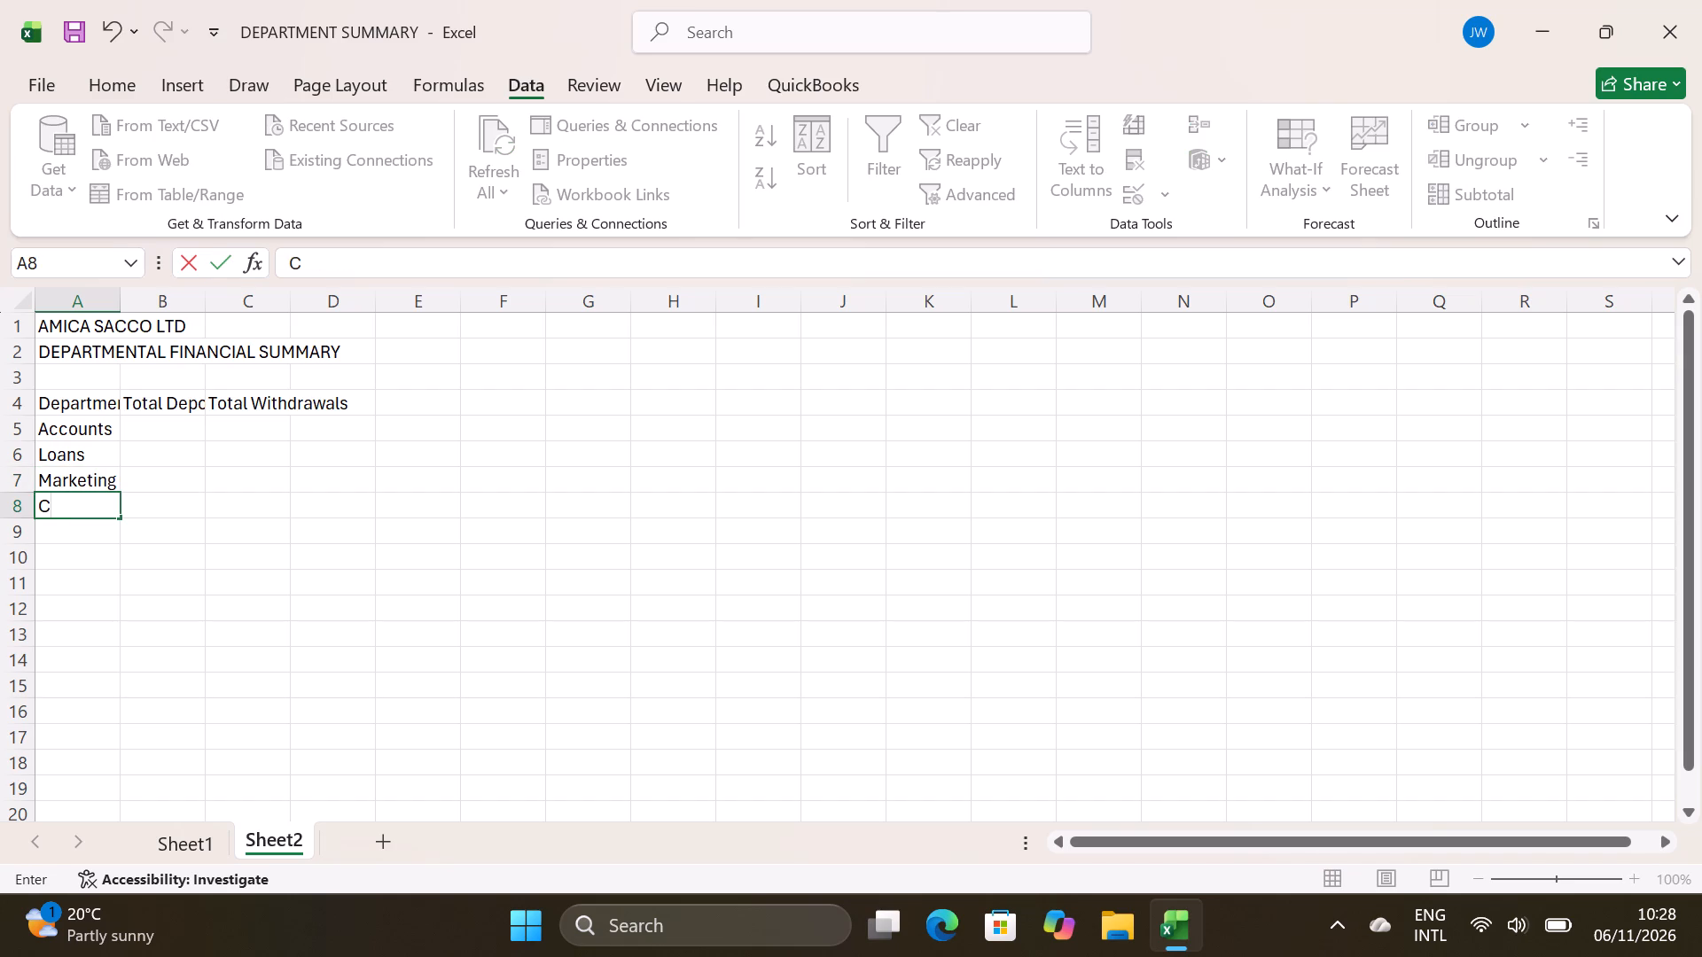
pyautogui.write('us')
pyautogui.write('tomer')
pyautogui.press('space')
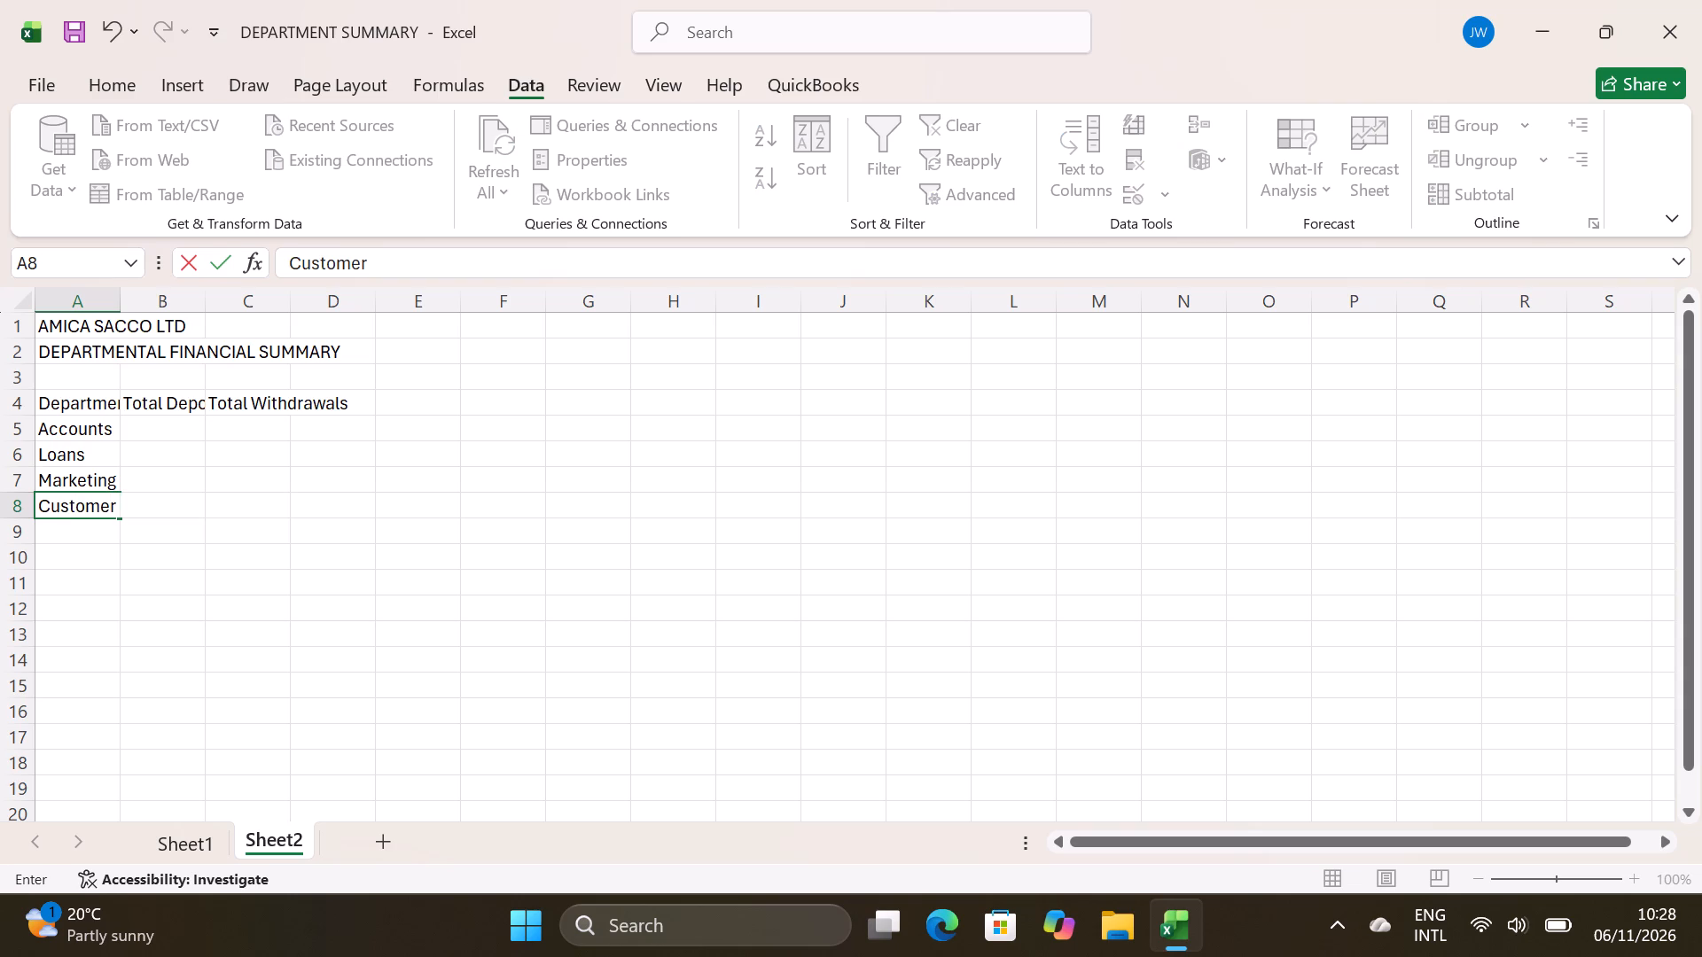
pyautogui.press('c')
pyautogui.write('are')
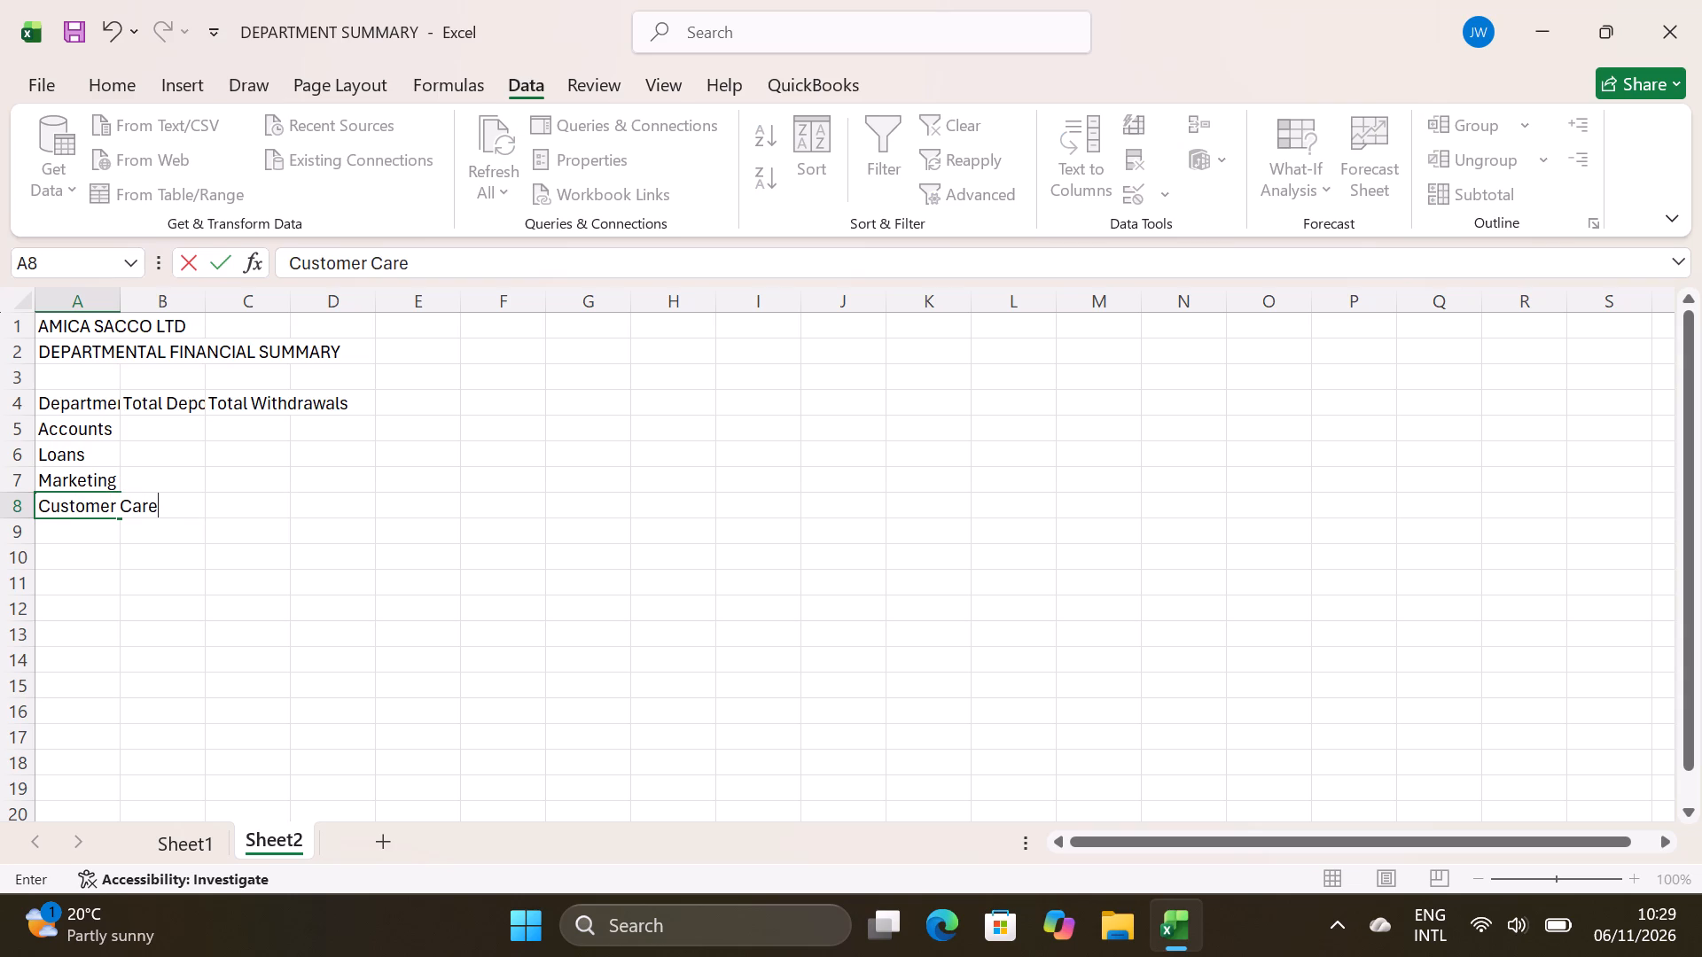
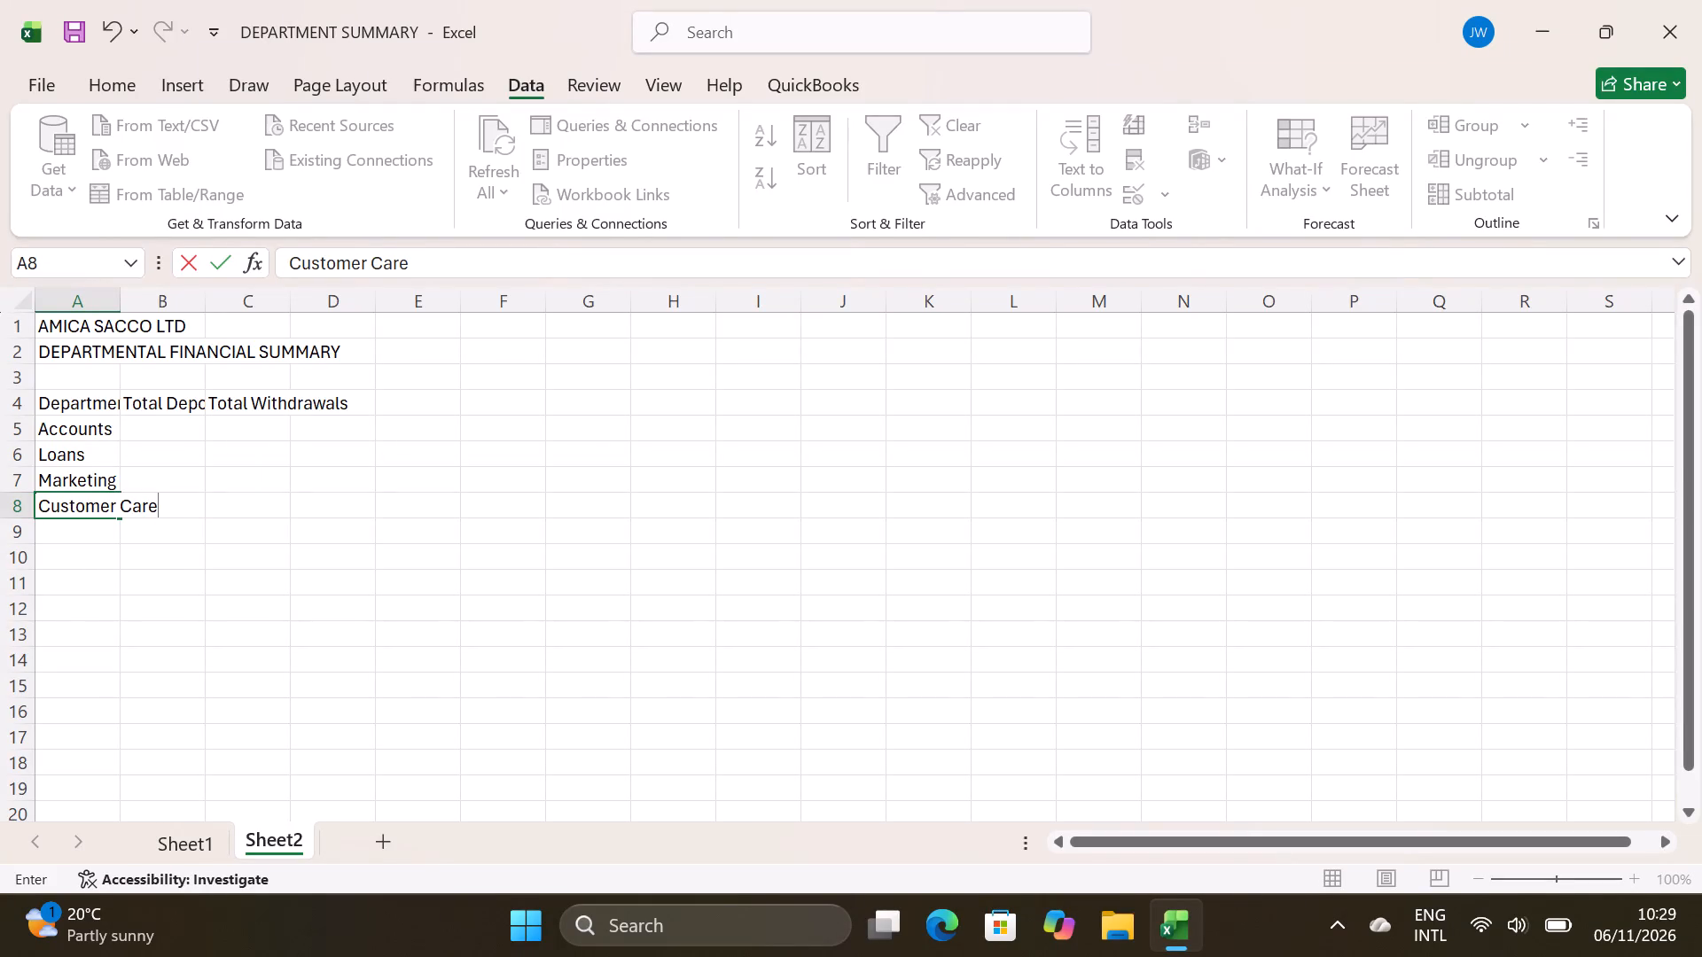
# Start a SUMIF formula in cell B5 for the Accounts deposits, with ' SACCO RECORDS ' !C5:C19 as the criteria range.
pyautogui.click(137, 435)
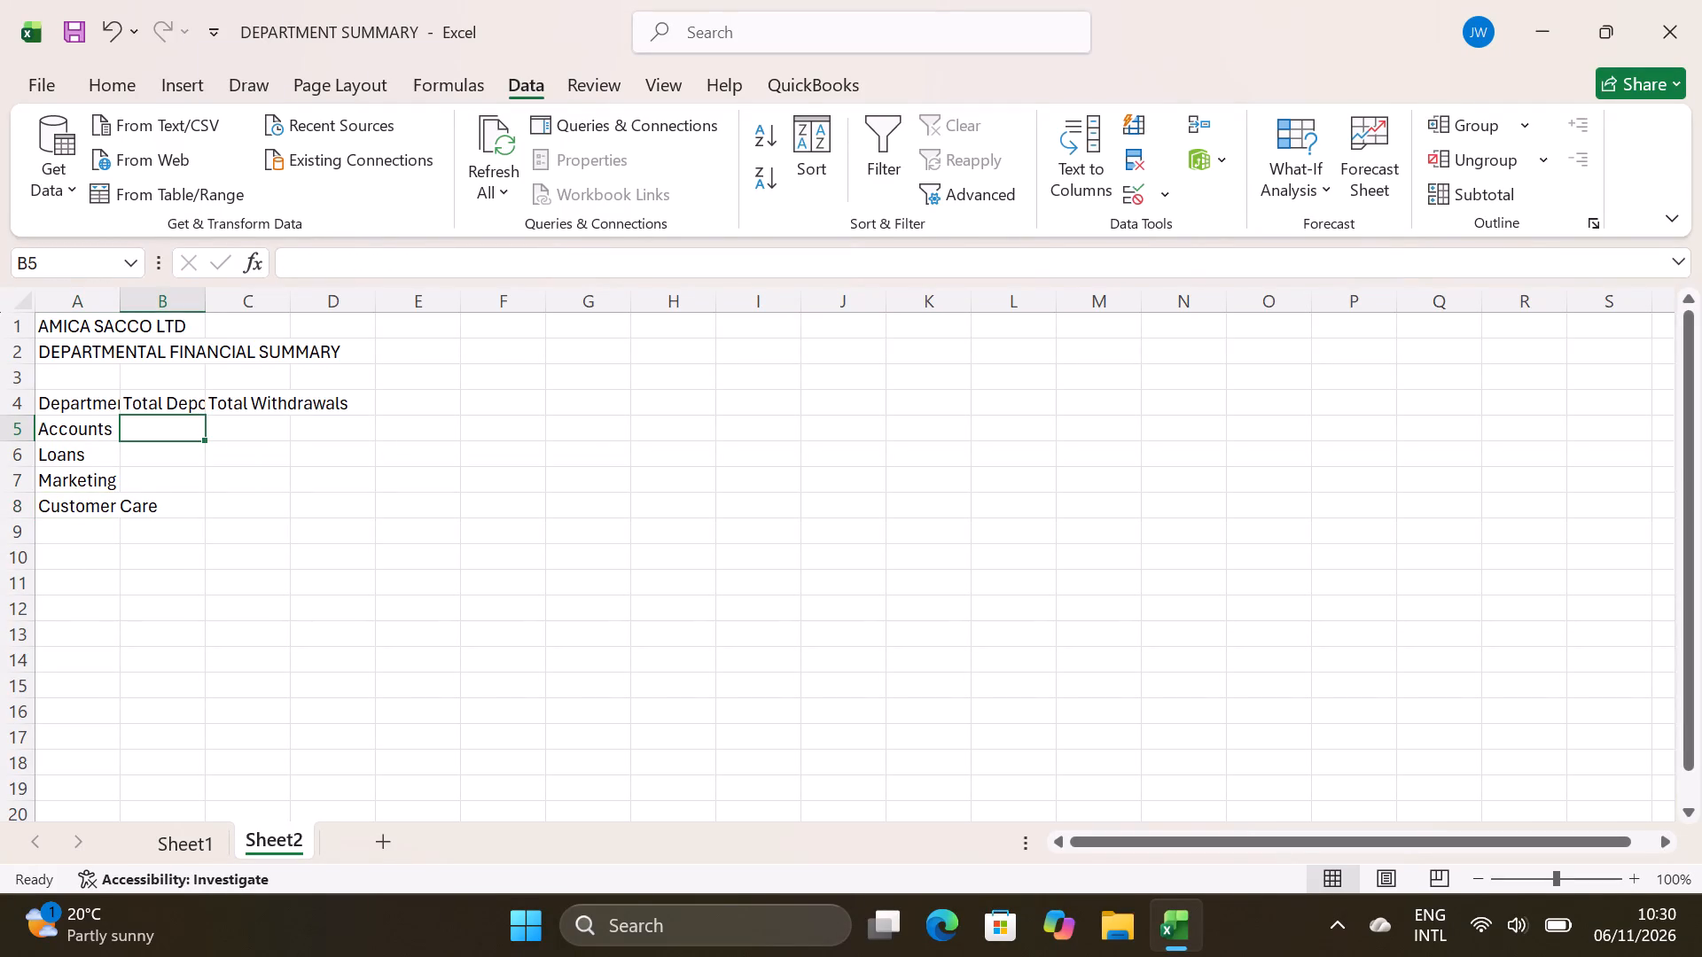
pyautogui.press('=')
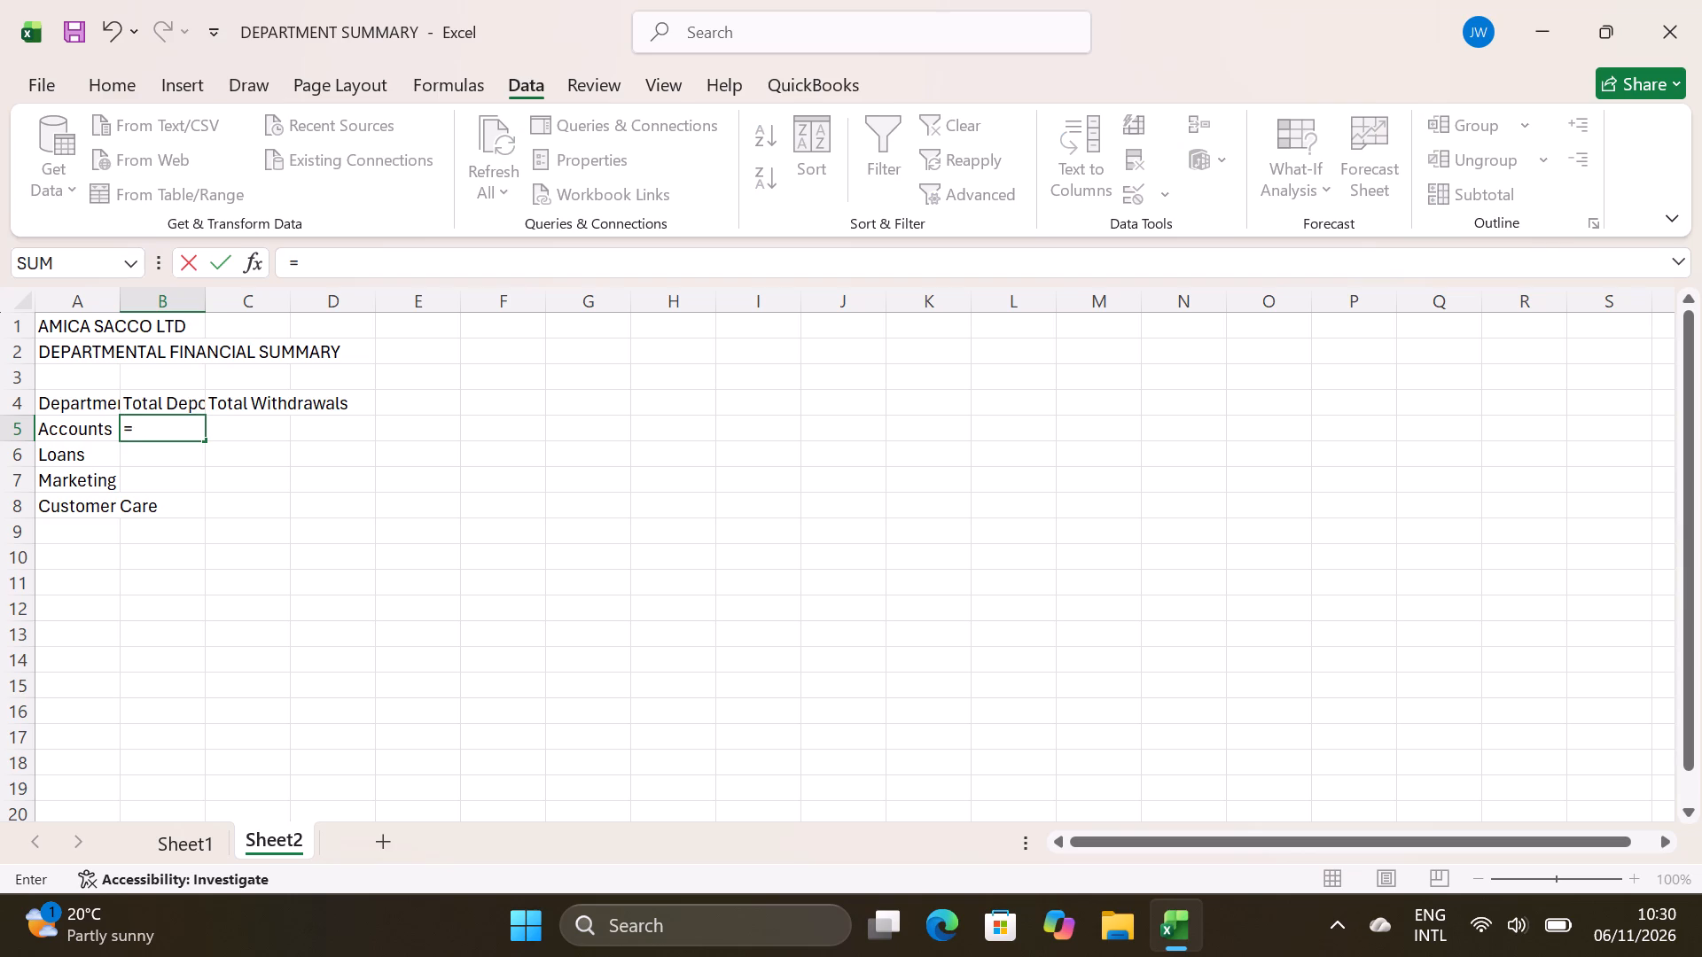
pyautogui.press('s')
pyautogui.write('UM')
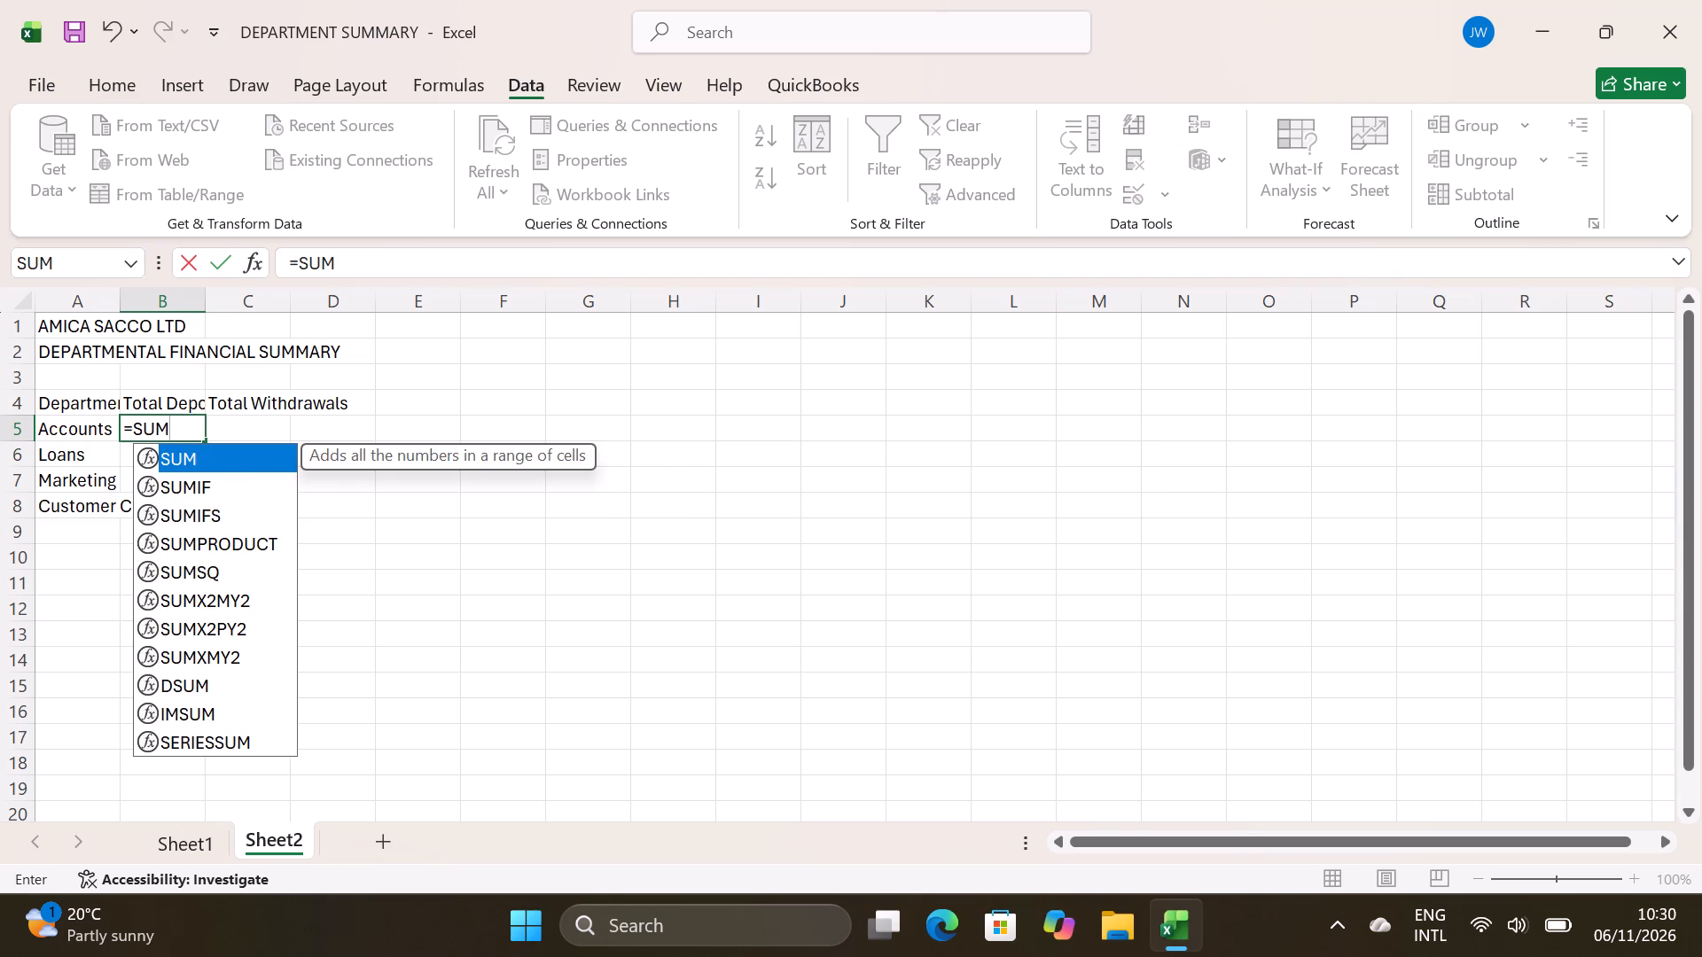
pyautogui.write('IF')
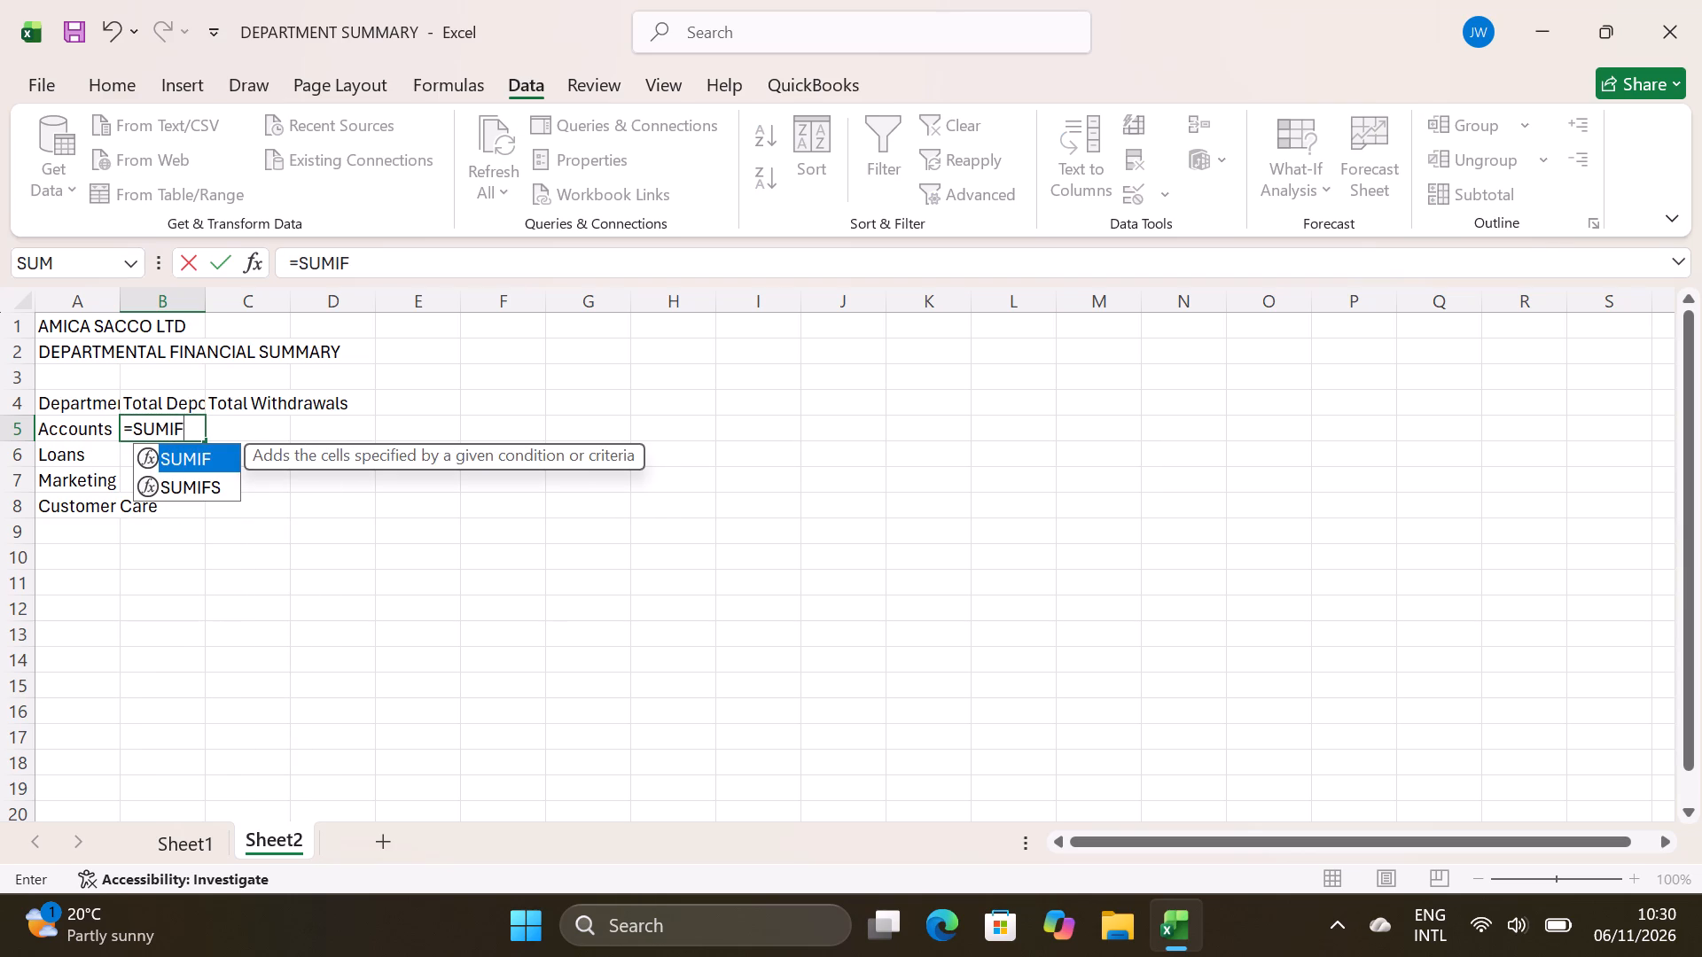
pyautogui.press('space')
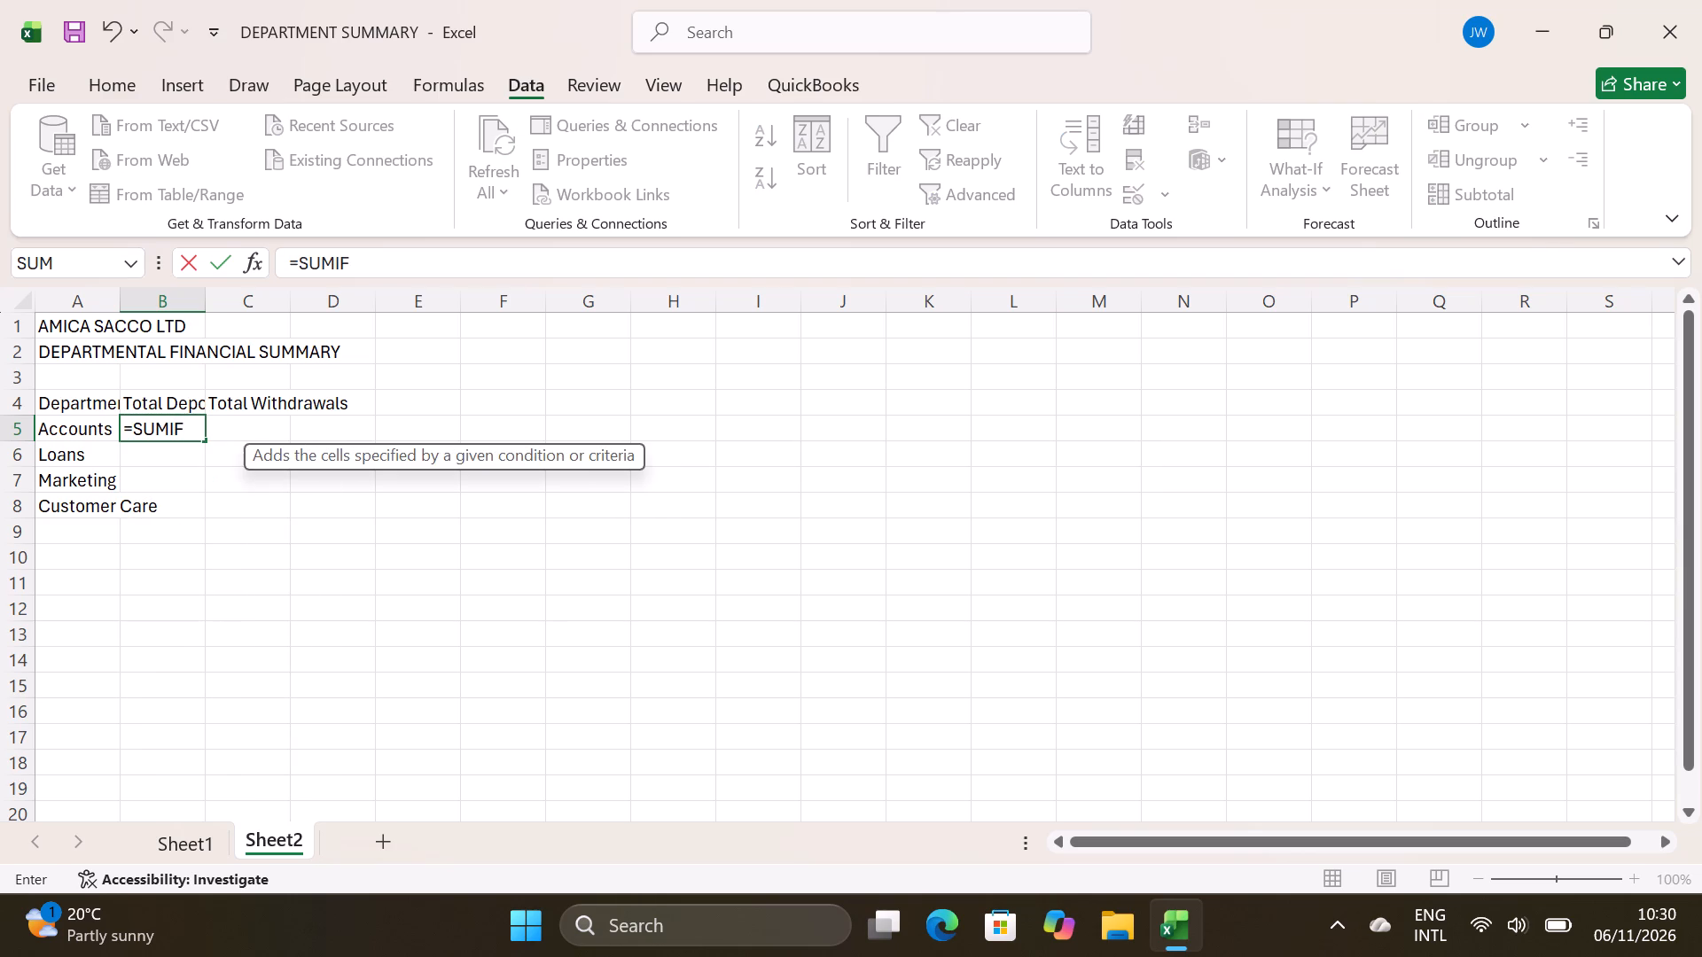
pyautogui.hotkey('shift', '(')
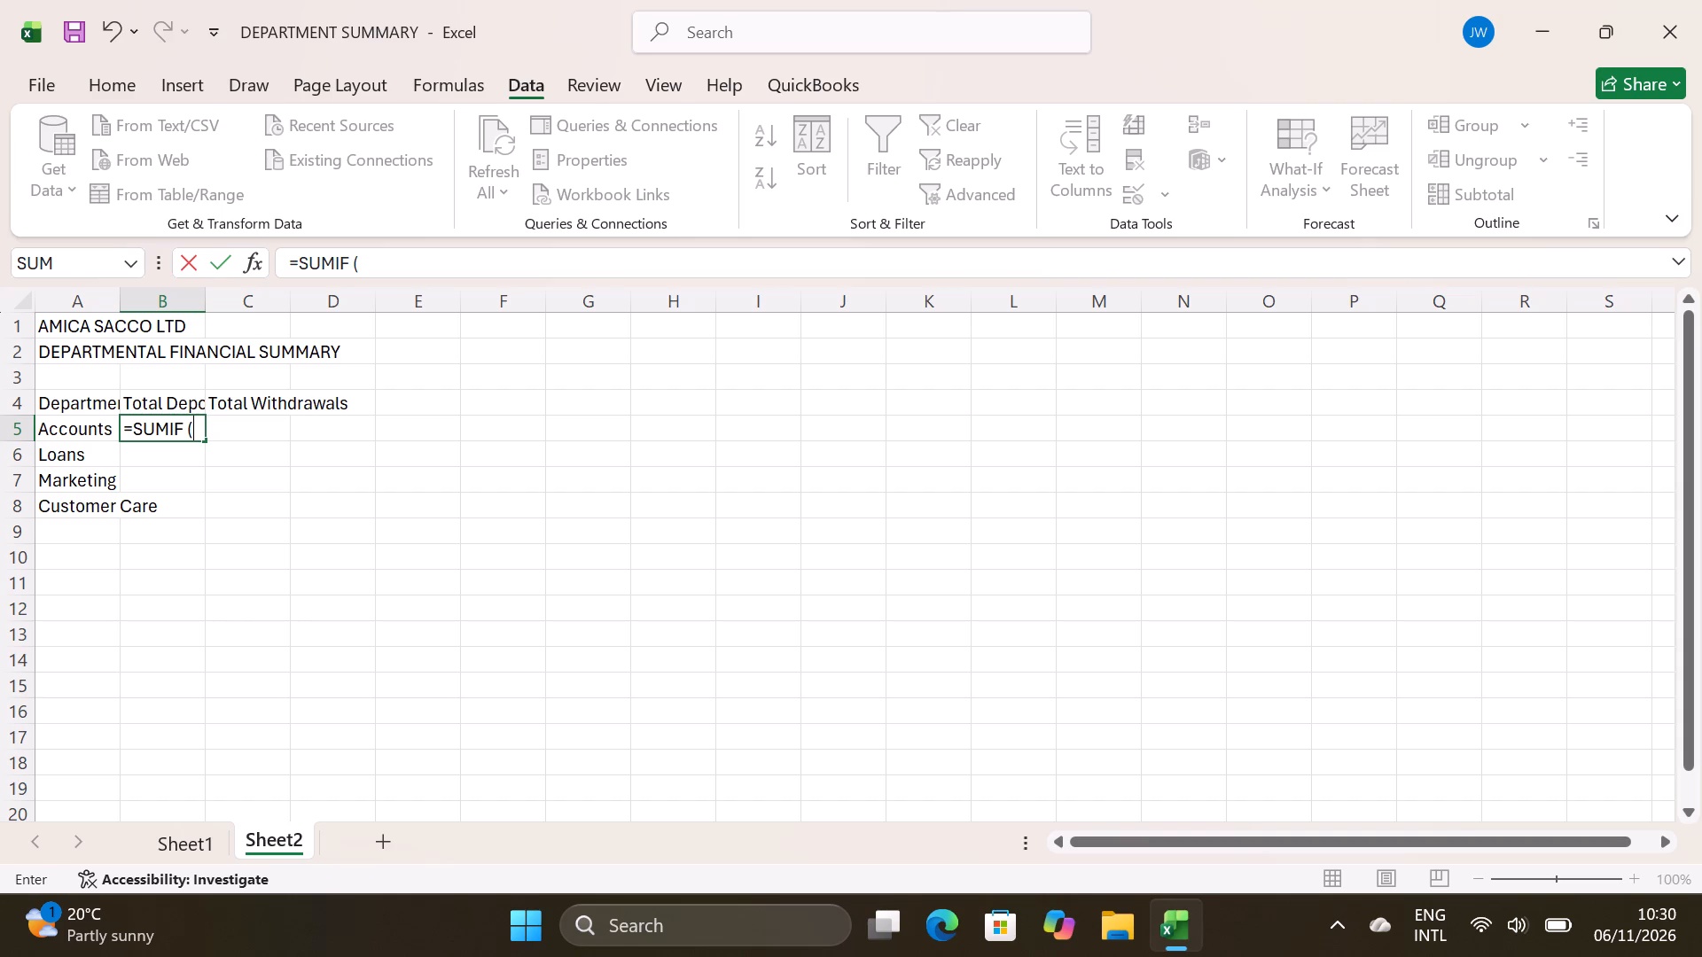
pyautogui.write('SACC')
pyautogui.press('BackSpace')
pyautogui.press('BackSpace')
pyautogui.press('BackSpace')
pyautogui.press('BackSpace')
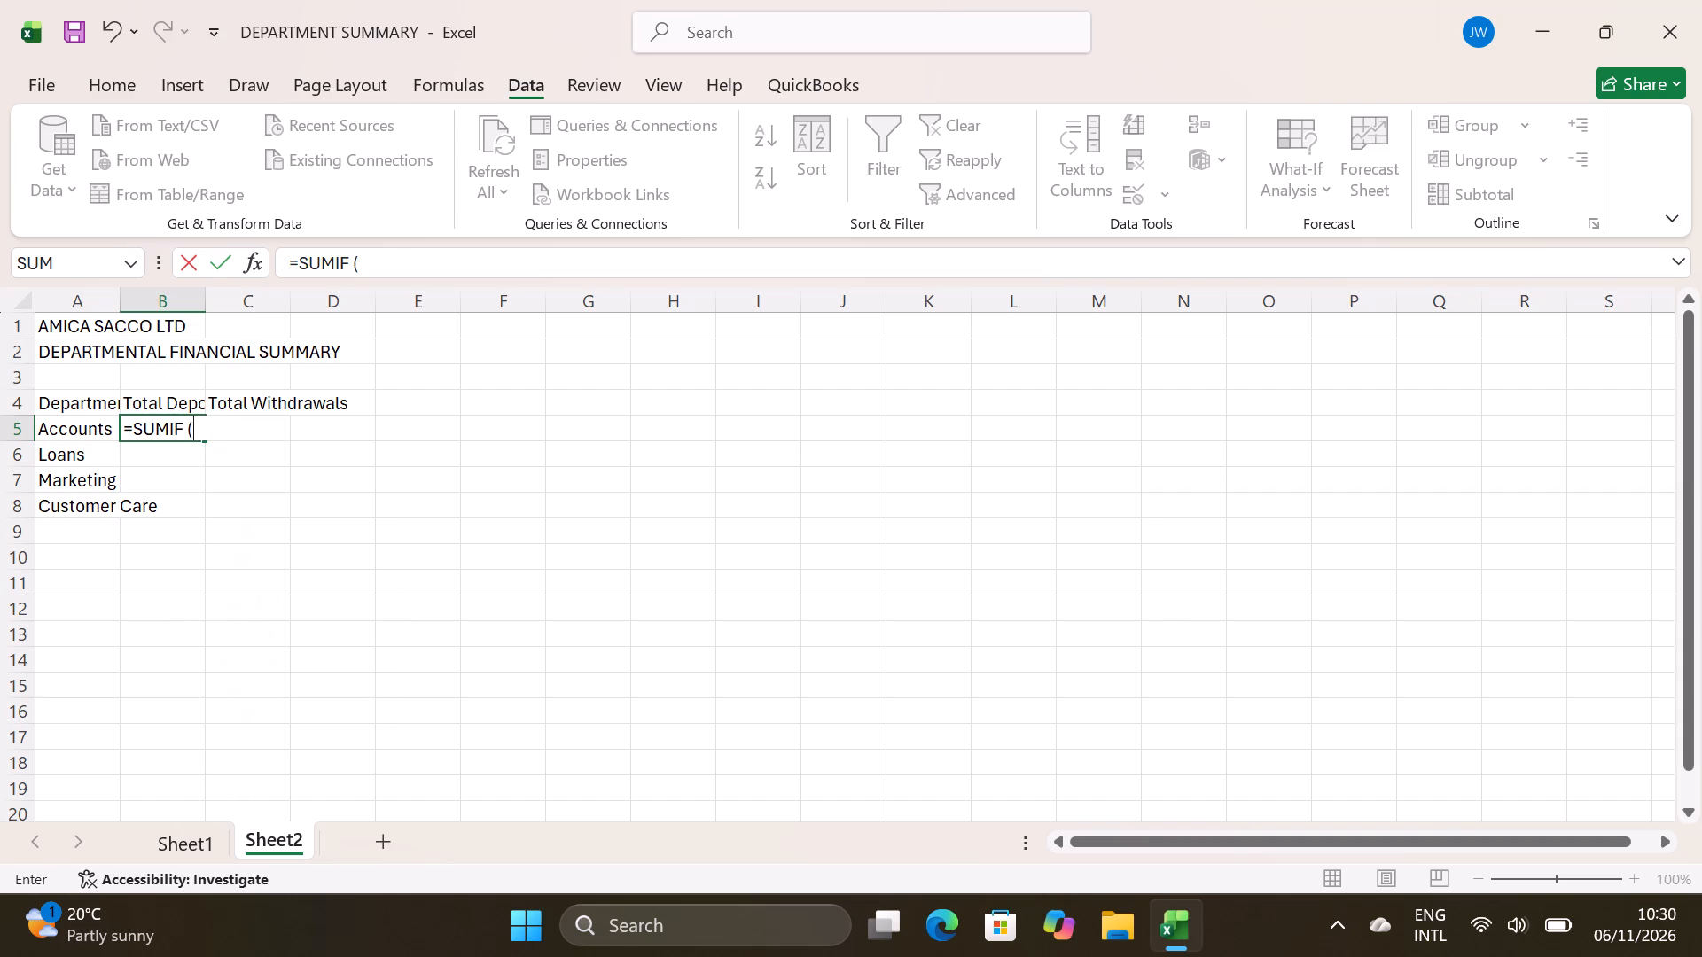
pyautogui.press('space')
pyautogui.write("''")
pyautogui.press('BackSpace')
pyautogui.press('space')
pyautogui.write('SACCO RECORDS')
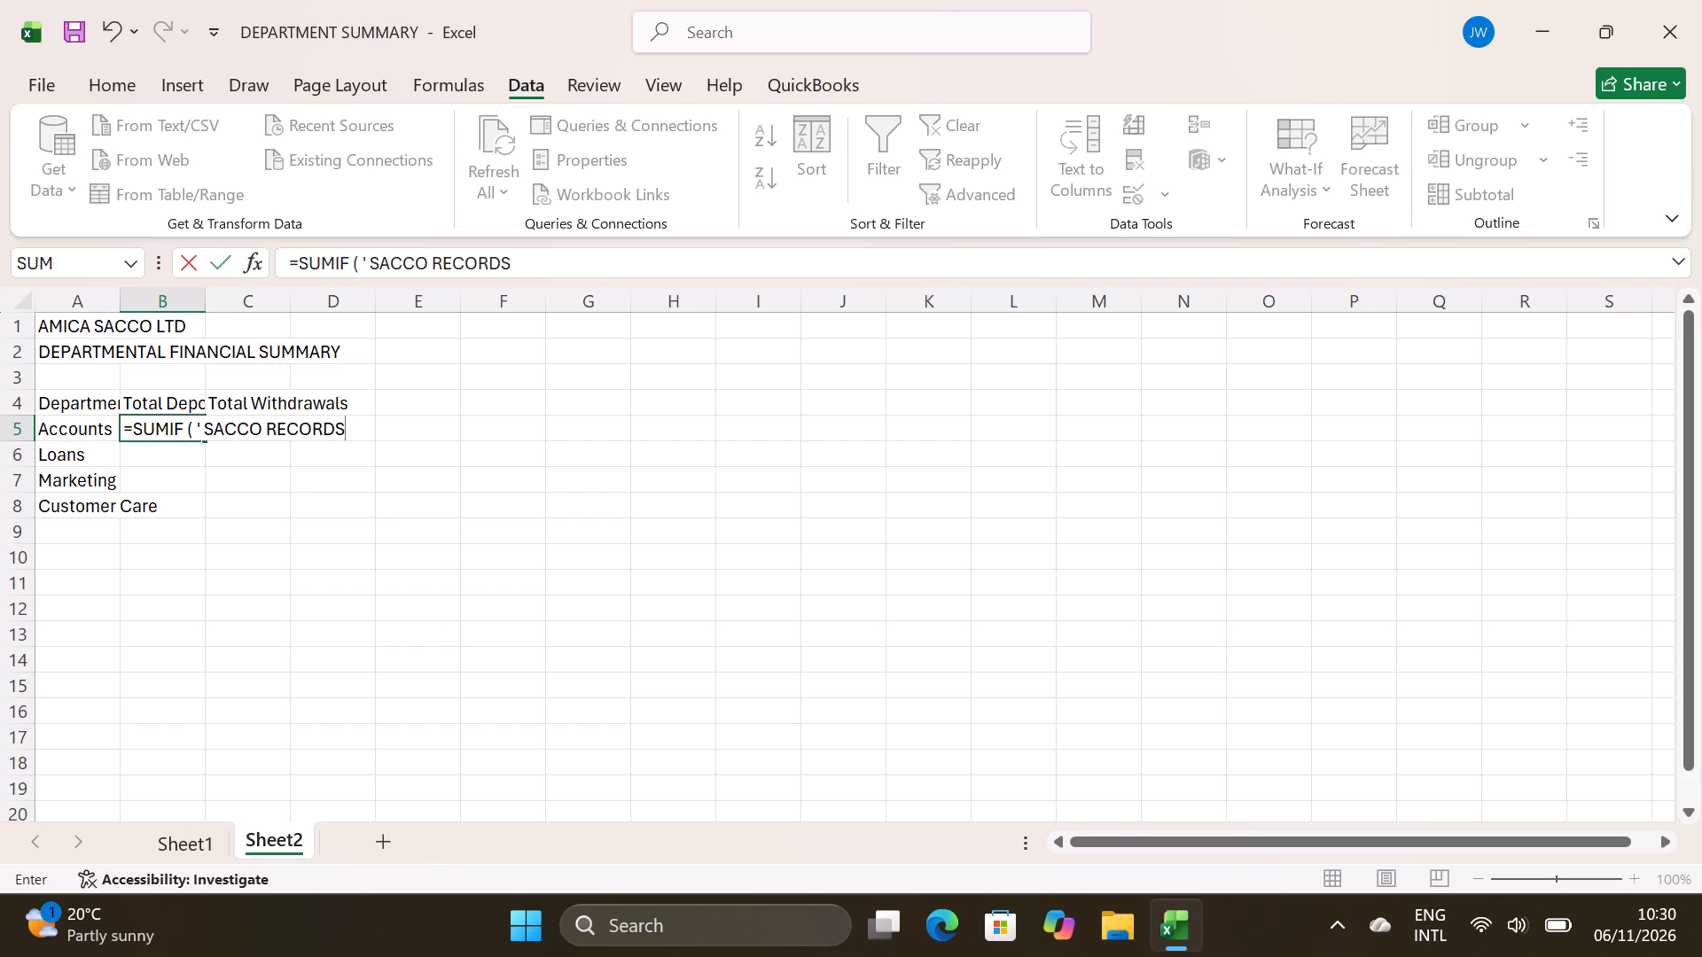
pyautogui.write("''")
pyautogui.press('BackSpace')
pyautogui.press('space')
pyautogui.press('BackSpace')
pyautogui.press('BackSpace')
pyautogui.press('space')
pyautogui.write("''")
pyautogui.press('BackSpace')
pyautogui.press('space')
pyautogui.hotkey('shift', '!')
pyautogui.write('C5')
pyautogui.hotkey('shift', ':')
pyautogui.write('C19')
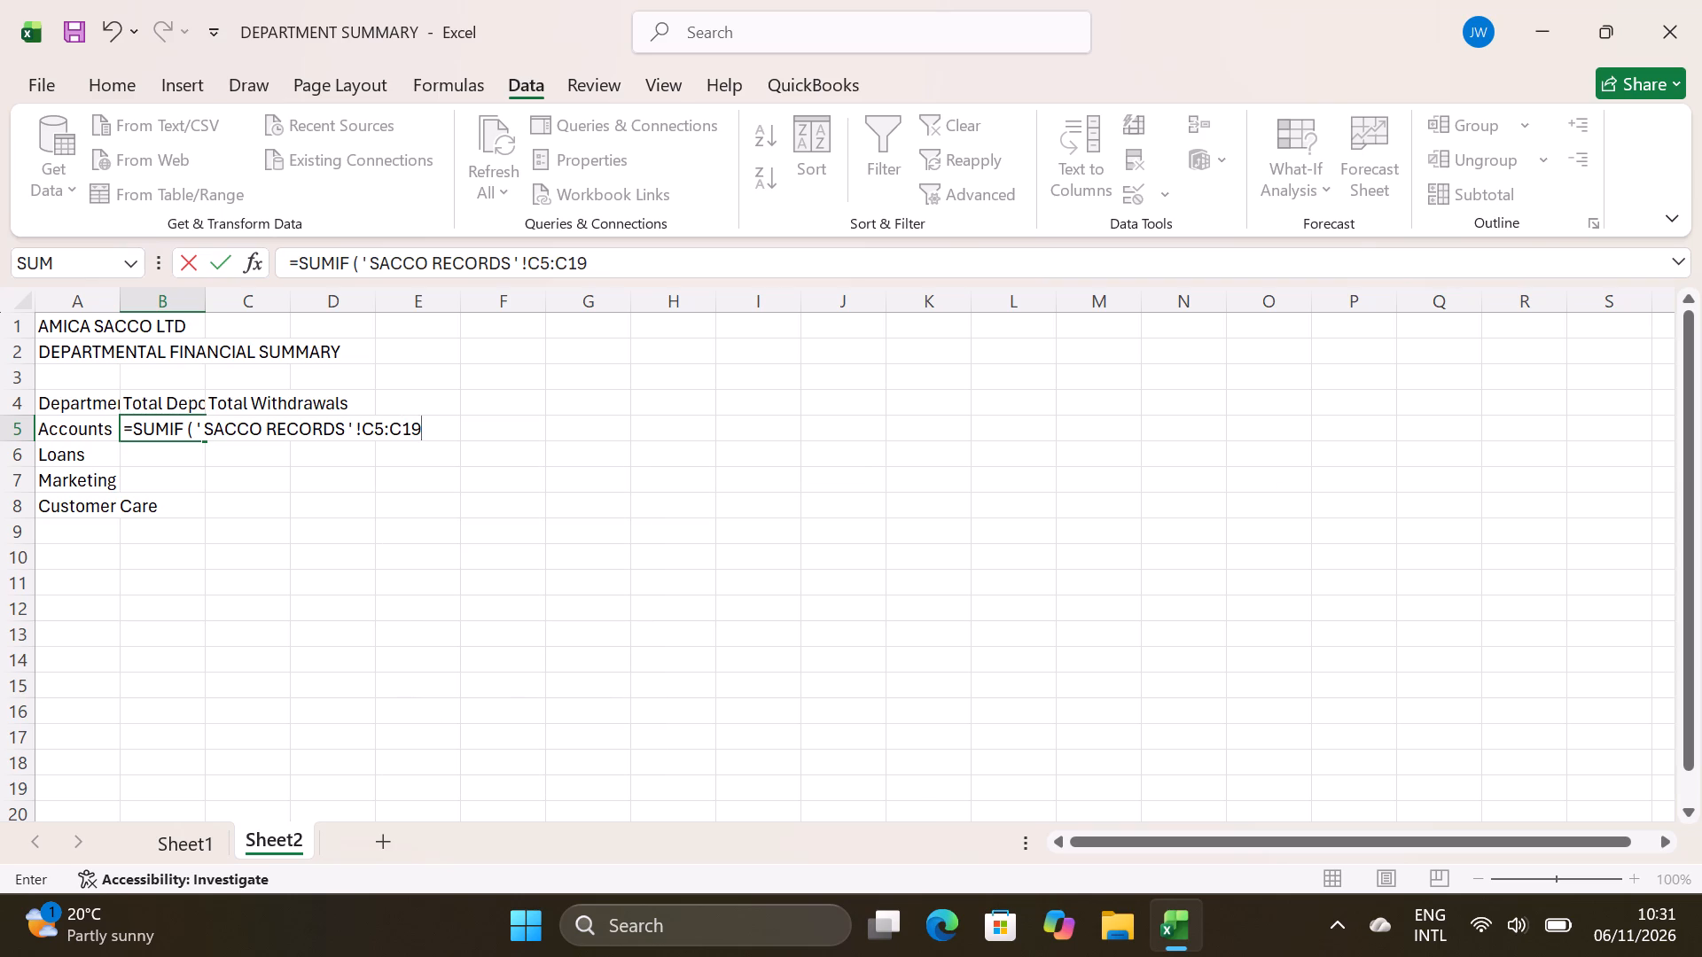
# Complete the B5 SUMIF with criterion A5 and sum range ' SACCO RECORDS ' !D5:D19, accepting the proposed formula correction.
pyautogui.press('space')
pyautogui.press(',')
pyautogui.press('a')
pyautogui.press('5')
pyautogui.press(',')
pyautogui.press('space')
pyautogui.write("''")
pyautogui.press('BackSpace')
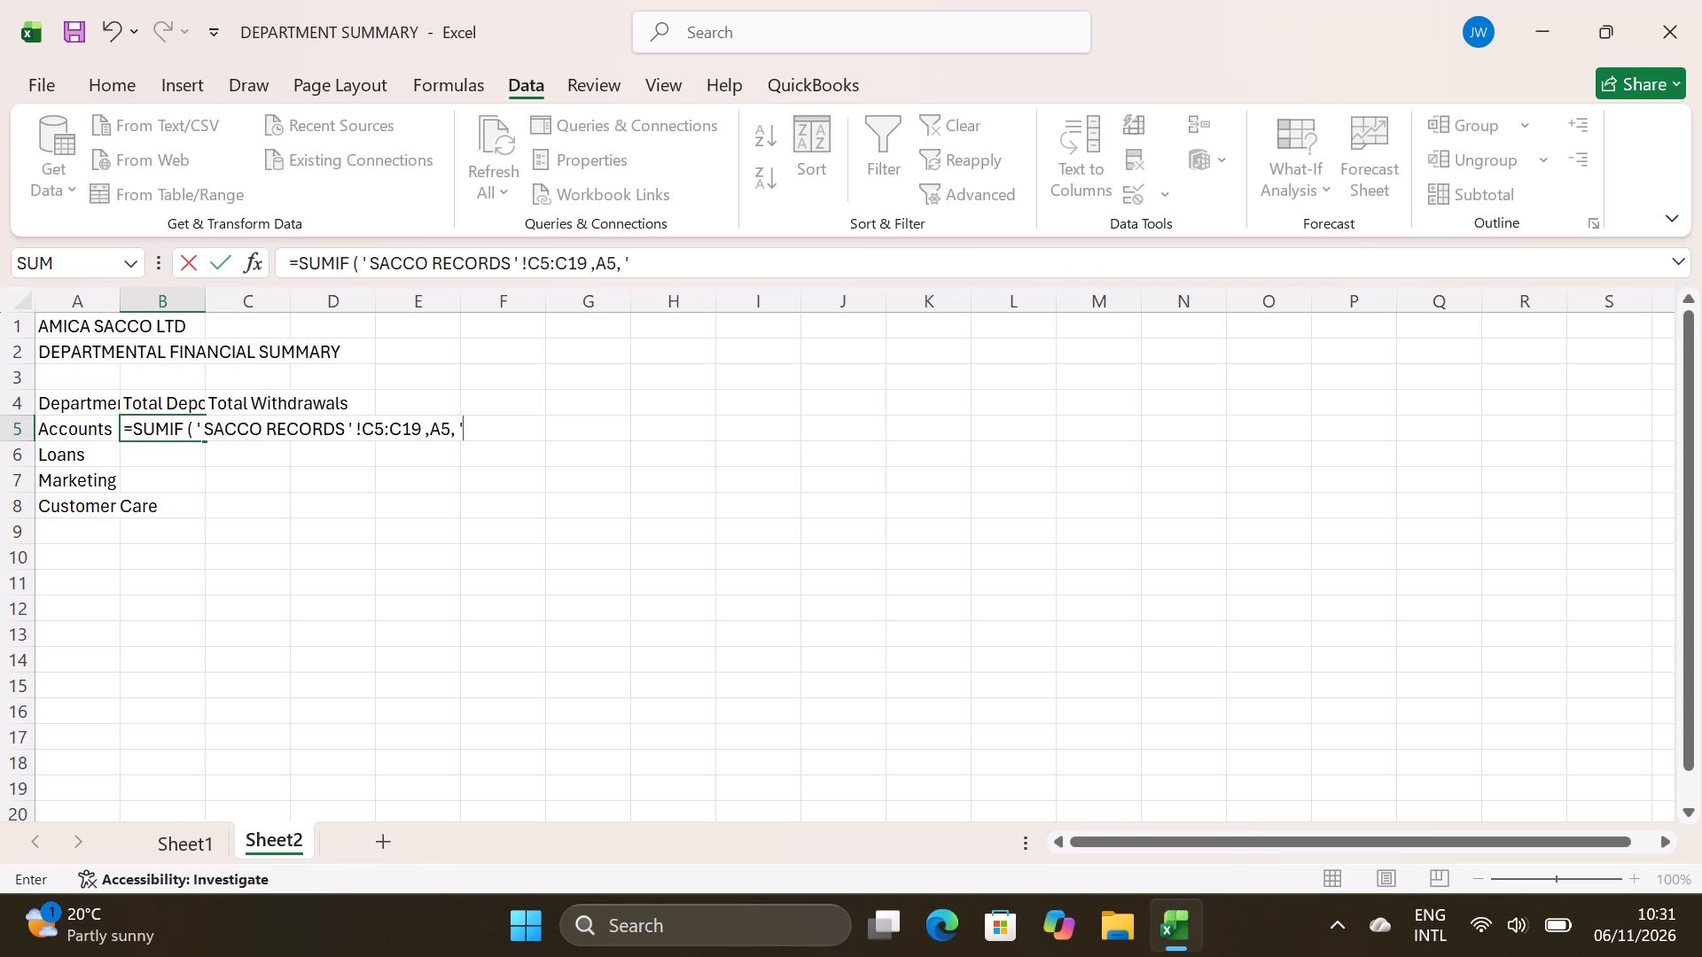
pyautogui.press('space')
pyautogui.write('SACC')
pyautogui.write('O RECORDS')
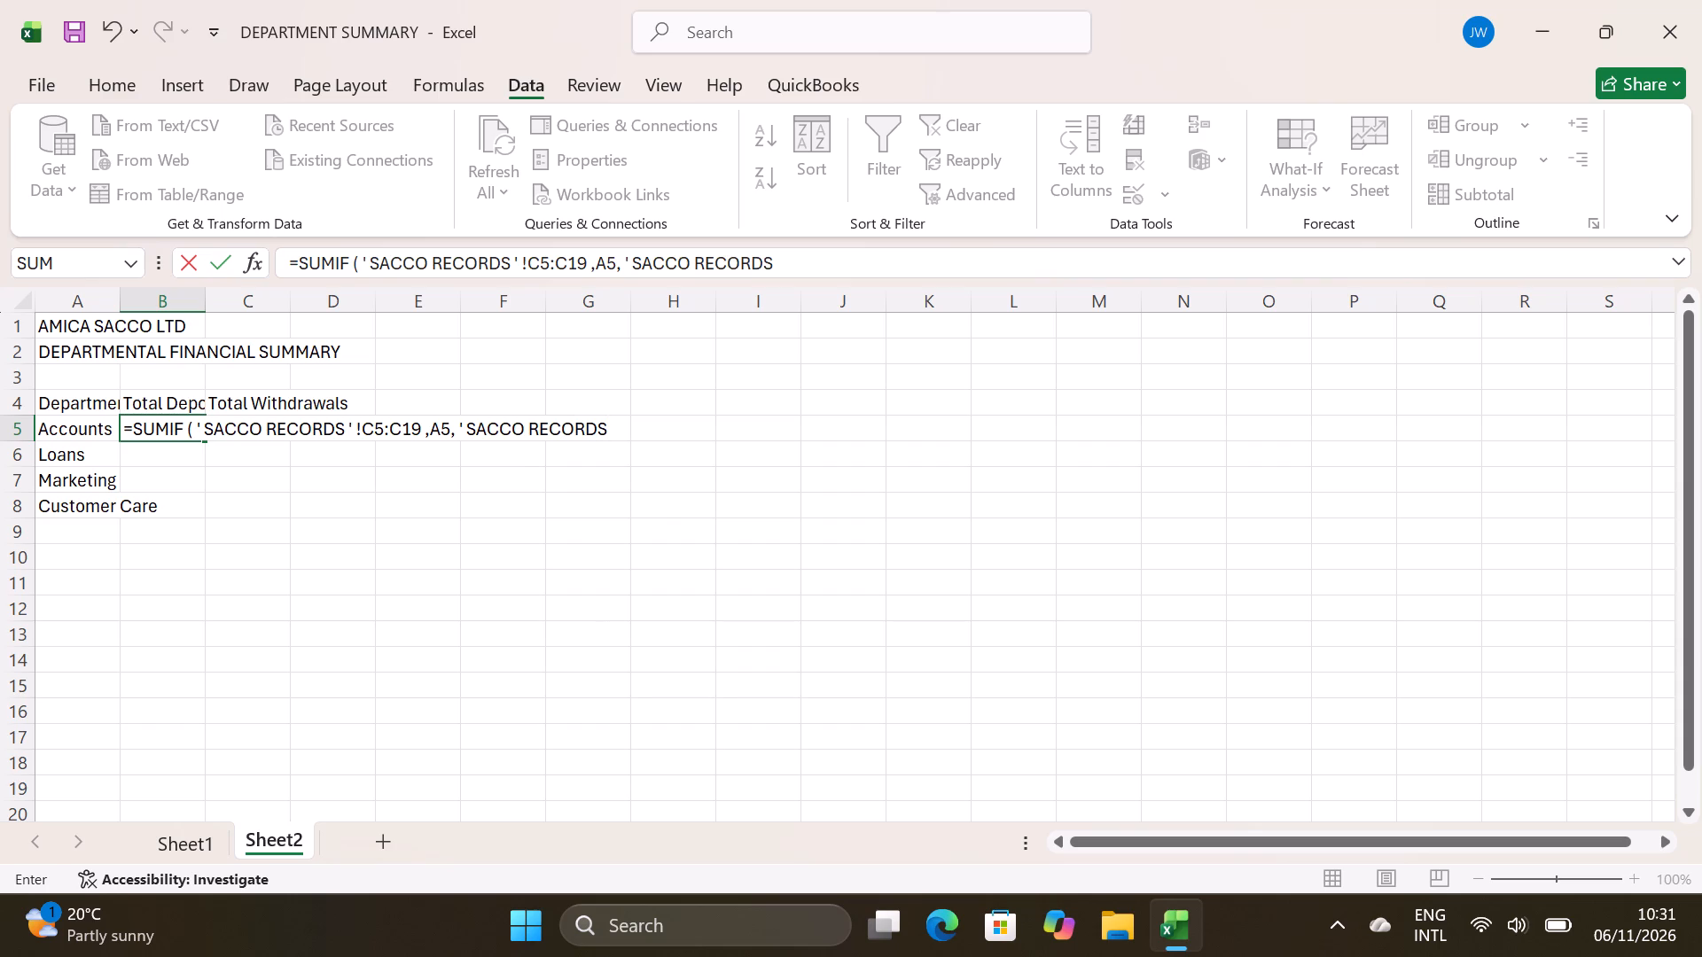
pyautogui.press('space')
pyautogui.write("''")
pyautogui.press('BackSpace')
pyautogui.press('space')
pyautogui.hotkey('shift', '!')
pyautogui.write('D5')
pyautogui.write(':D19')
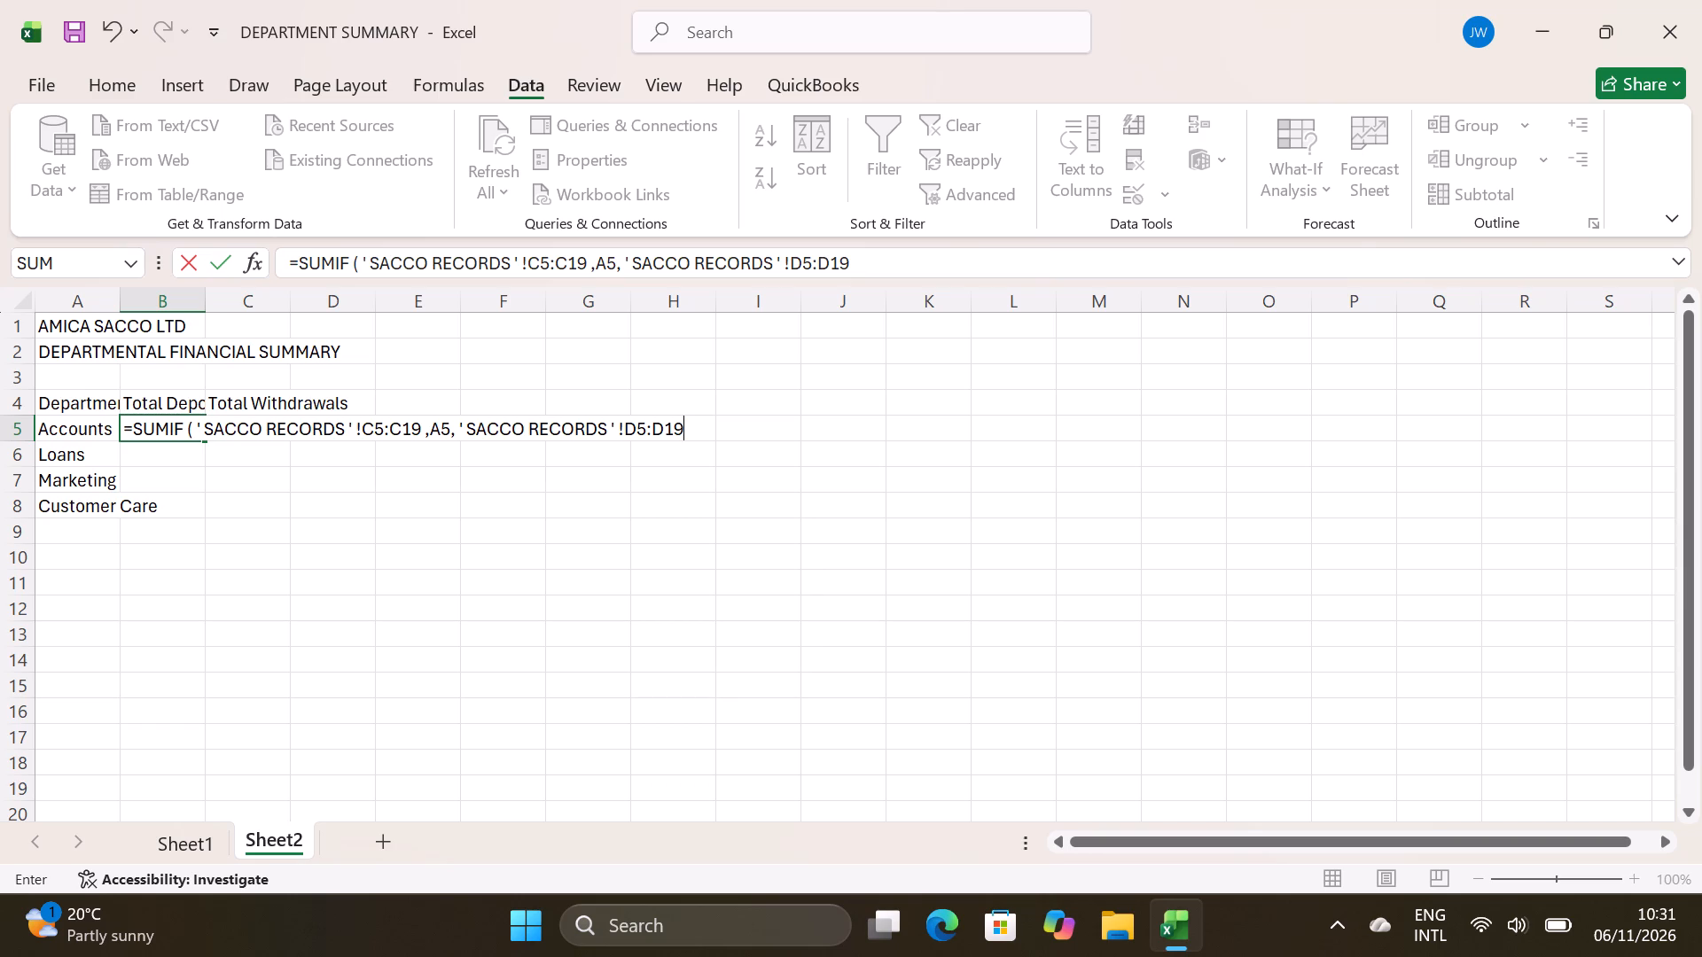
pyautogui.press('space')
pyautogui.hotkey('shift', ')')
pyautogui.press('Return')
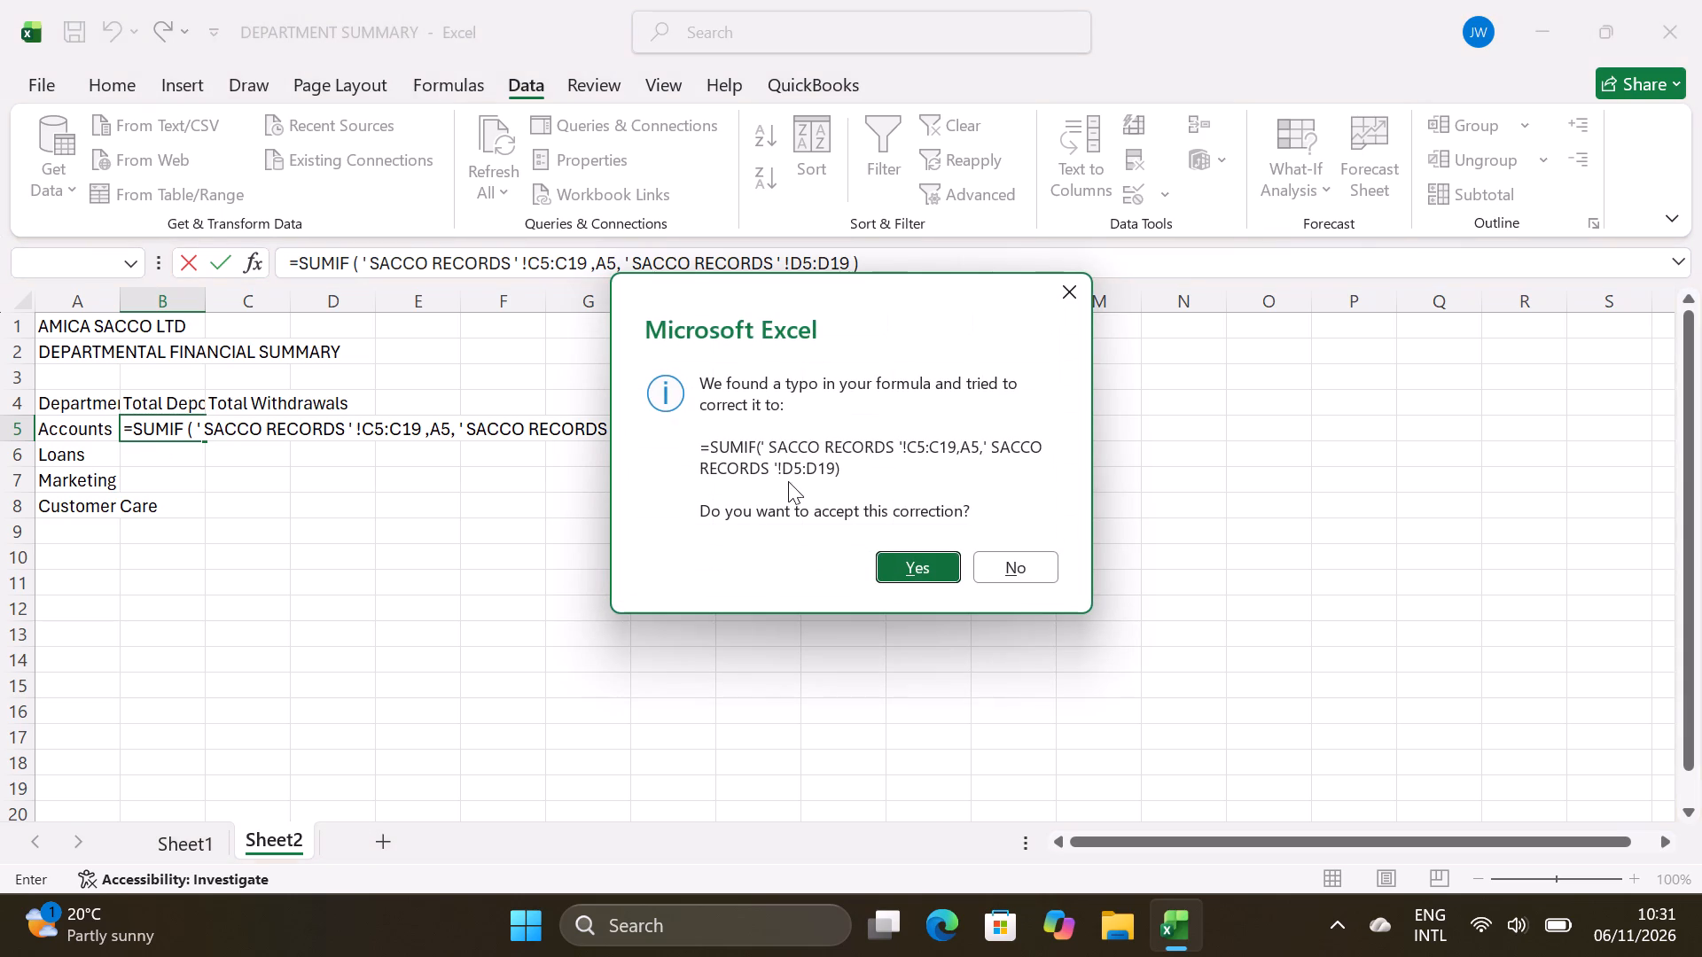
pyautogui.click(903, 564)
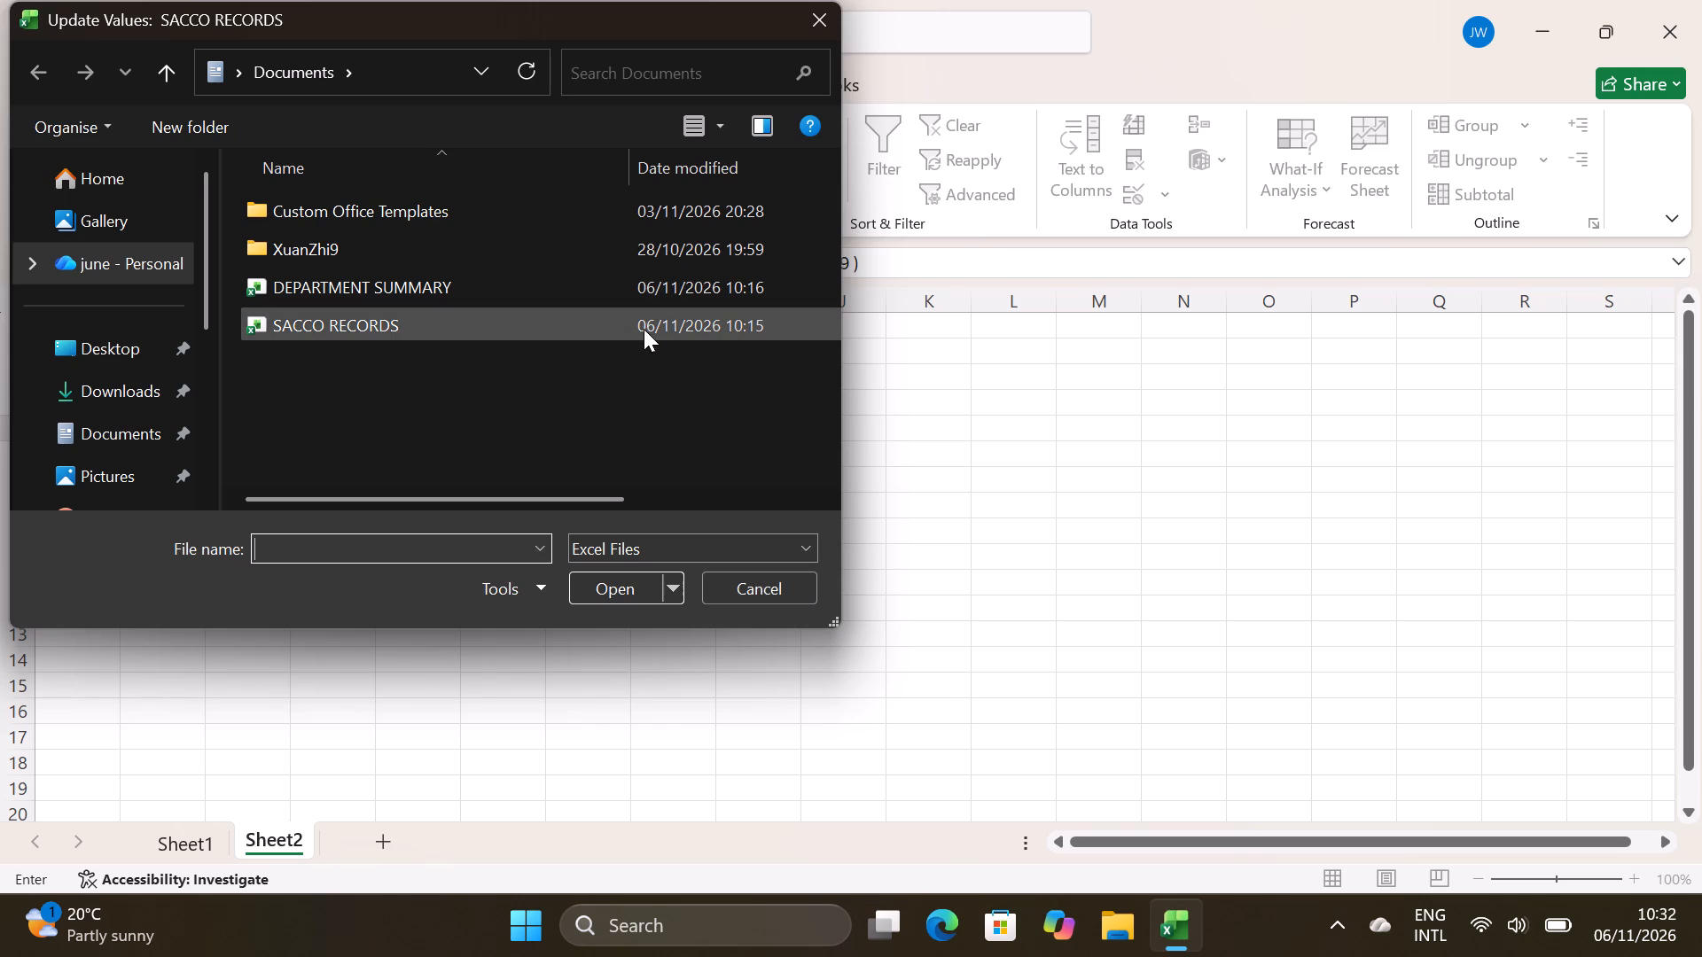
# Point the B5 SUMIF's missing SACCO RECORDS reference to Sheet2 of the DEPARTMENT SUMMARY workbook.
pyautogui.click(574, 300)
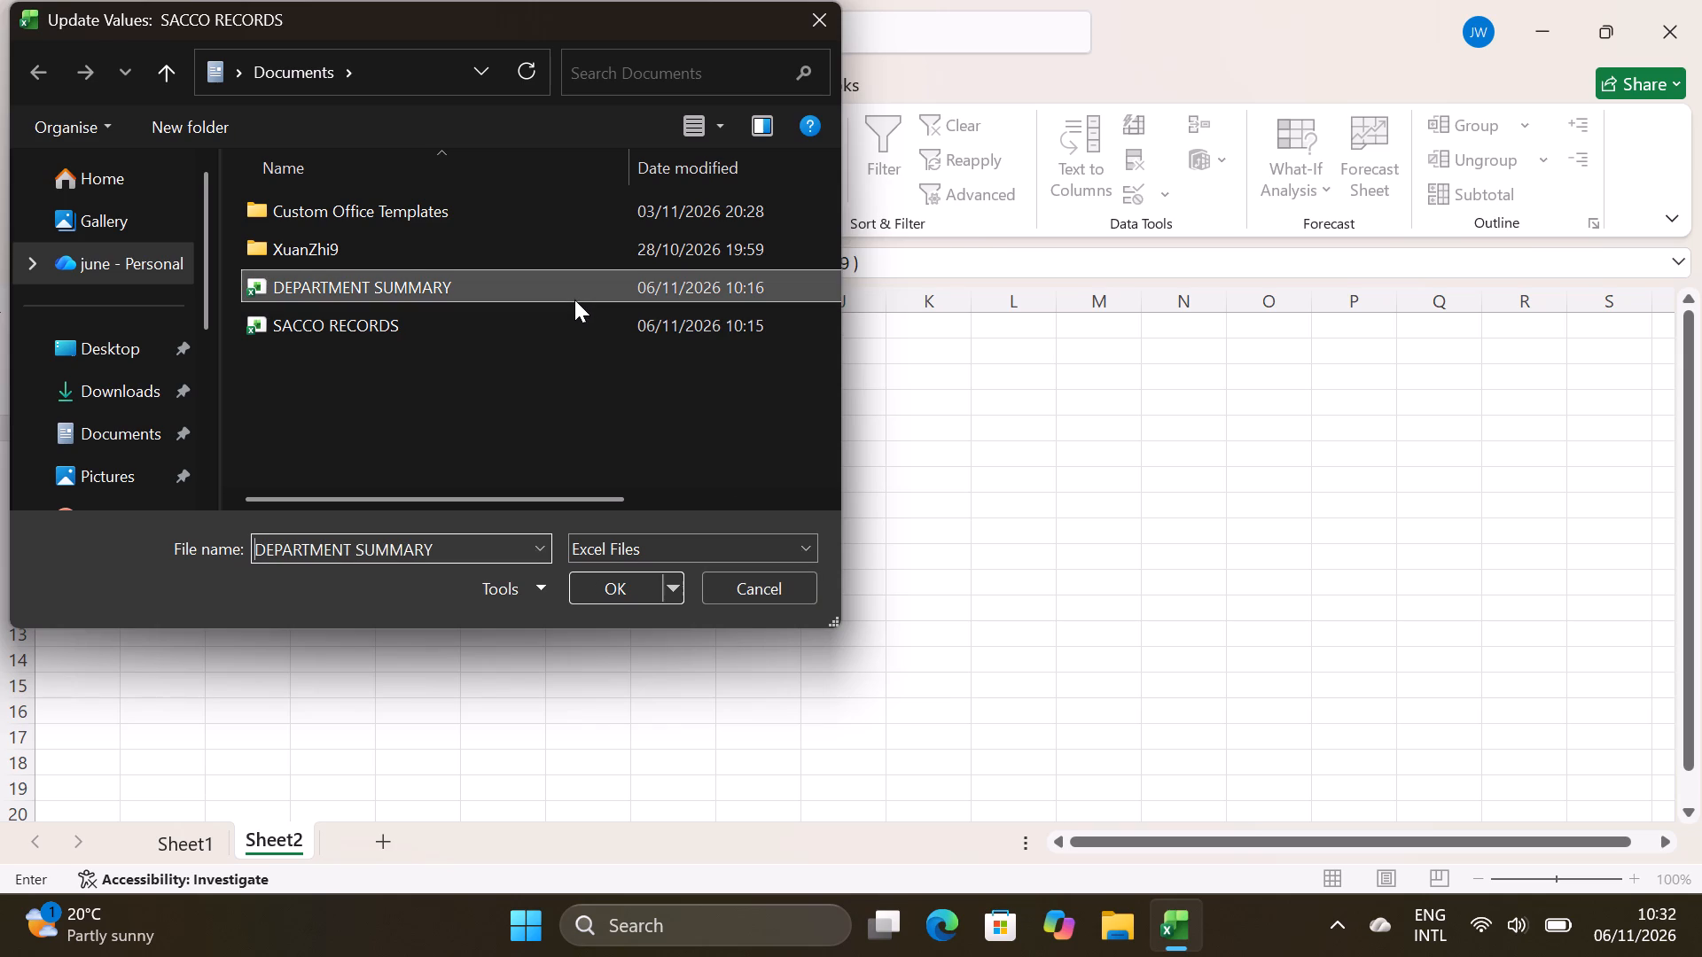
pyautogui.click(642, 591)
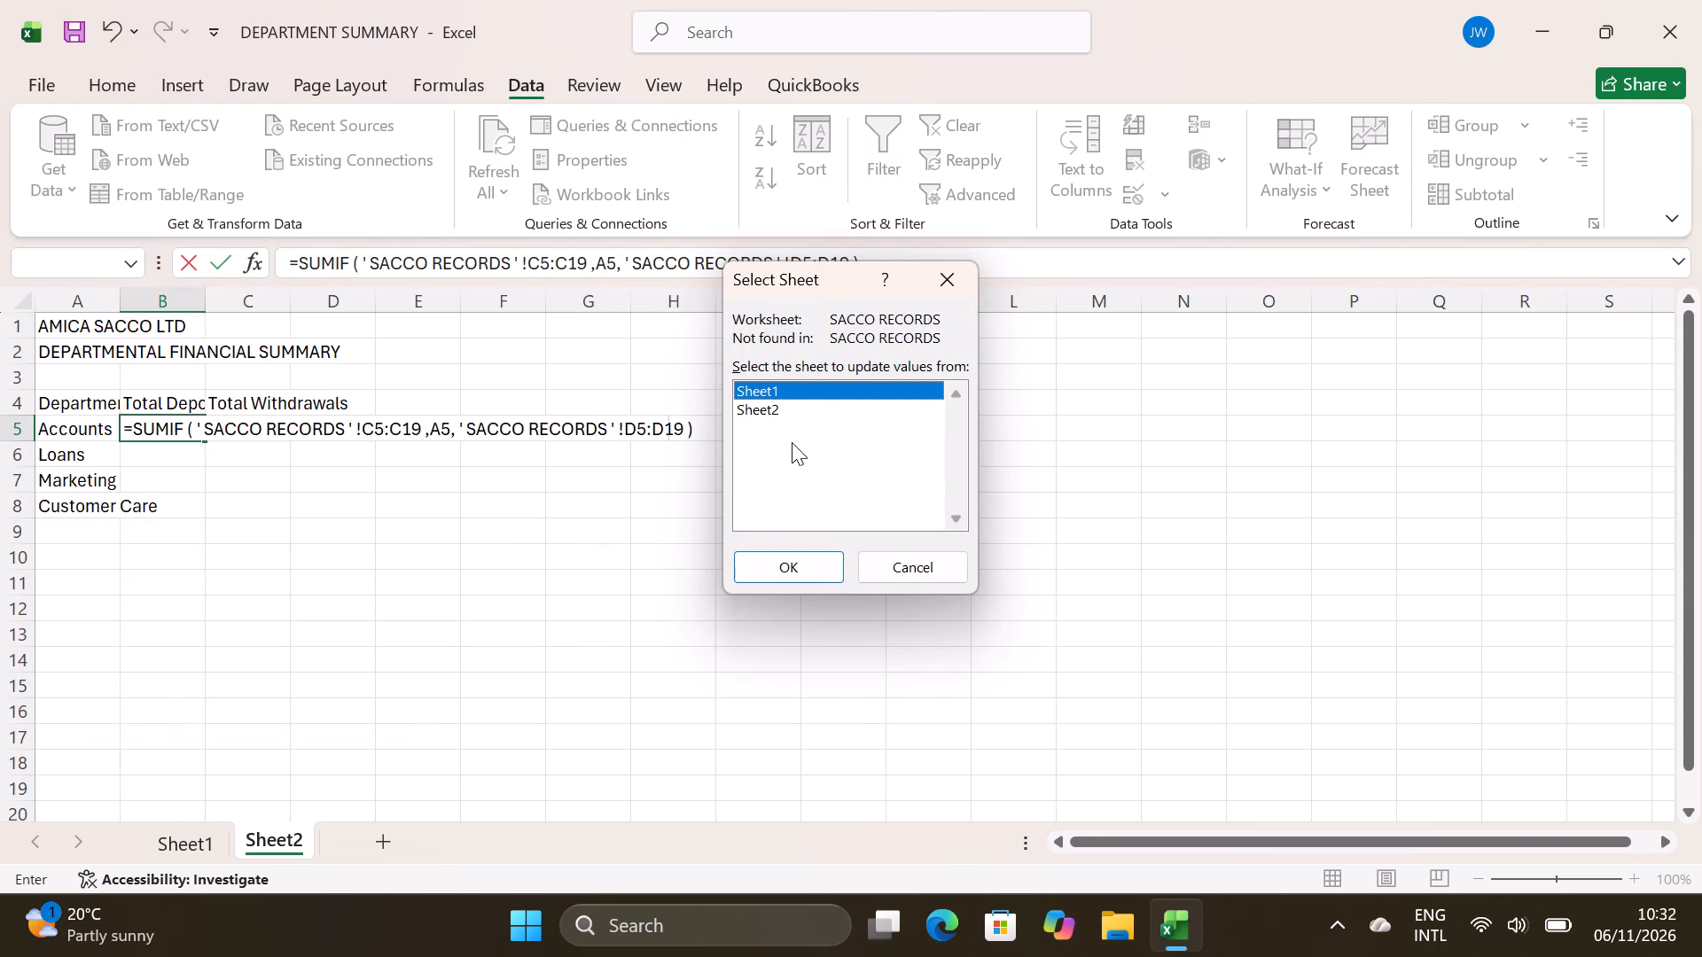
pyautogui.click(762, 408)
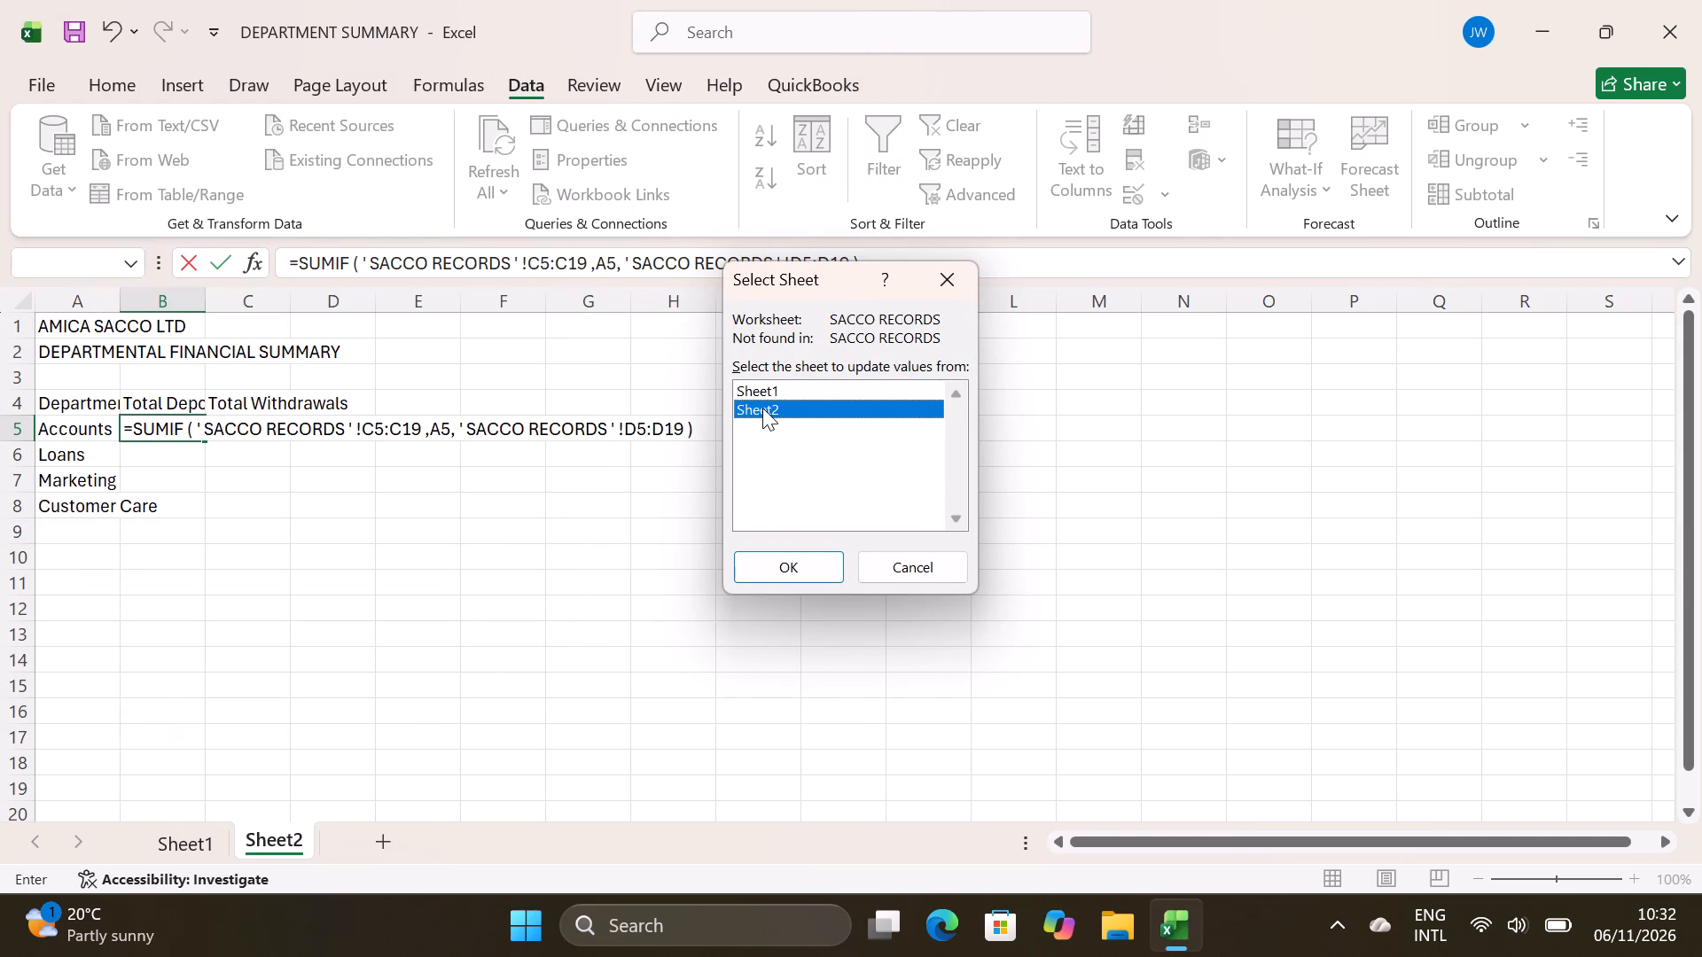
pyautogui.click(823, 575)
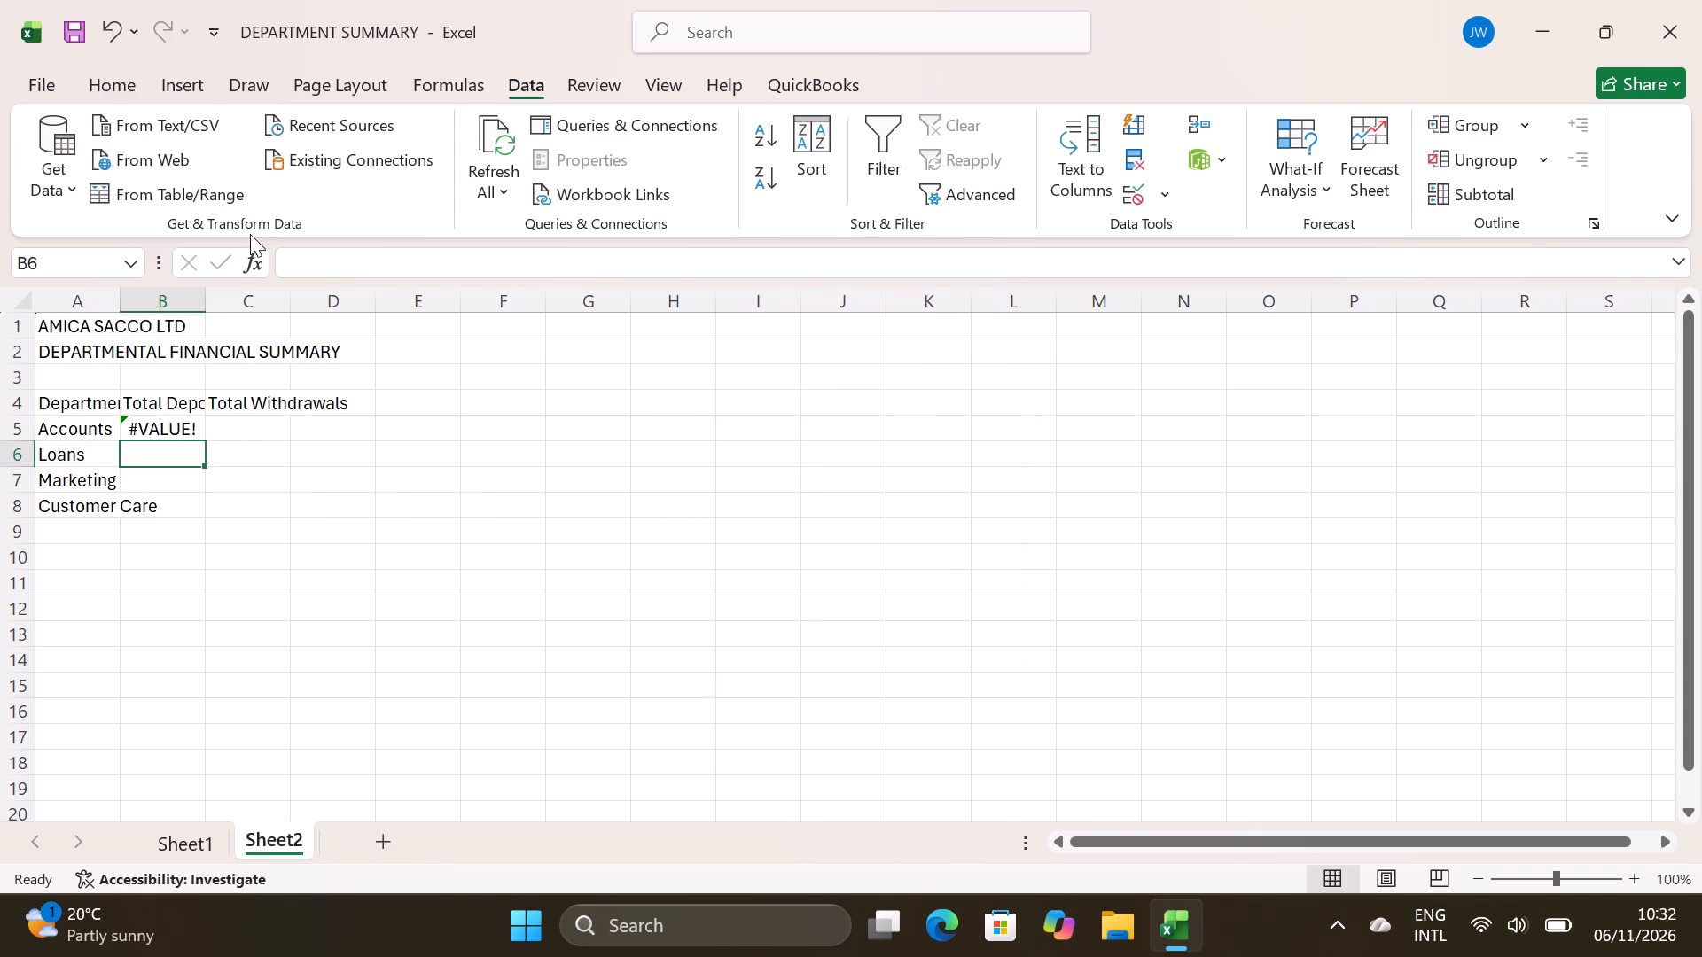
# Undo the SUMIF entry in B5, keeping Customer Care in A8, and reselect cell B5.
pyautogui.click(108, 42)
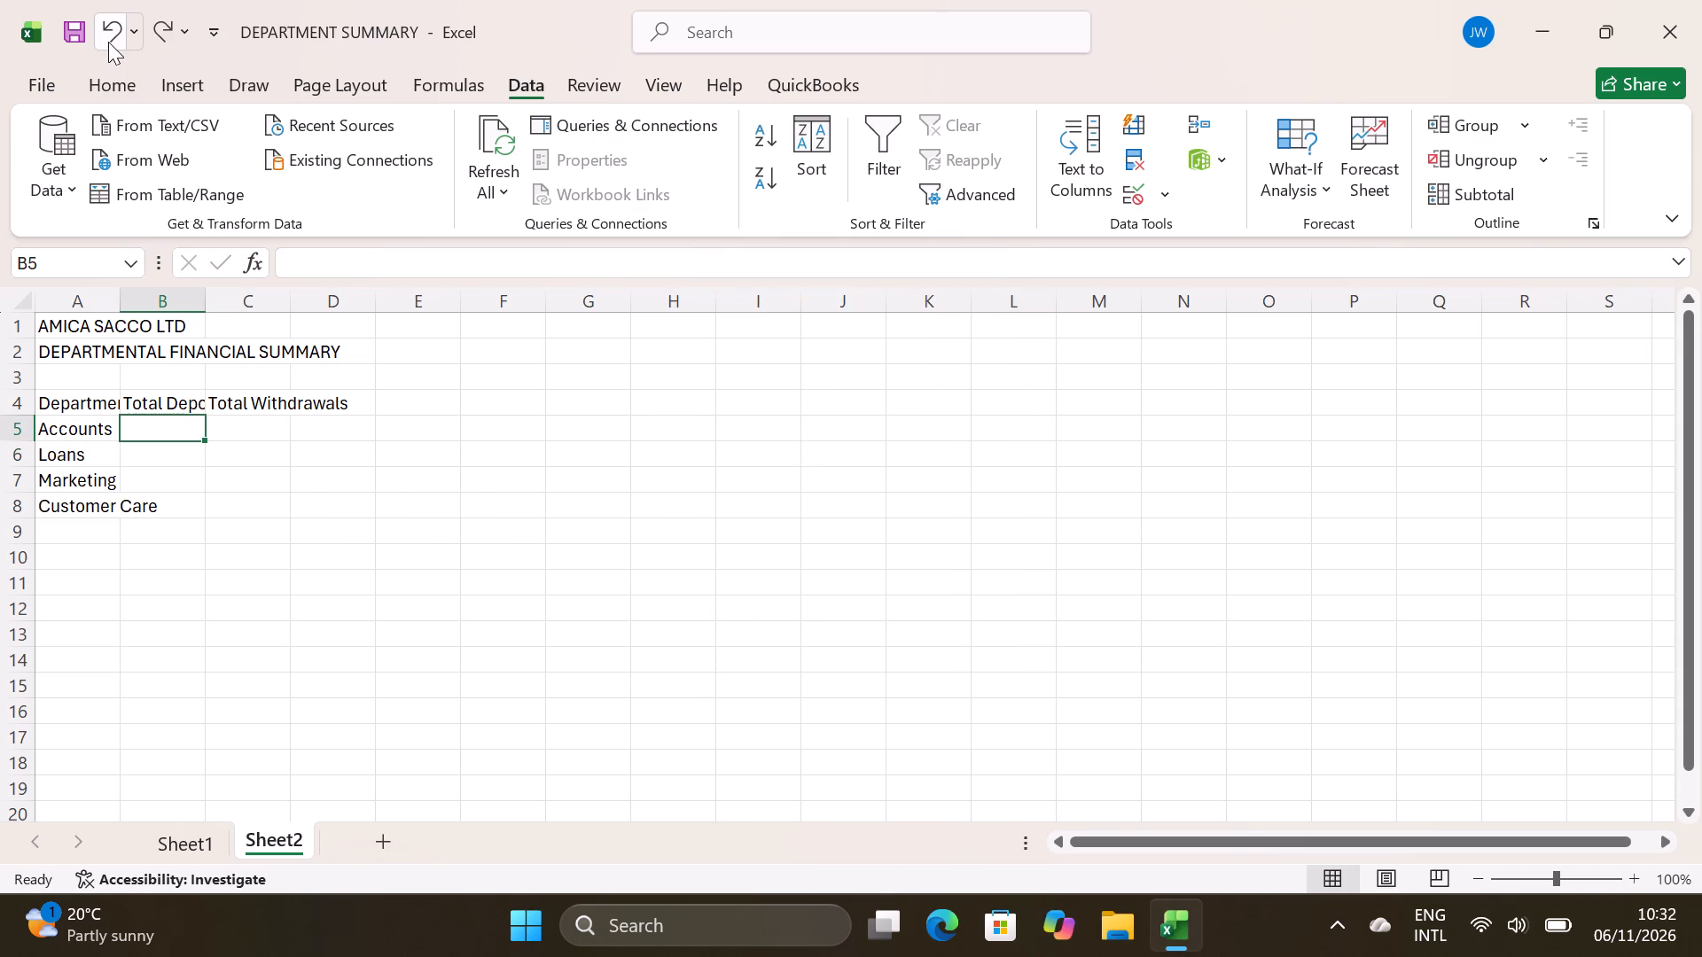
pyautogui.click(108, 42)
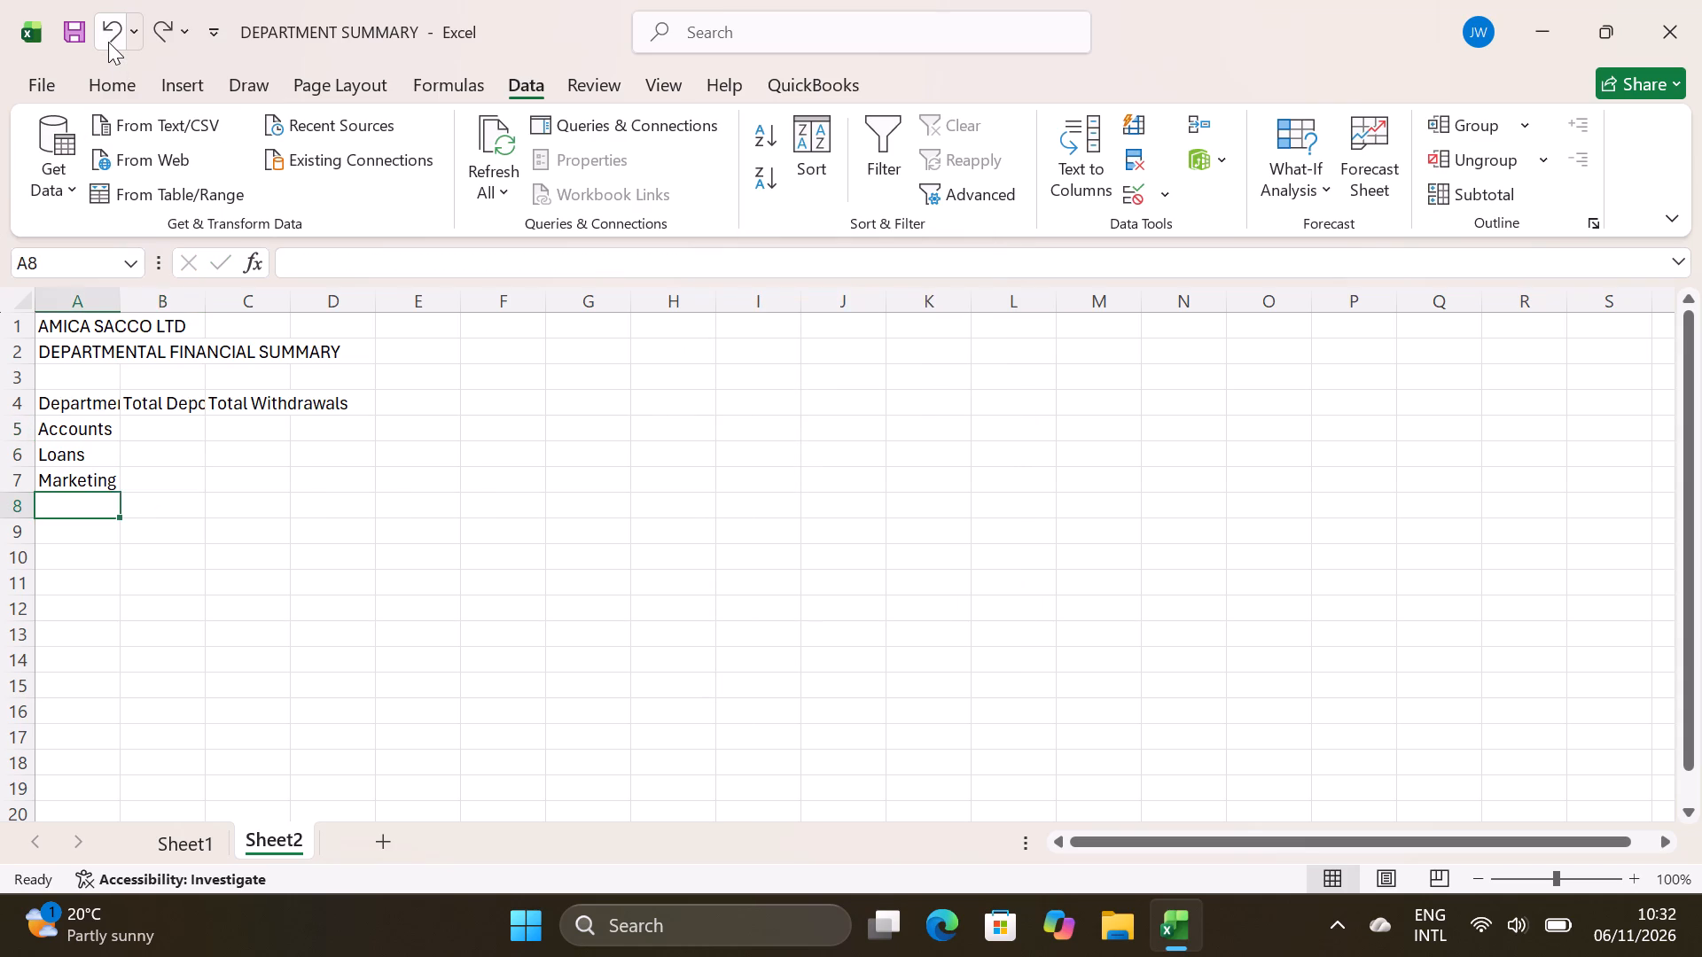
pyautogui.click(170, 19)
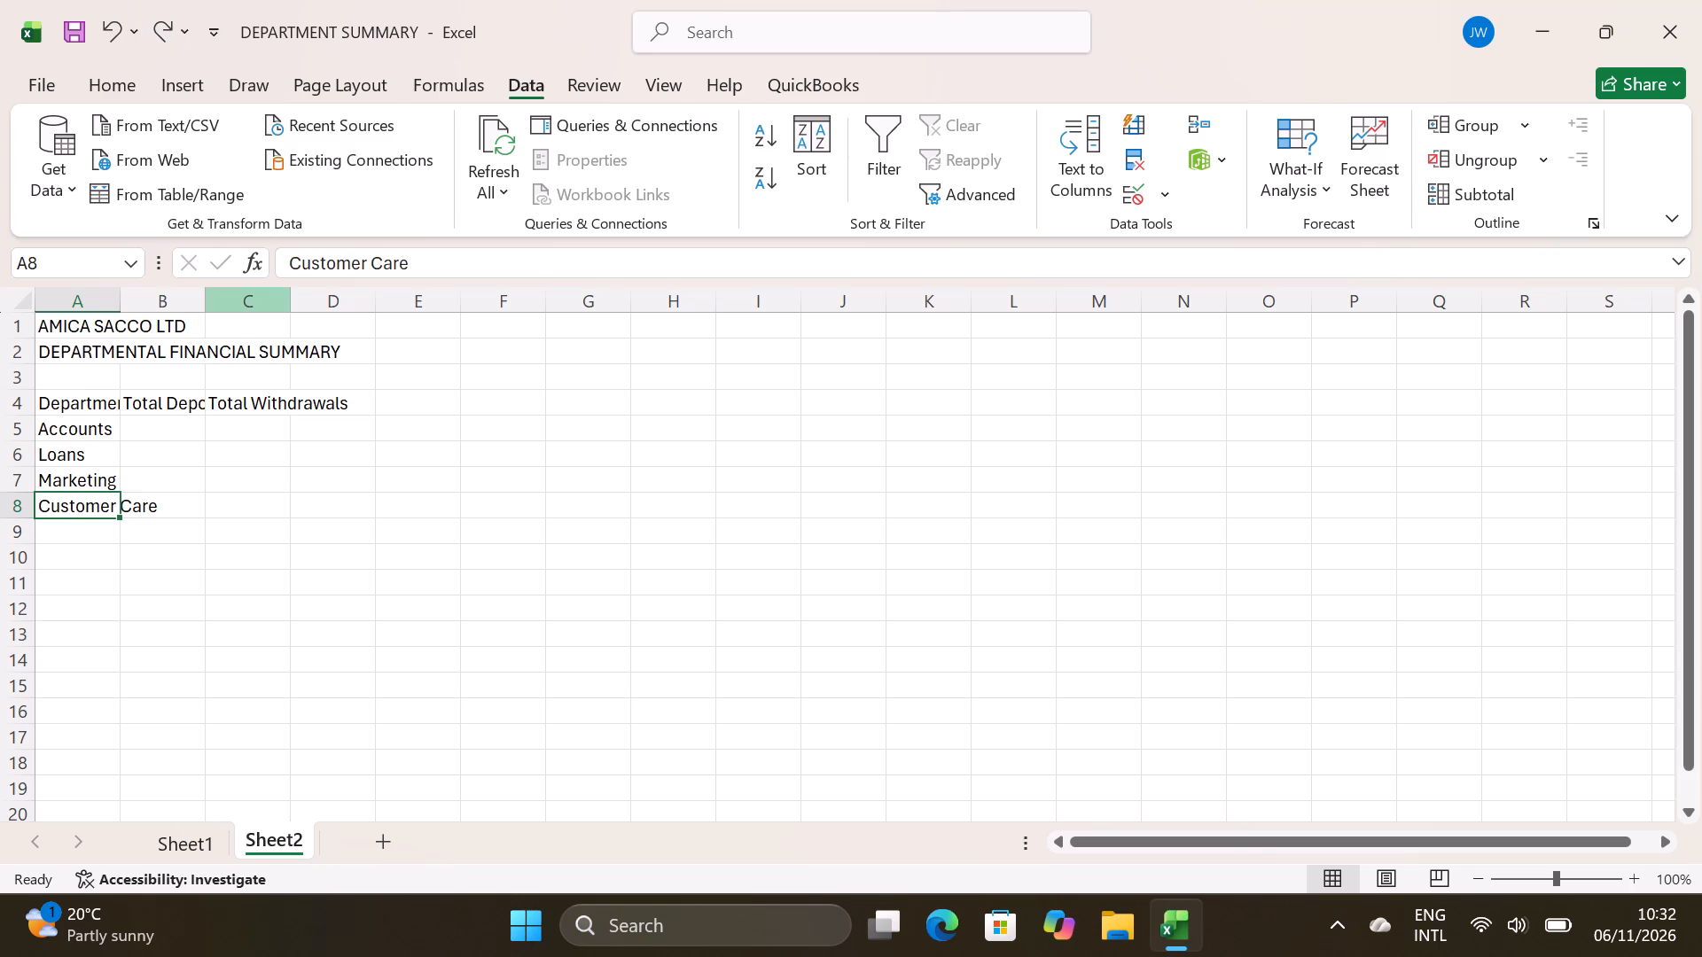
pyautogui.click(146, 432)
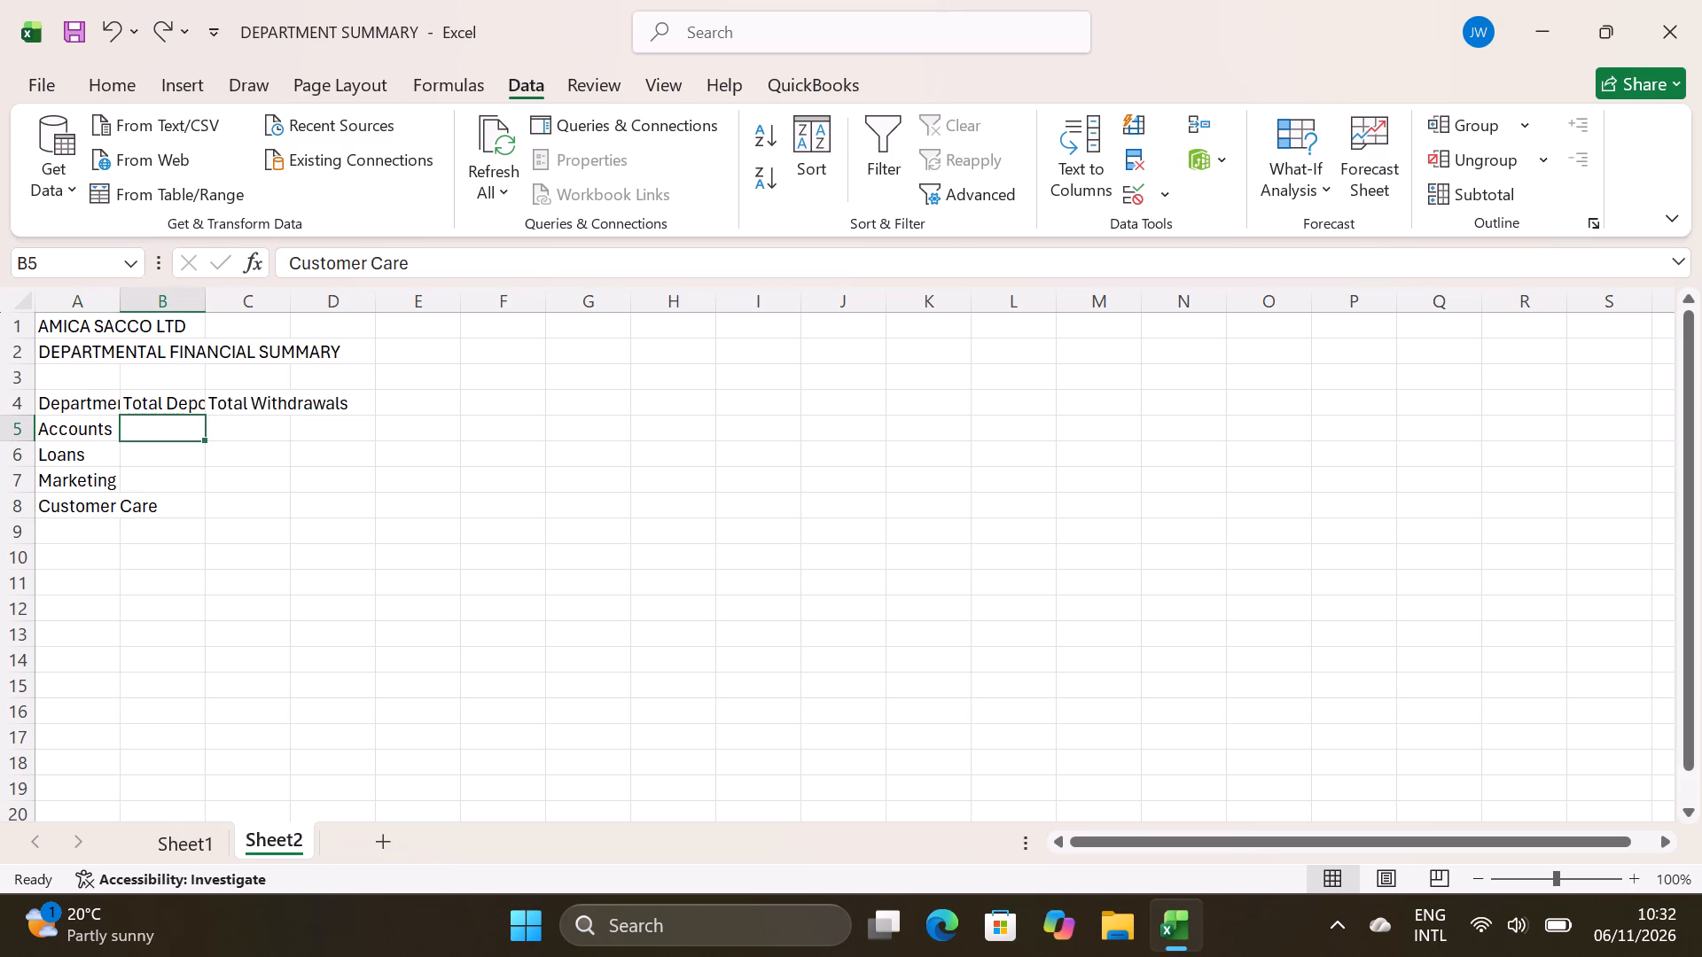
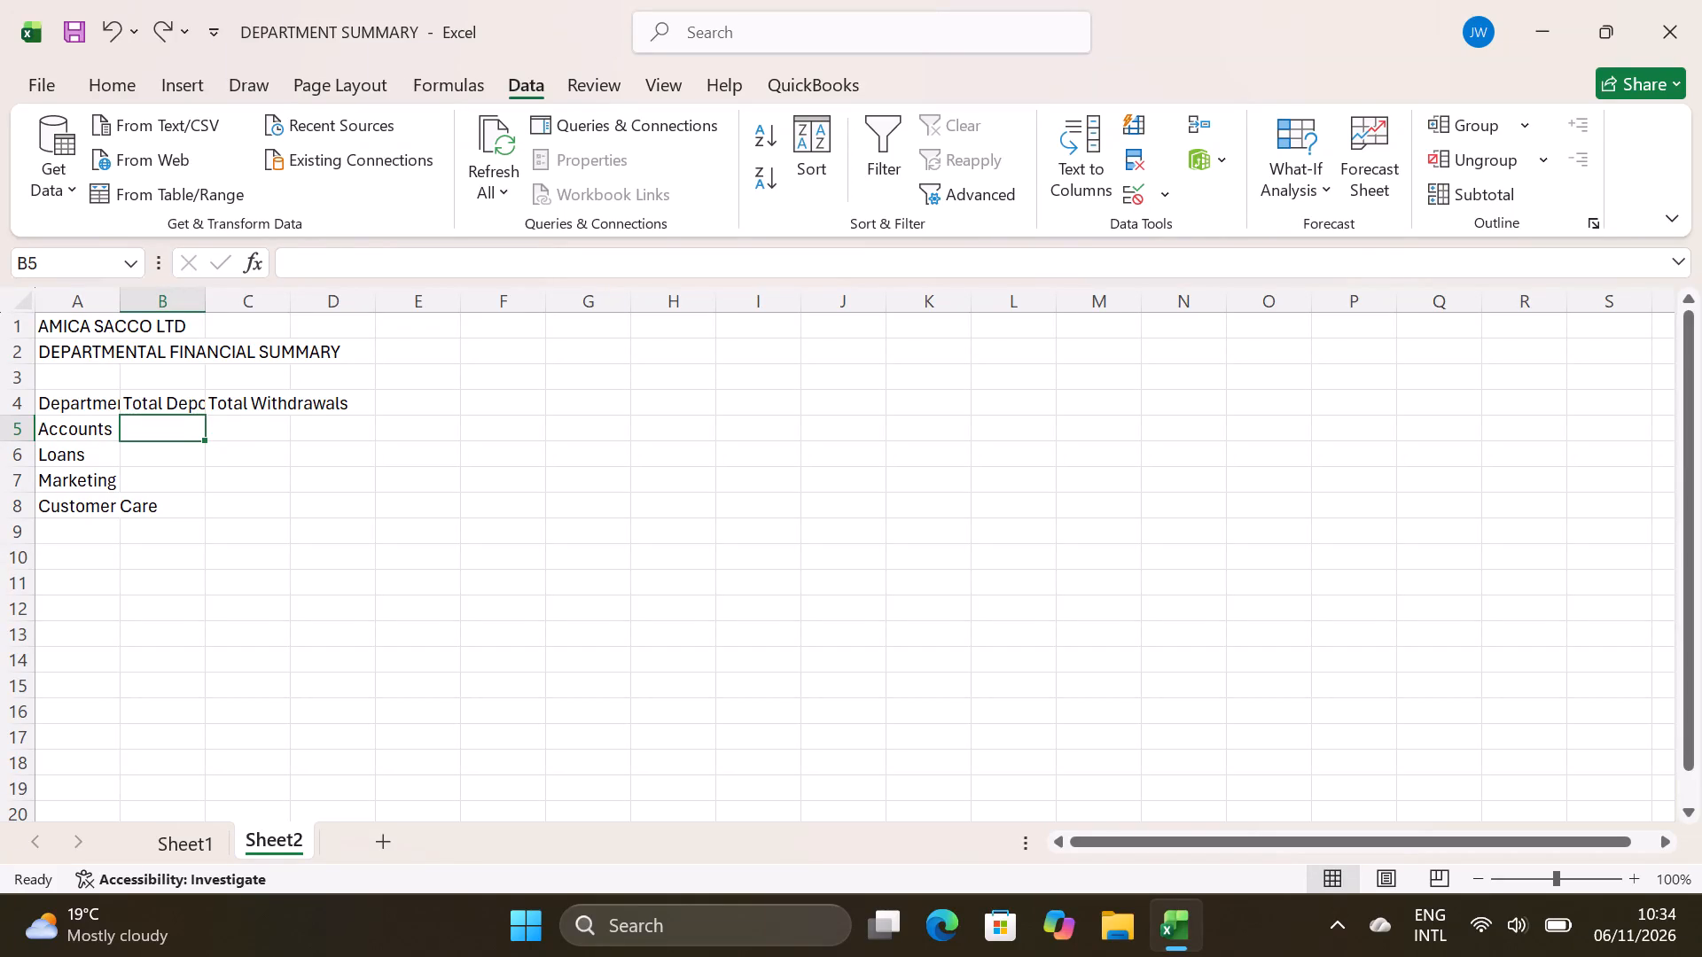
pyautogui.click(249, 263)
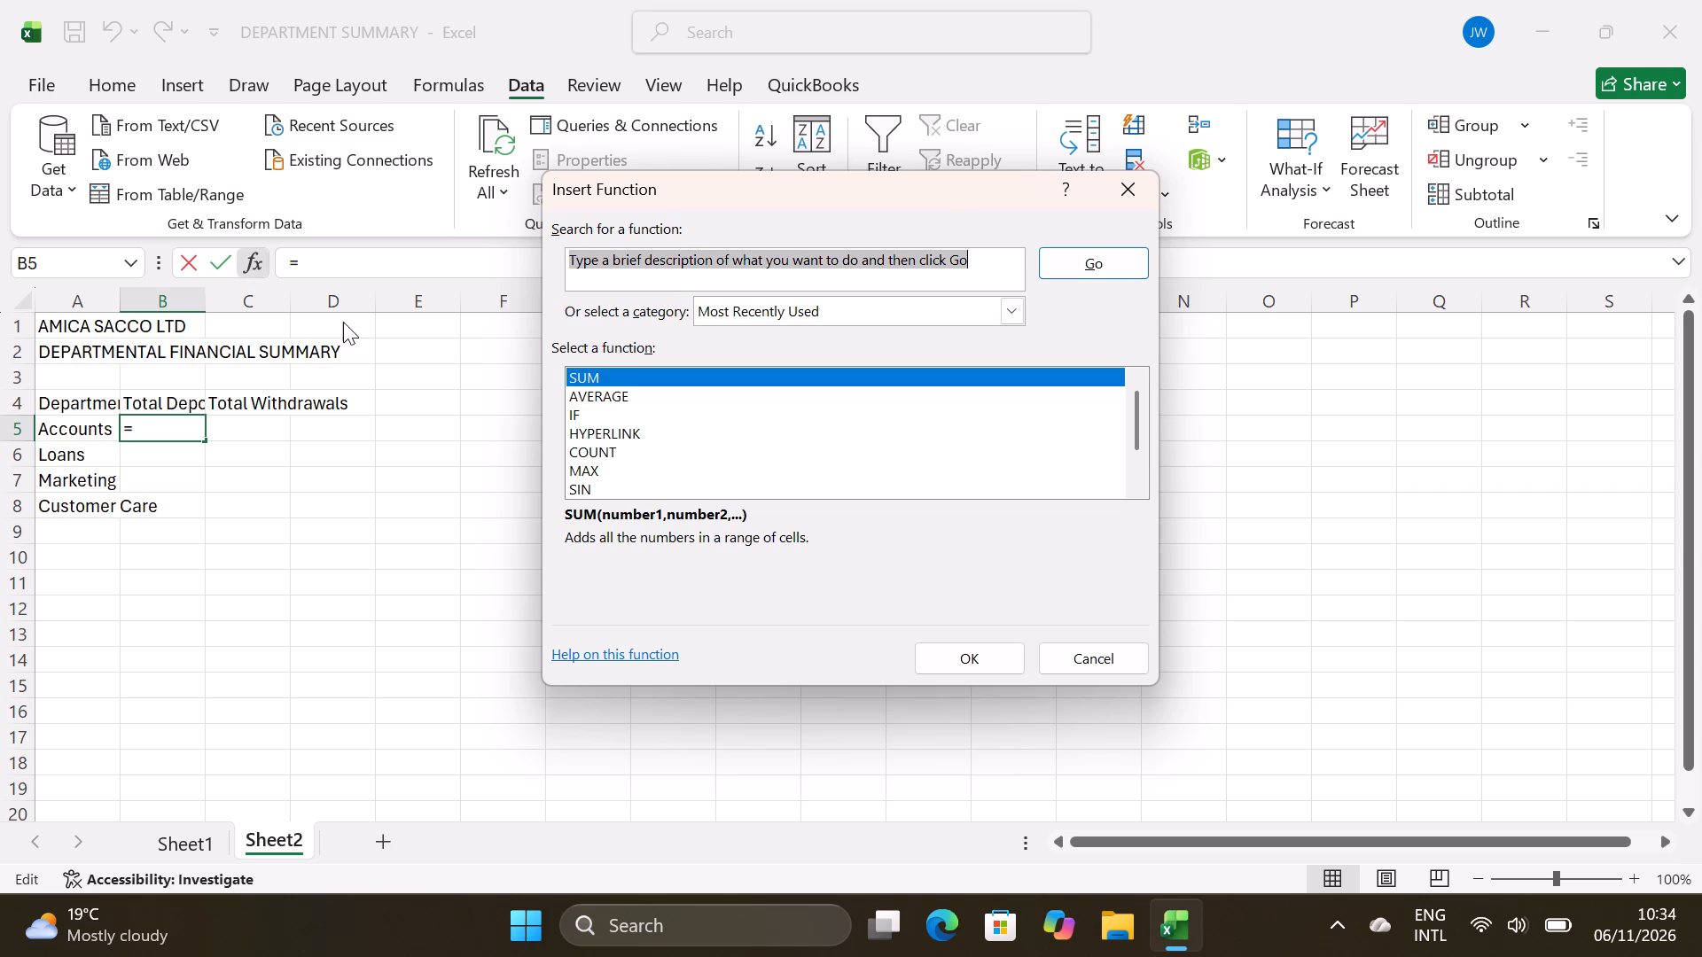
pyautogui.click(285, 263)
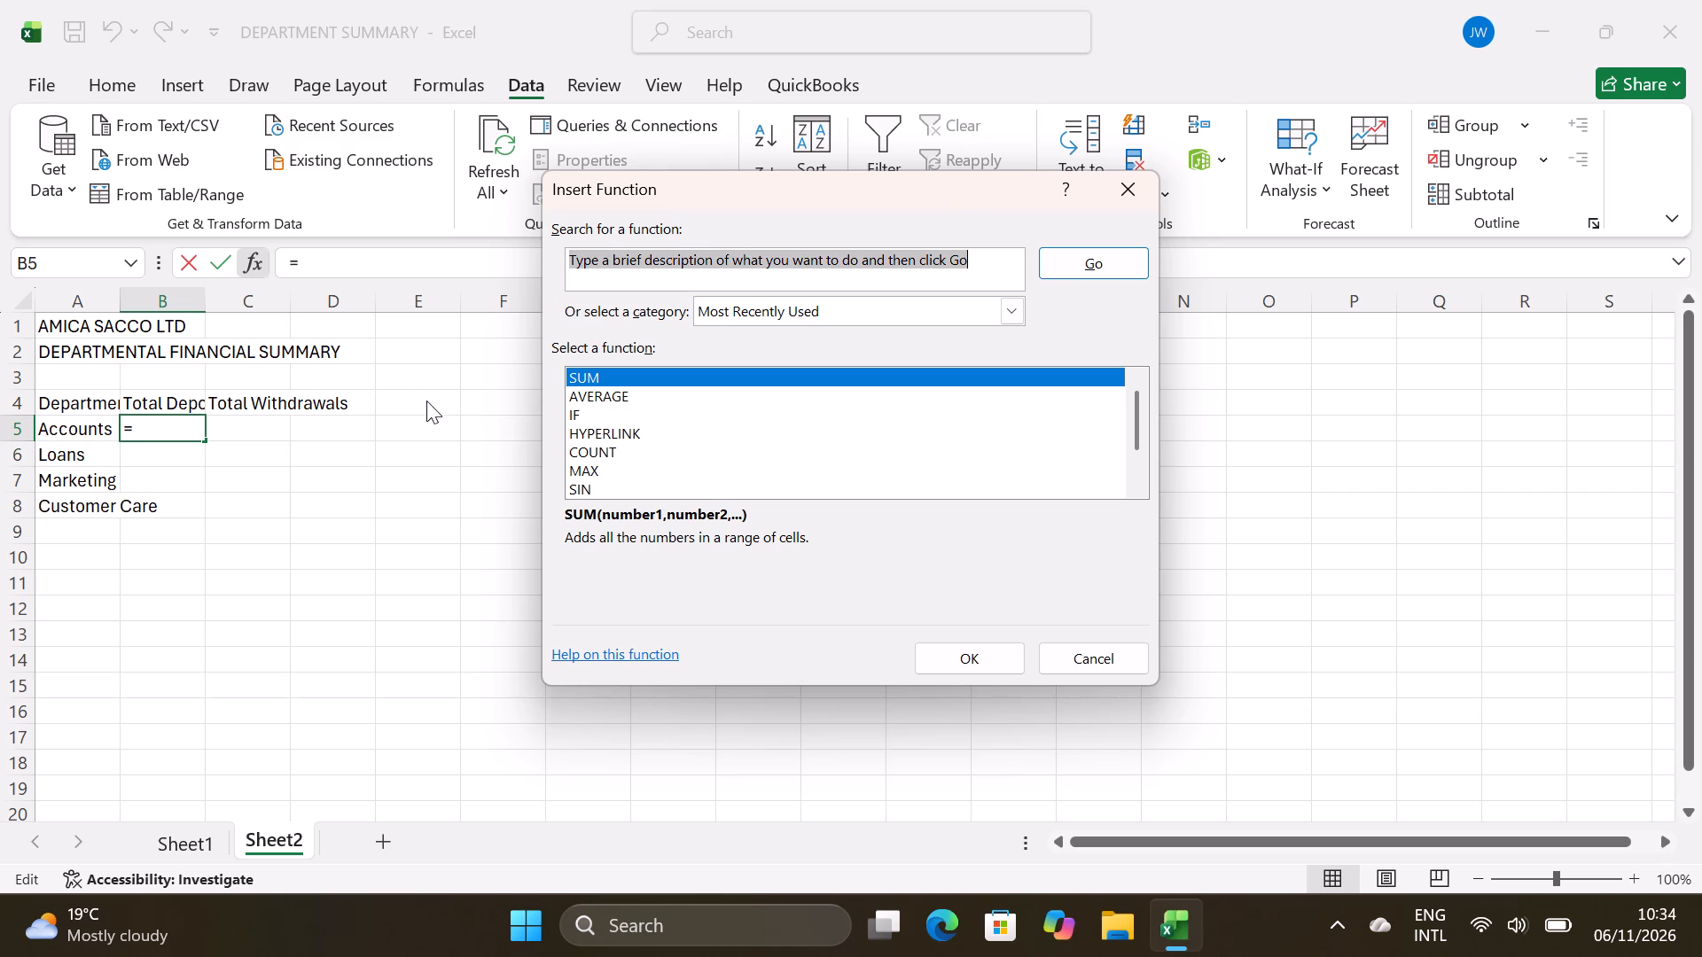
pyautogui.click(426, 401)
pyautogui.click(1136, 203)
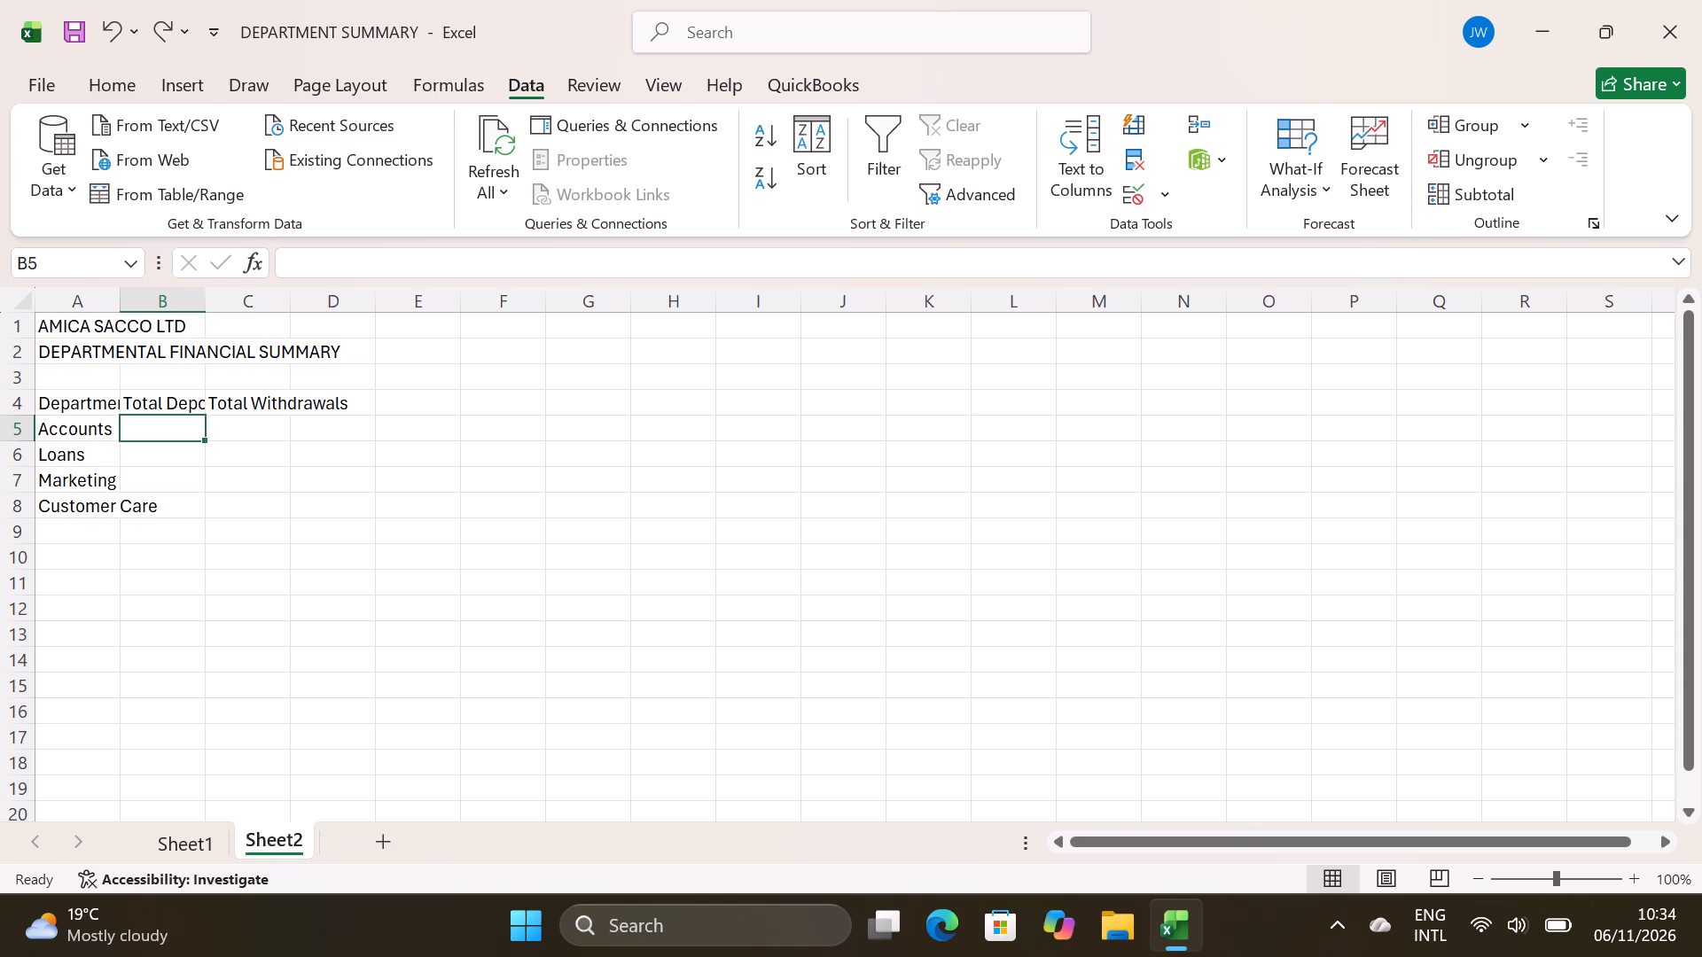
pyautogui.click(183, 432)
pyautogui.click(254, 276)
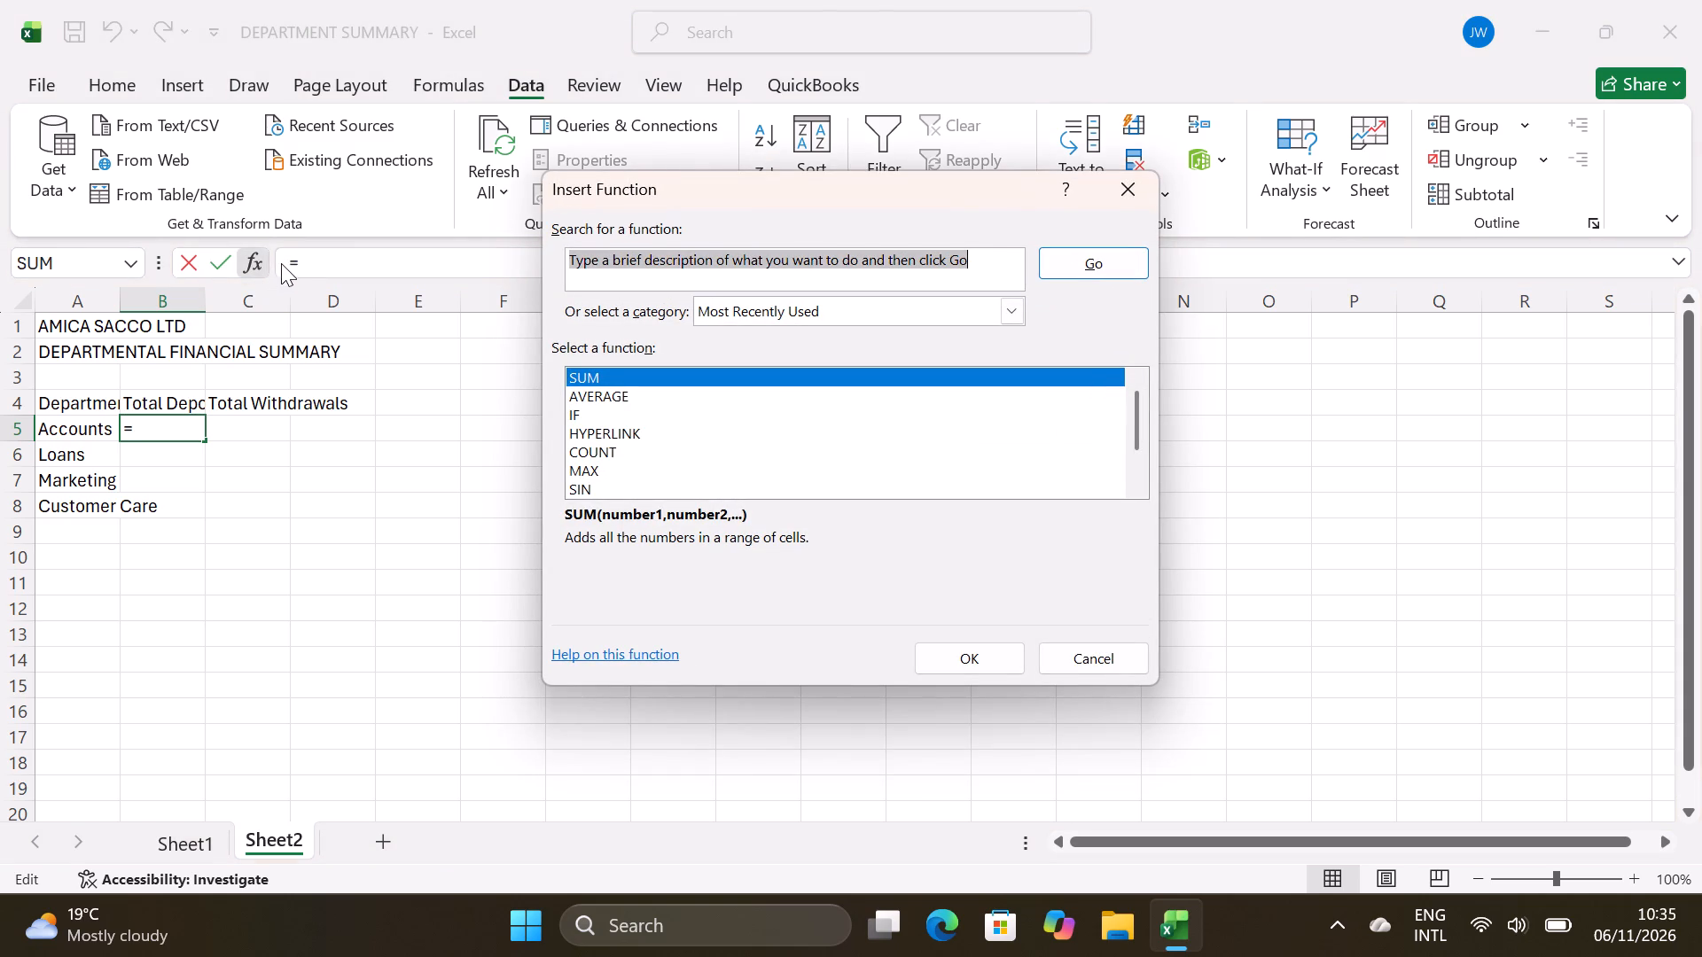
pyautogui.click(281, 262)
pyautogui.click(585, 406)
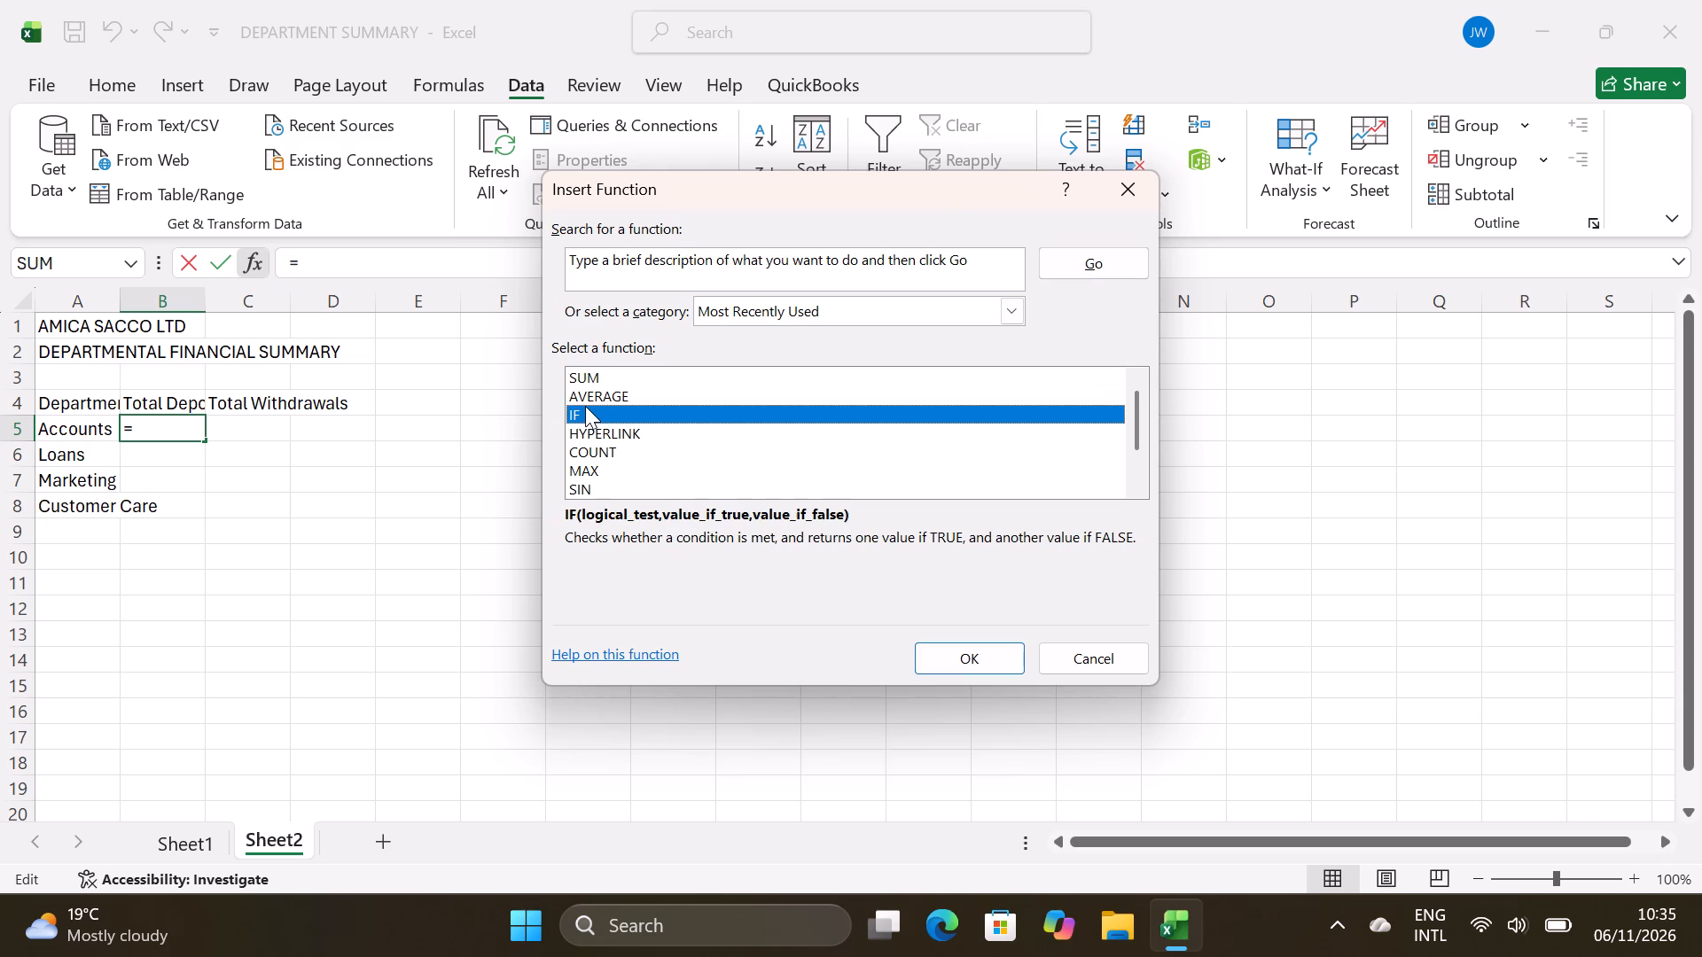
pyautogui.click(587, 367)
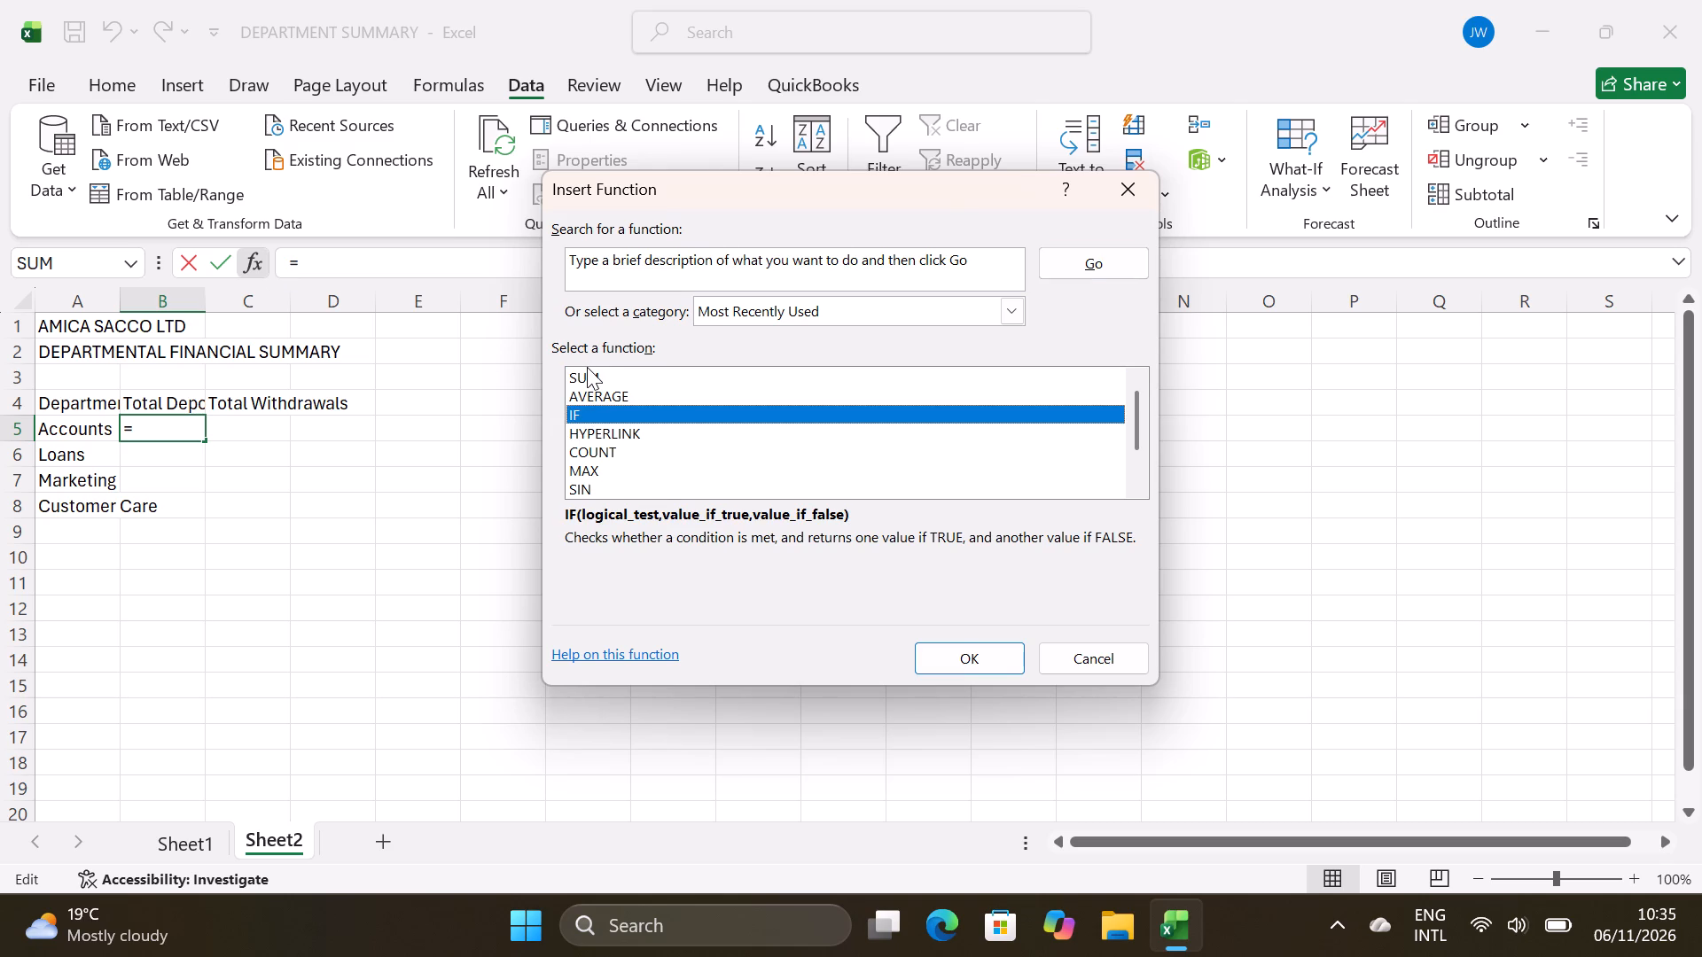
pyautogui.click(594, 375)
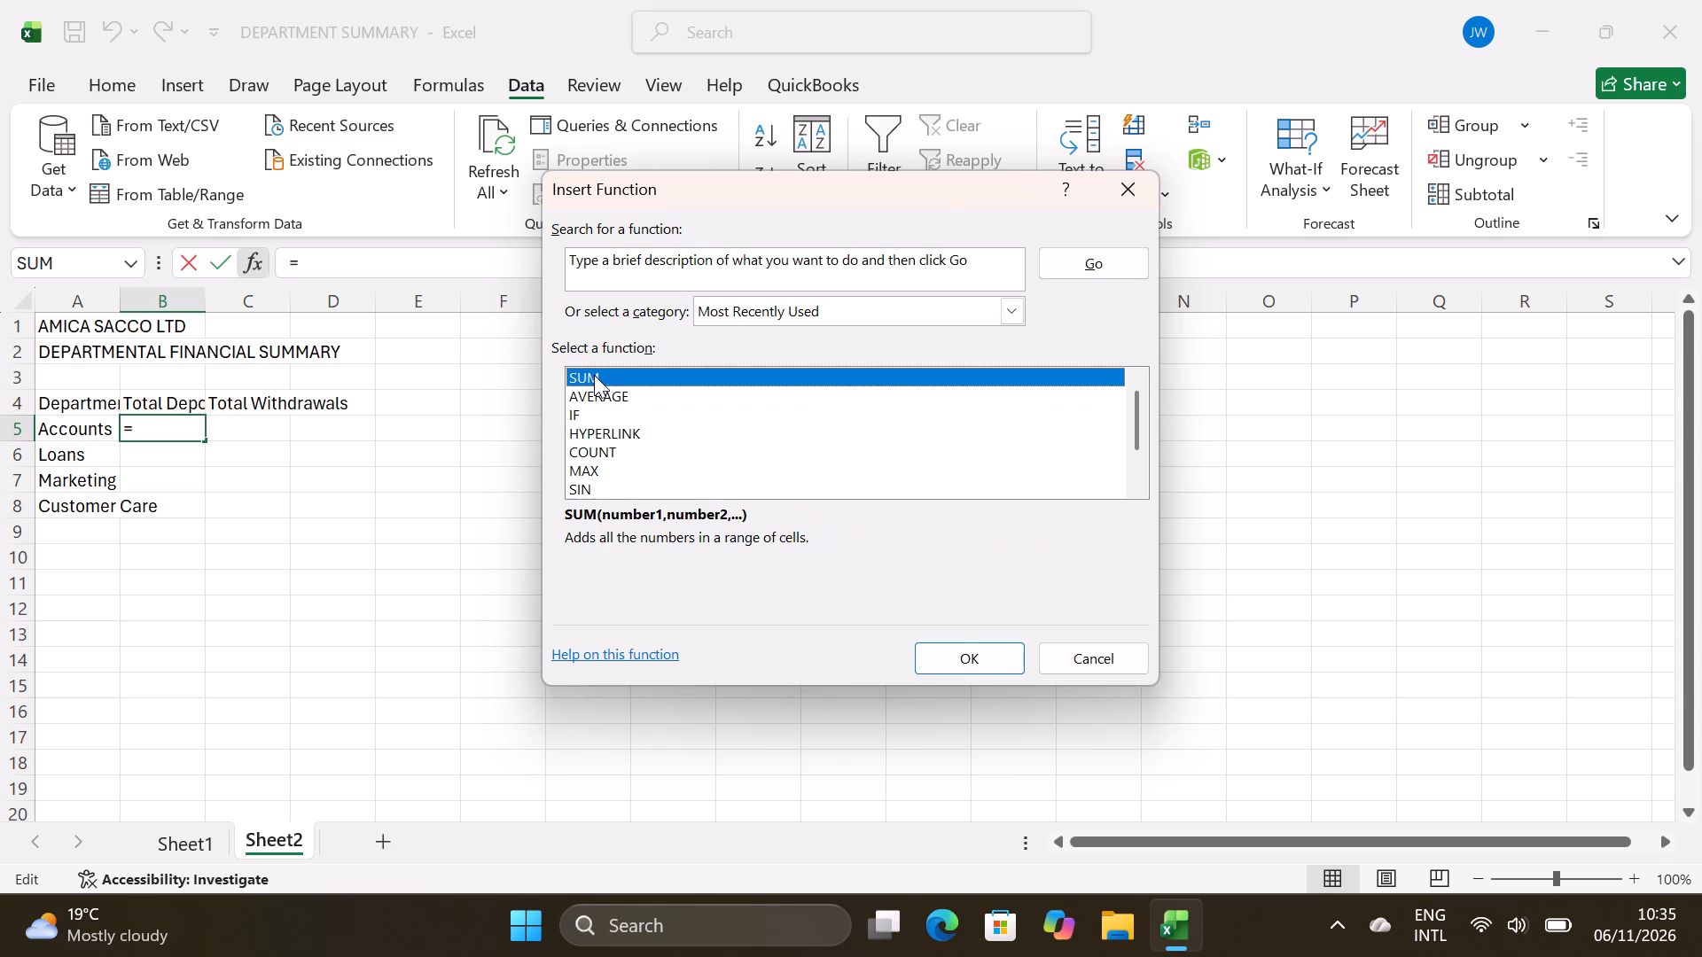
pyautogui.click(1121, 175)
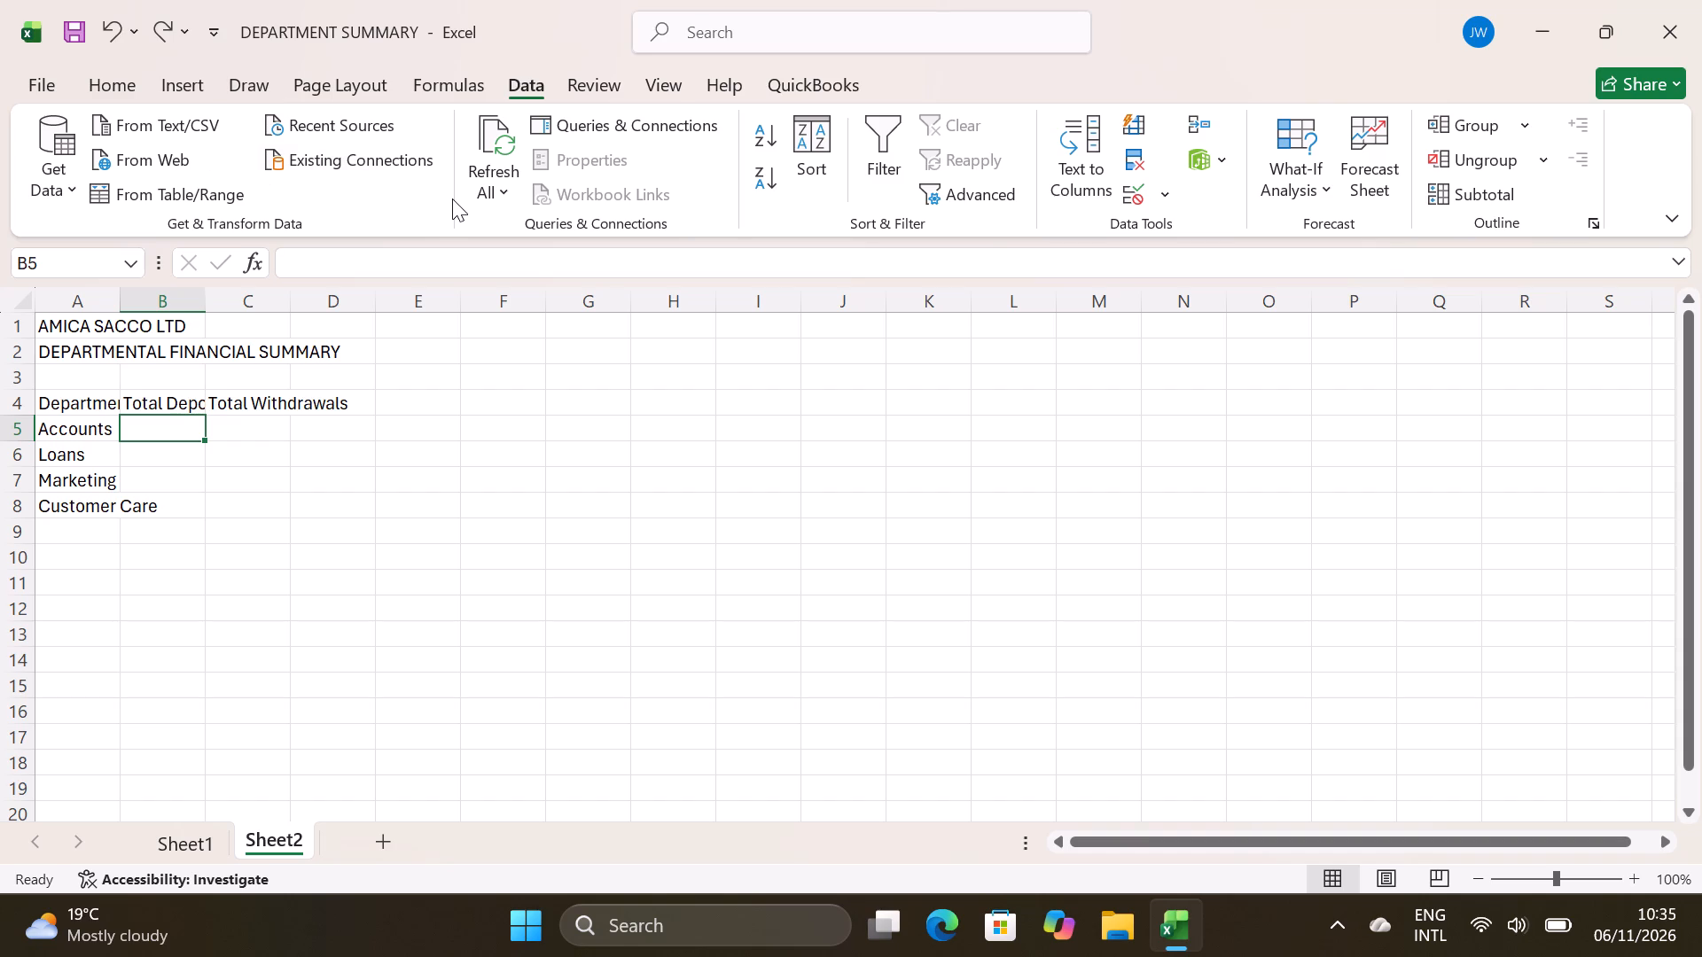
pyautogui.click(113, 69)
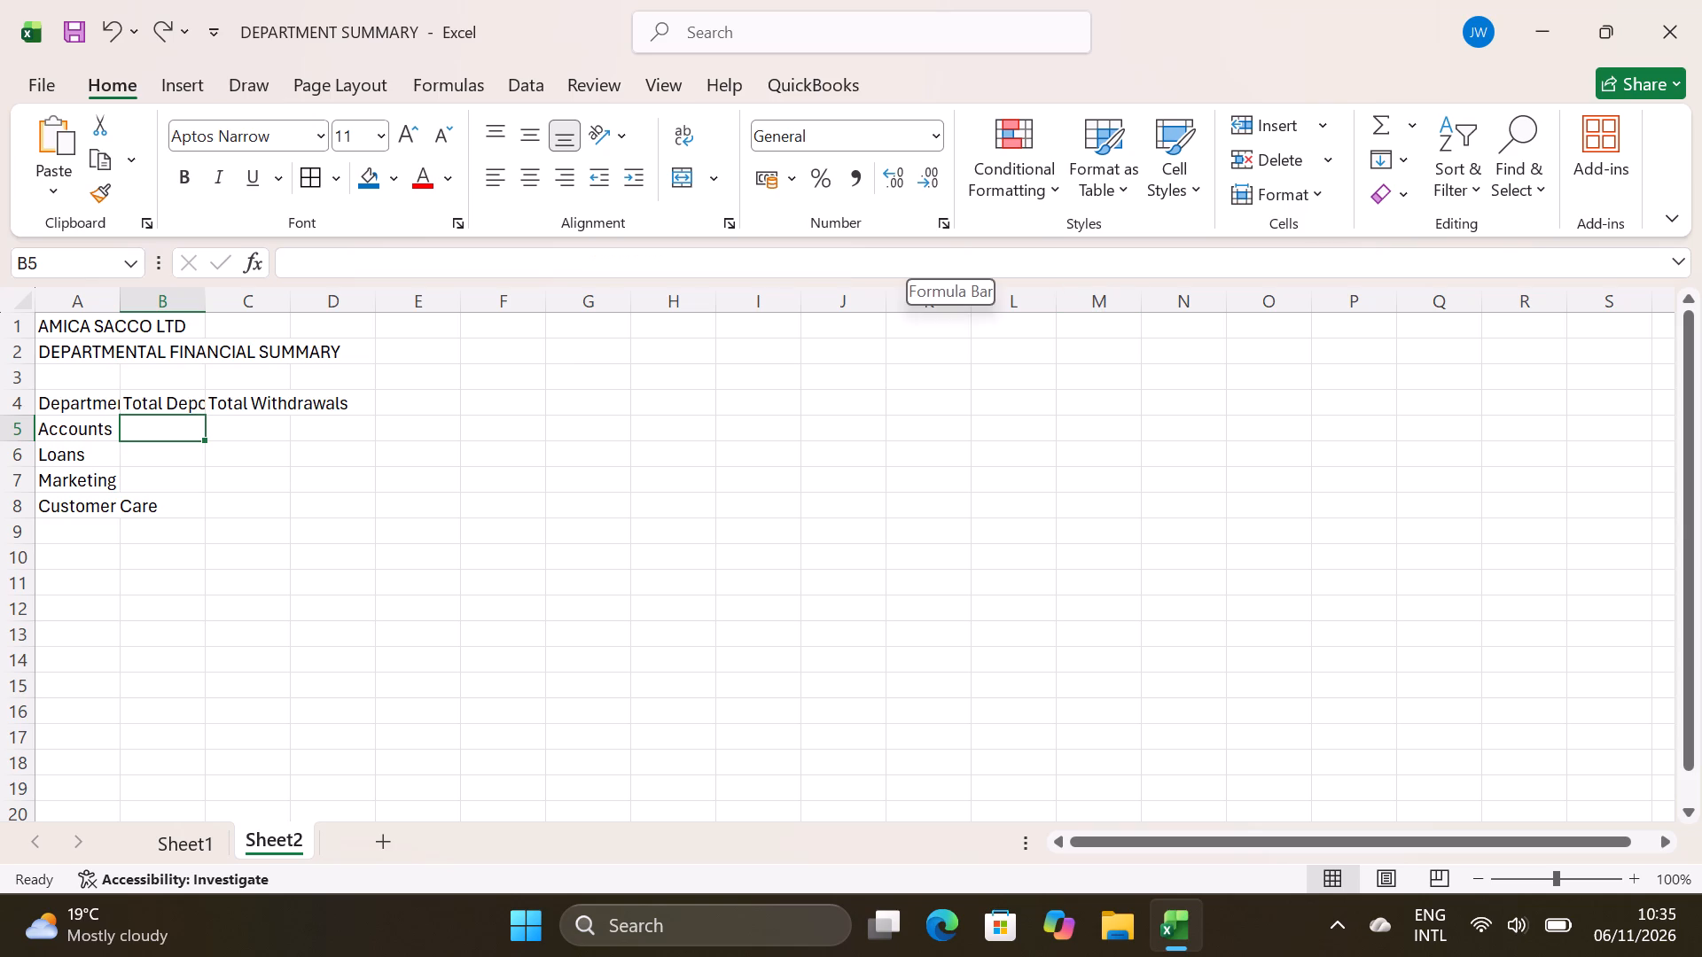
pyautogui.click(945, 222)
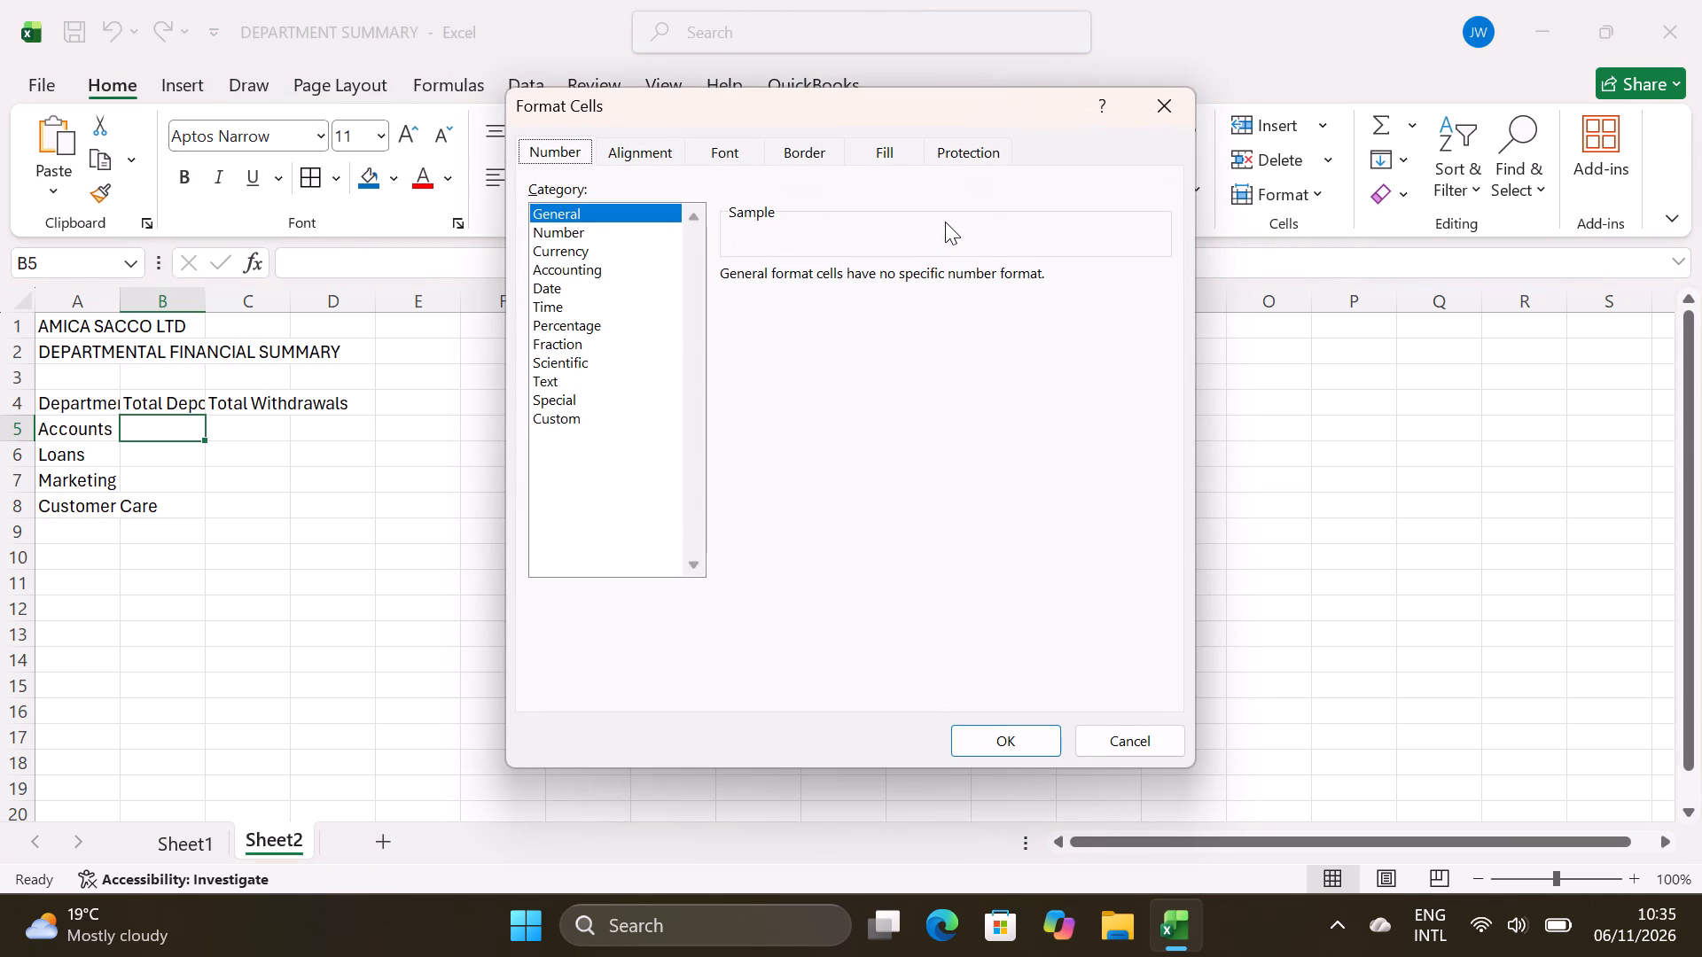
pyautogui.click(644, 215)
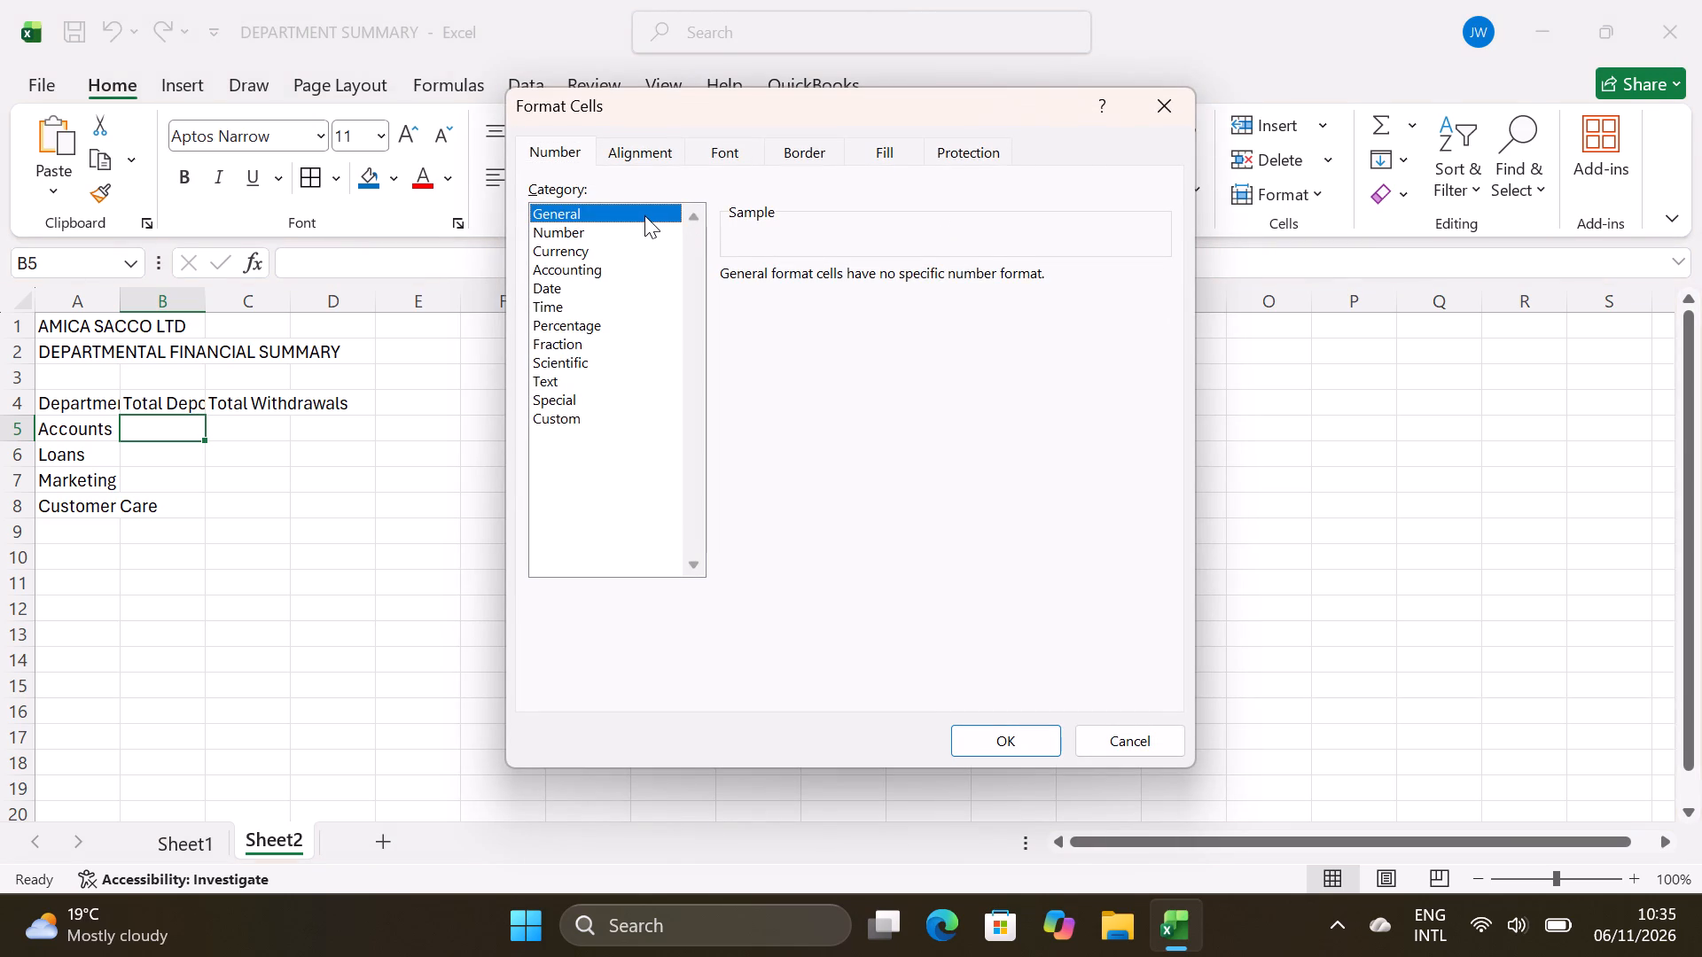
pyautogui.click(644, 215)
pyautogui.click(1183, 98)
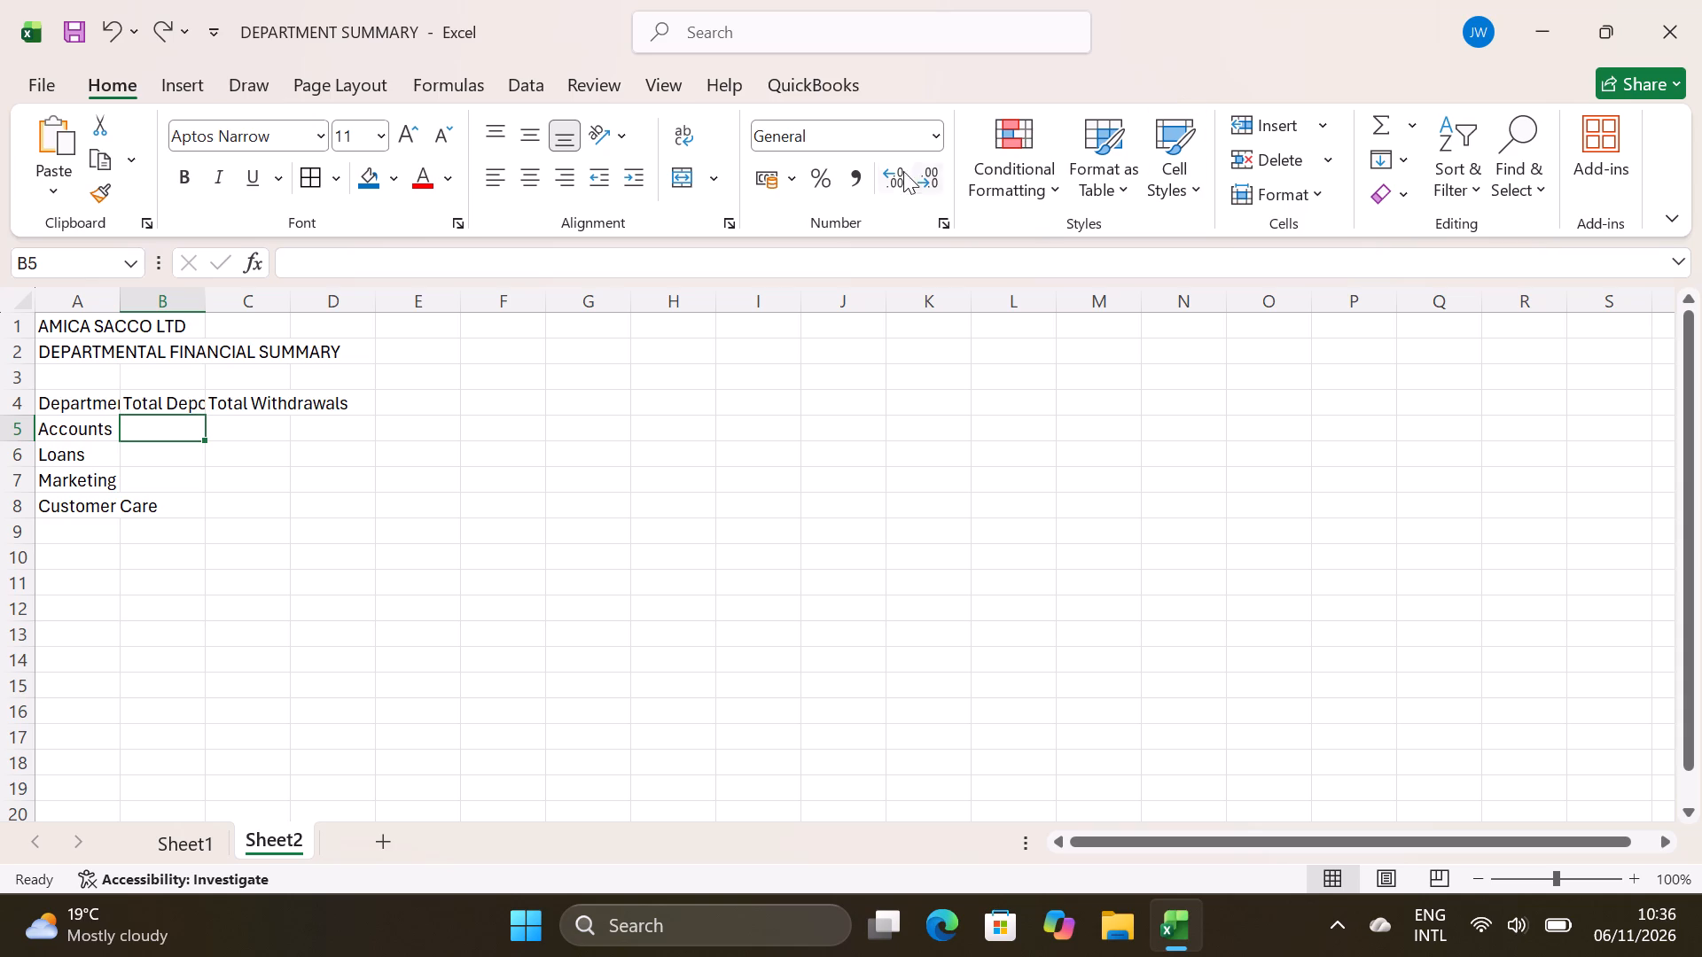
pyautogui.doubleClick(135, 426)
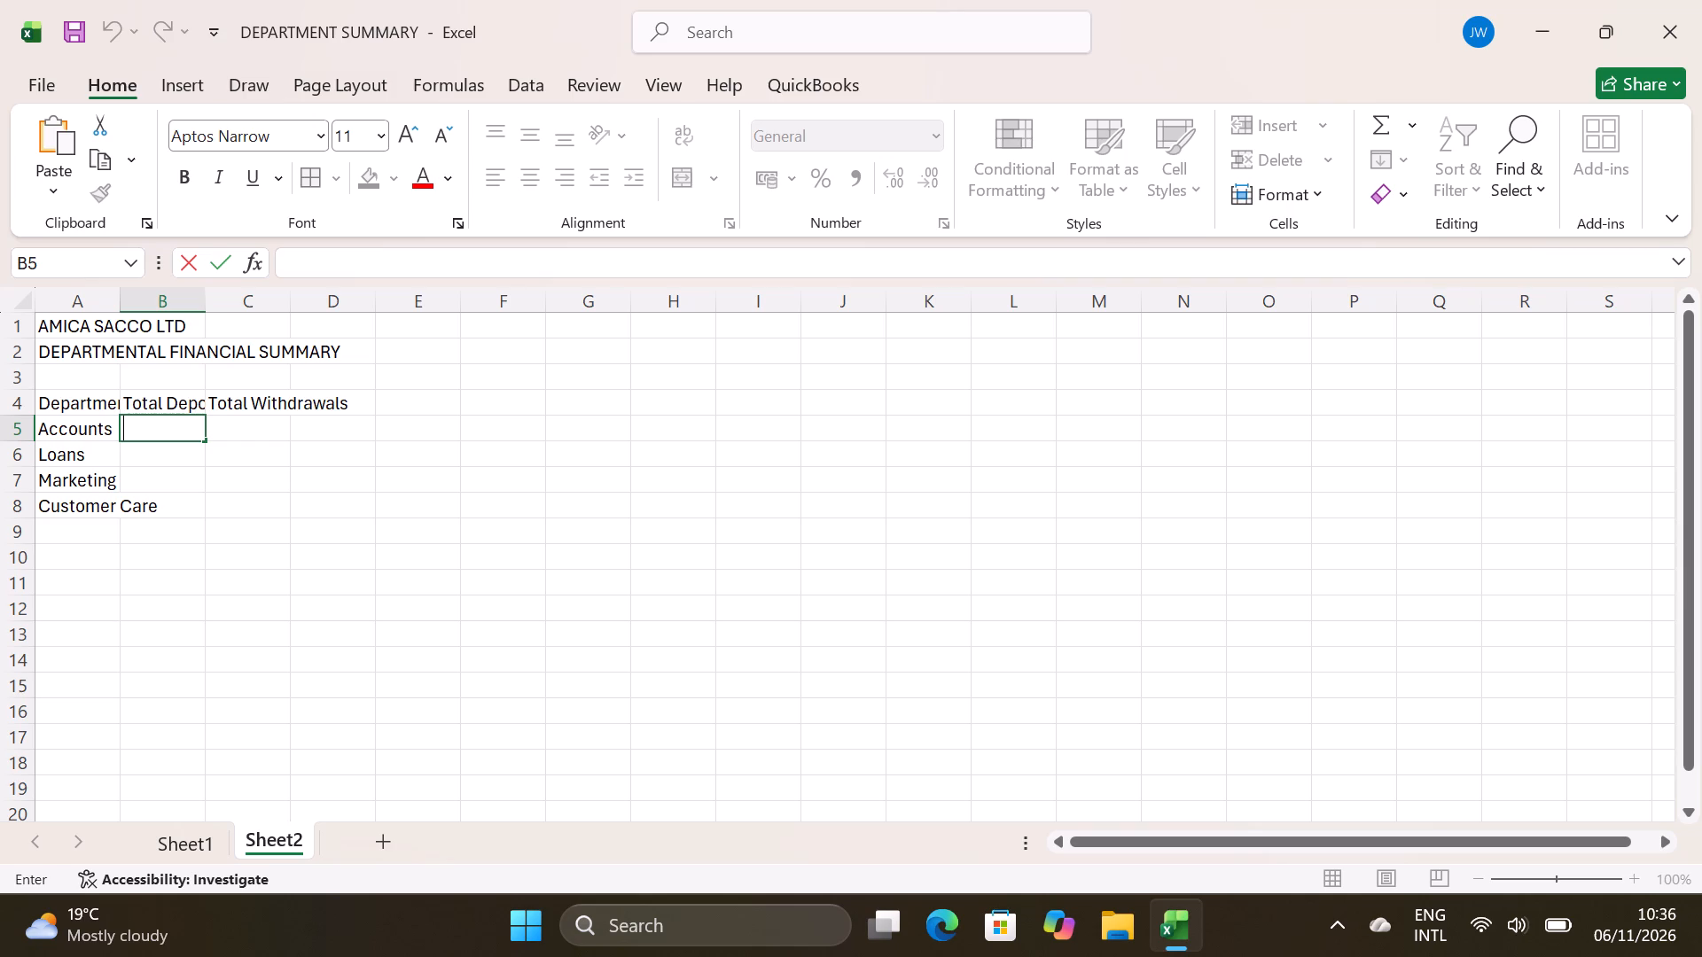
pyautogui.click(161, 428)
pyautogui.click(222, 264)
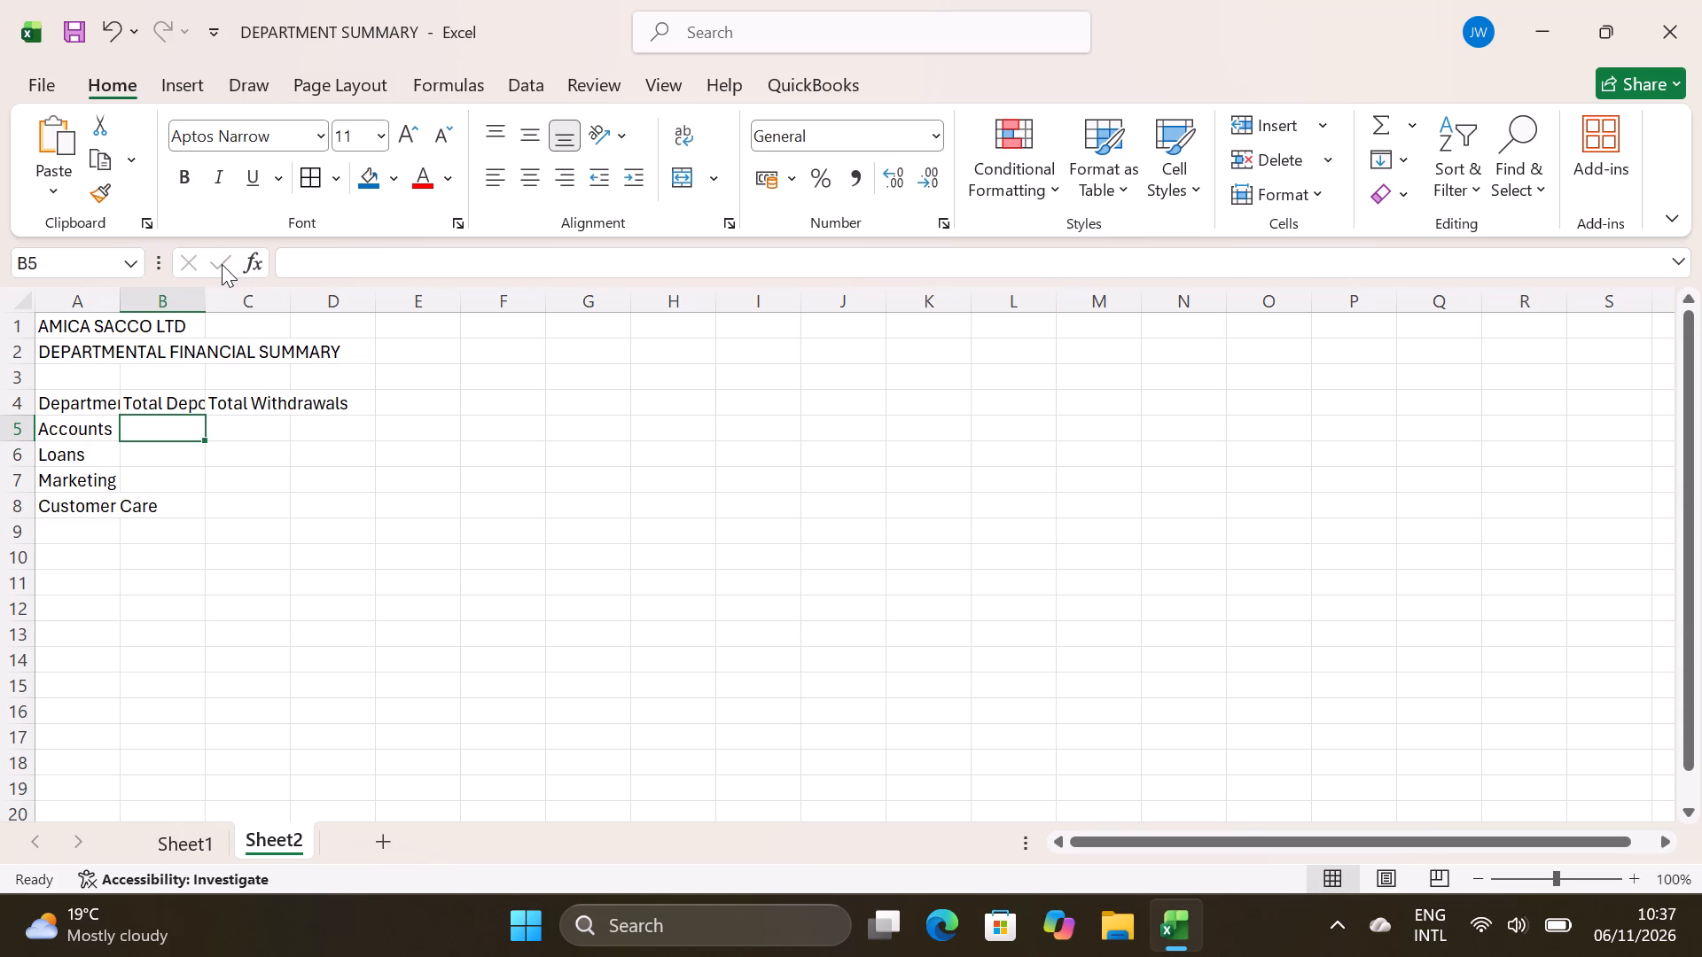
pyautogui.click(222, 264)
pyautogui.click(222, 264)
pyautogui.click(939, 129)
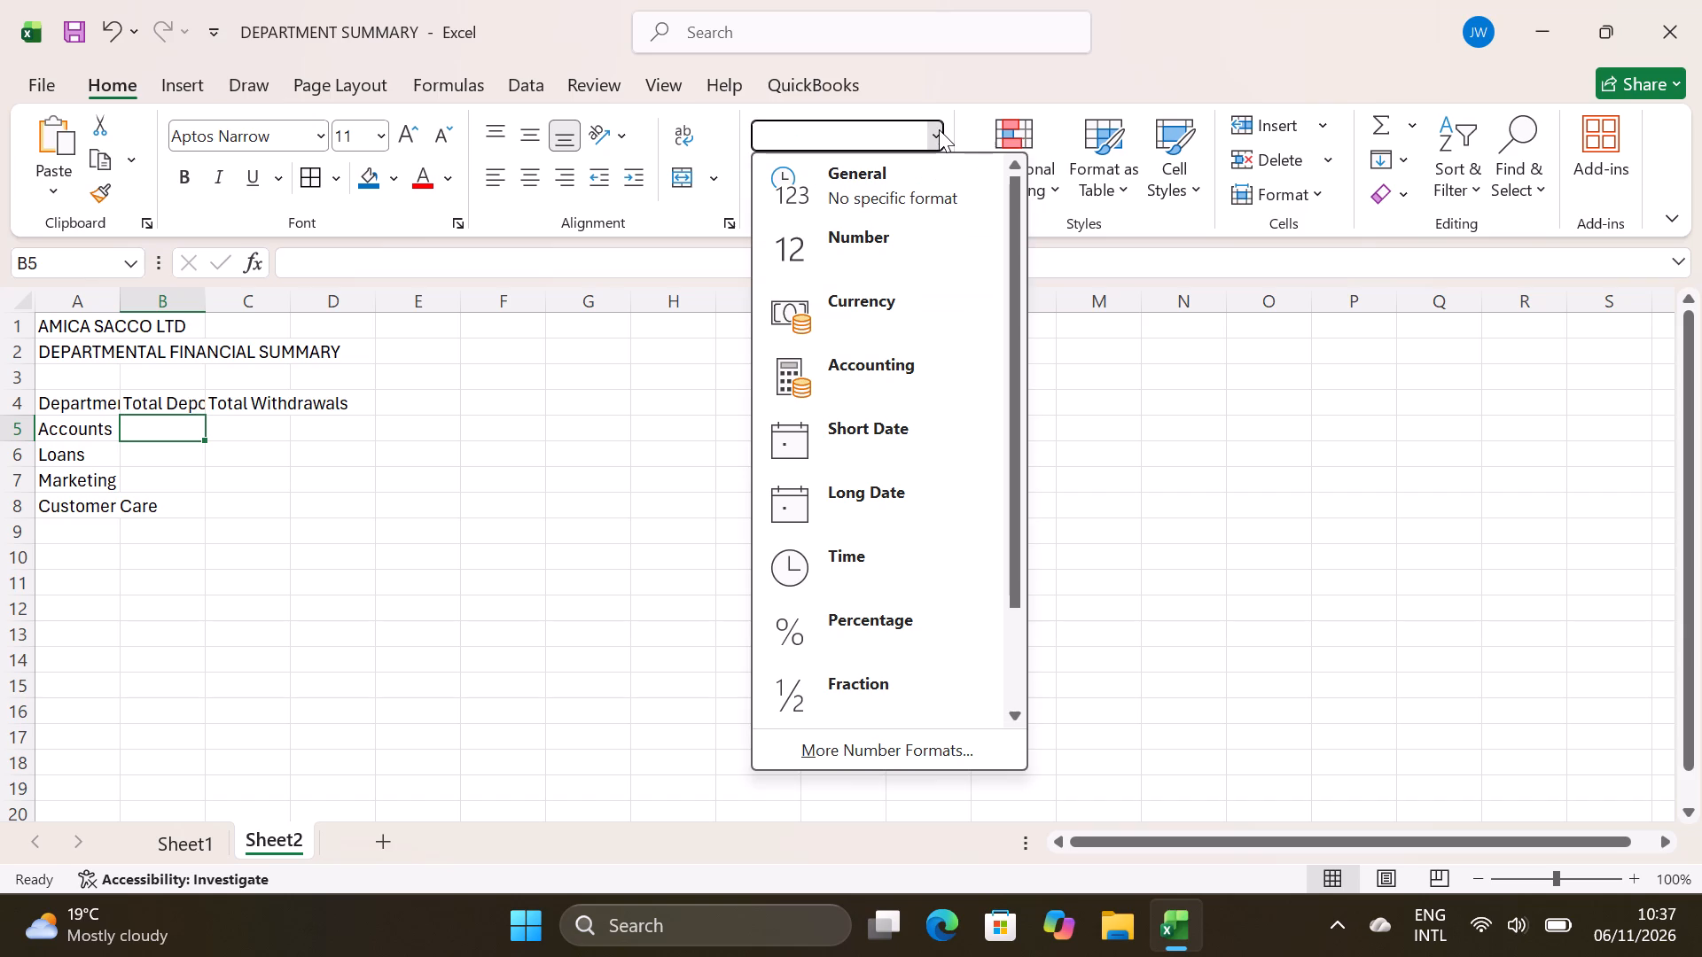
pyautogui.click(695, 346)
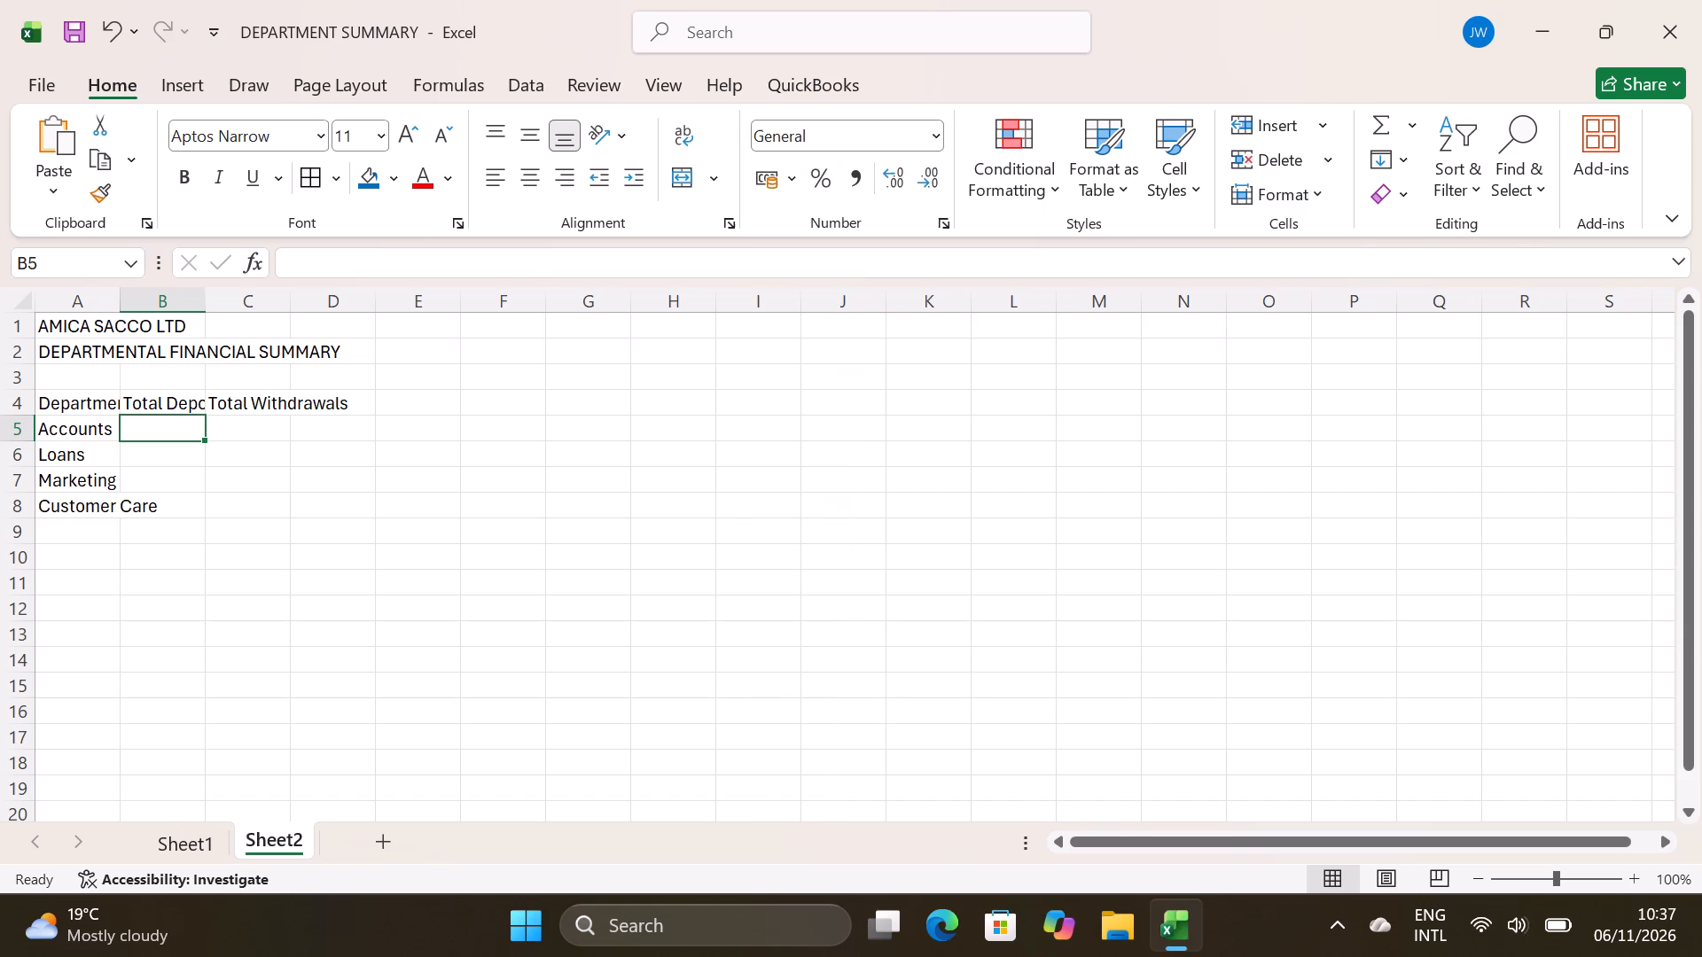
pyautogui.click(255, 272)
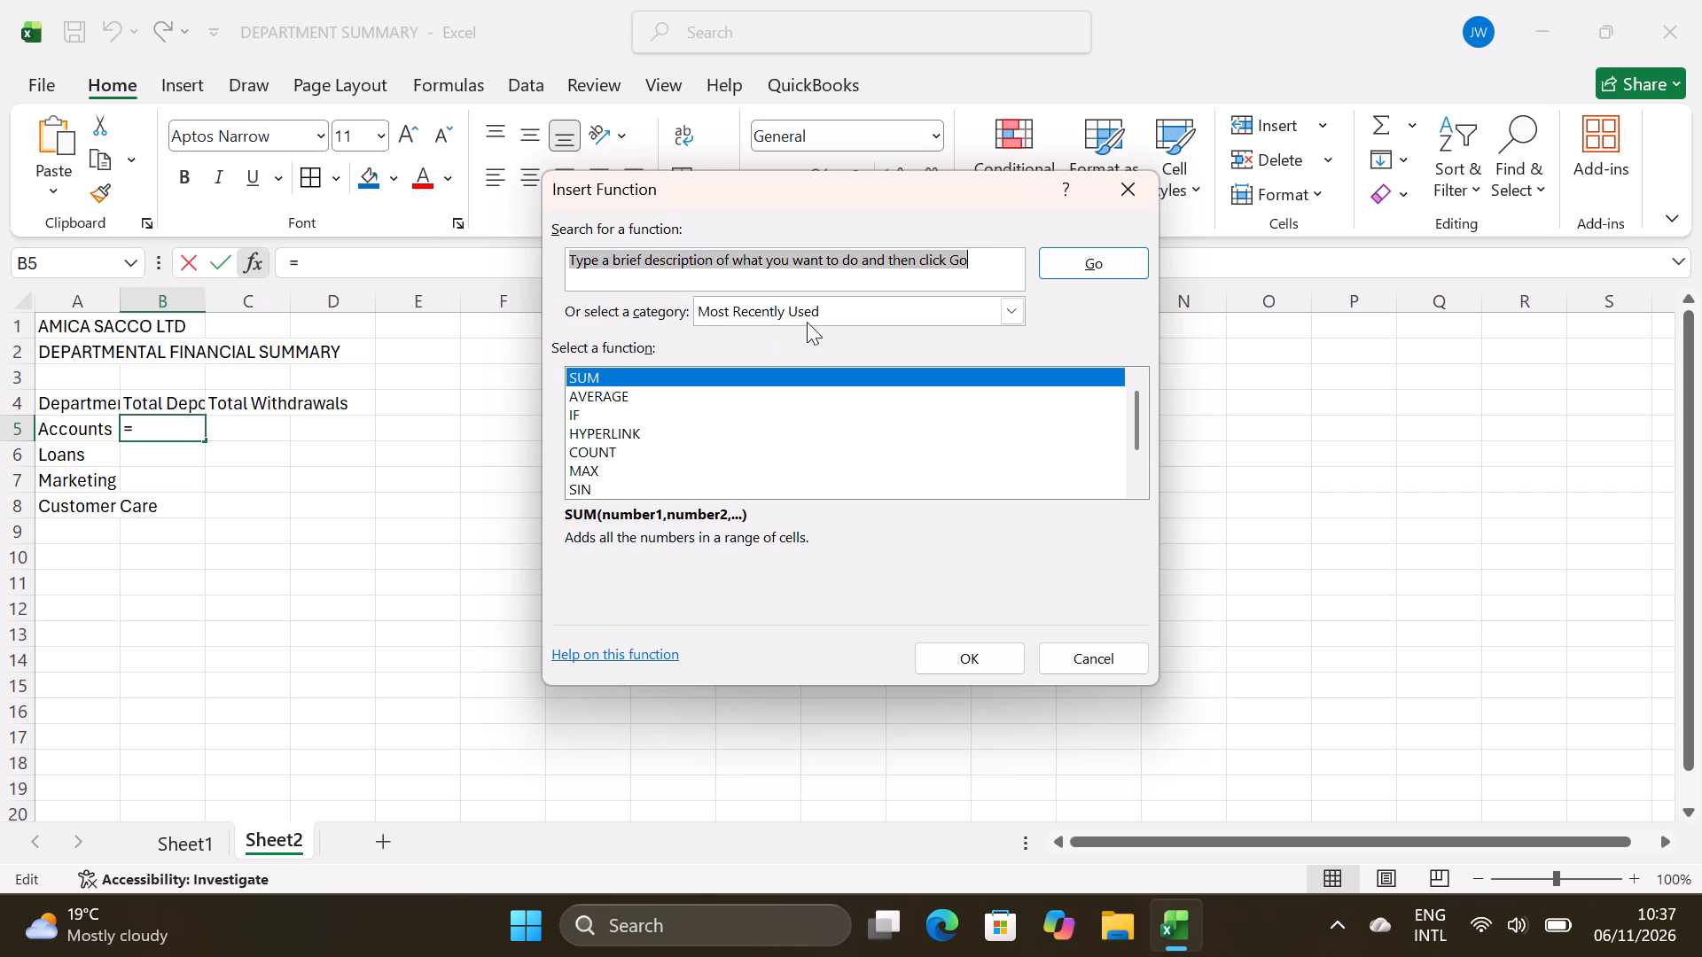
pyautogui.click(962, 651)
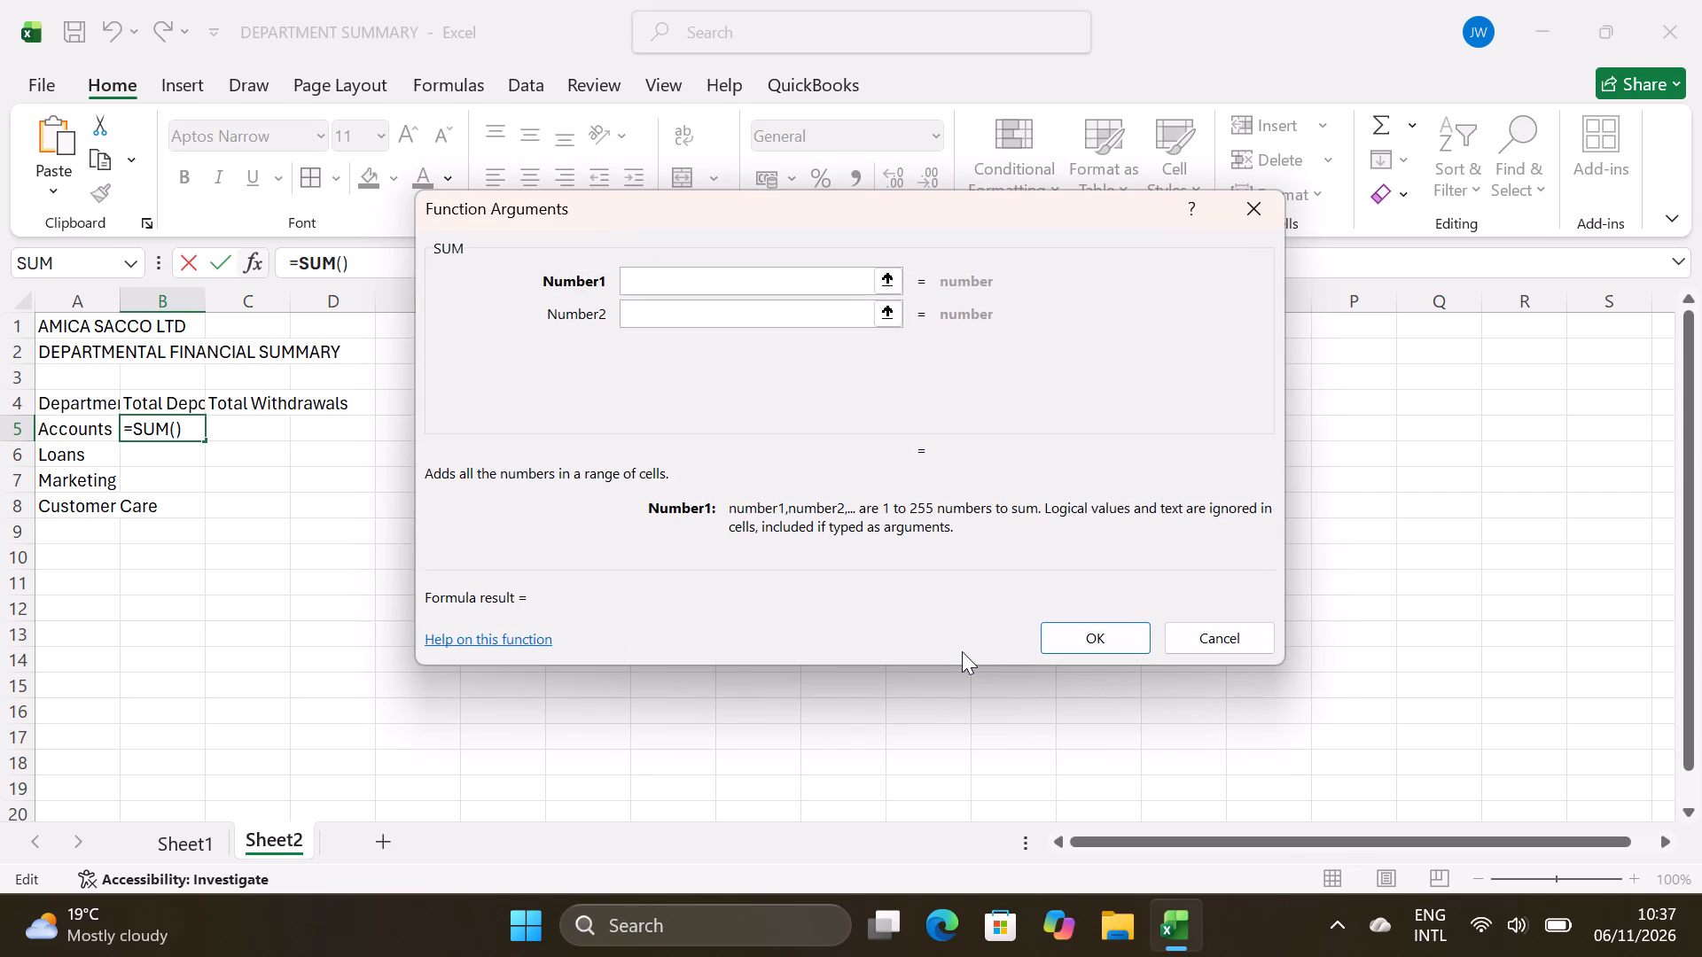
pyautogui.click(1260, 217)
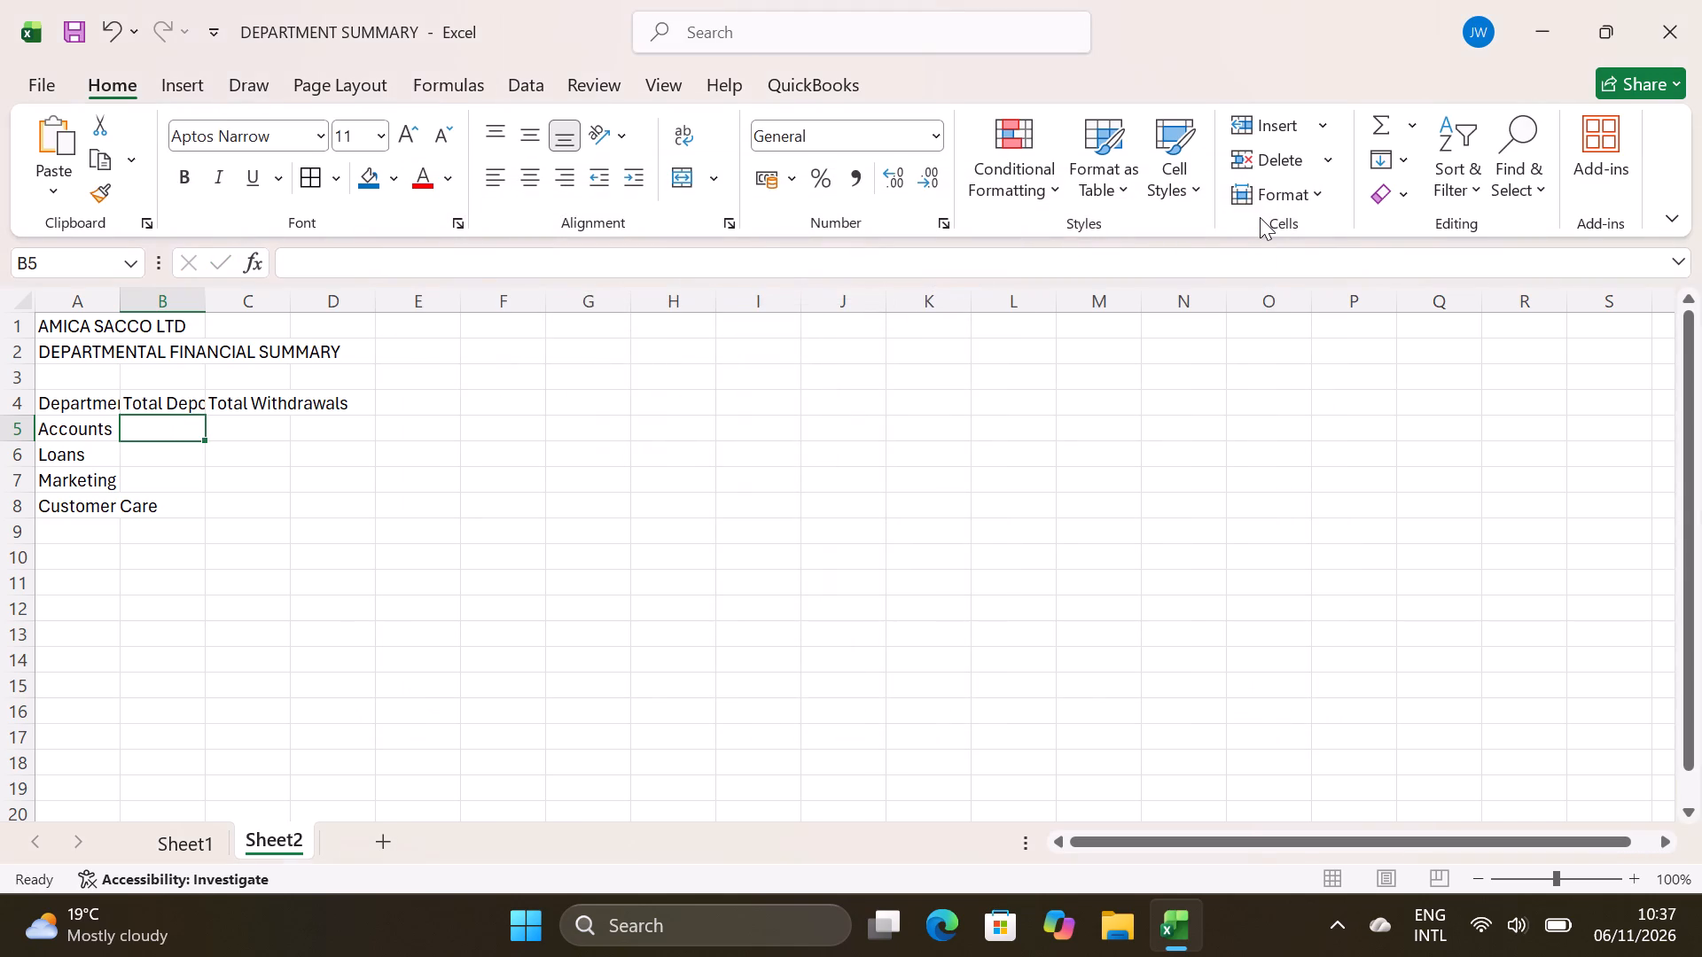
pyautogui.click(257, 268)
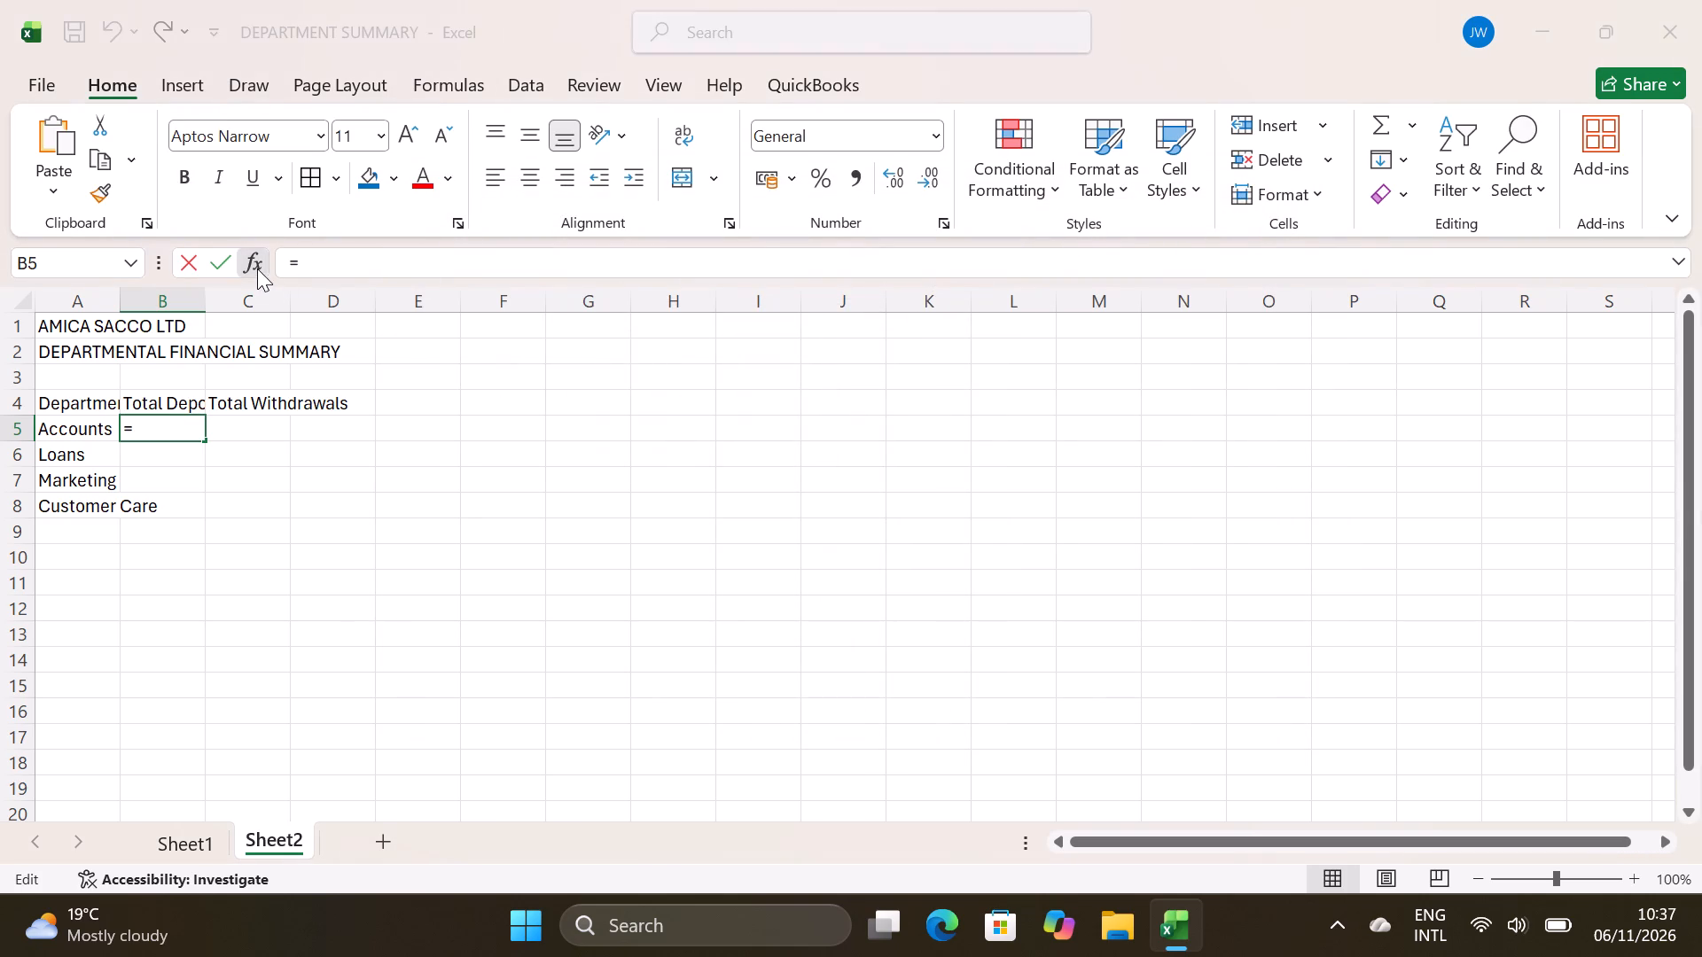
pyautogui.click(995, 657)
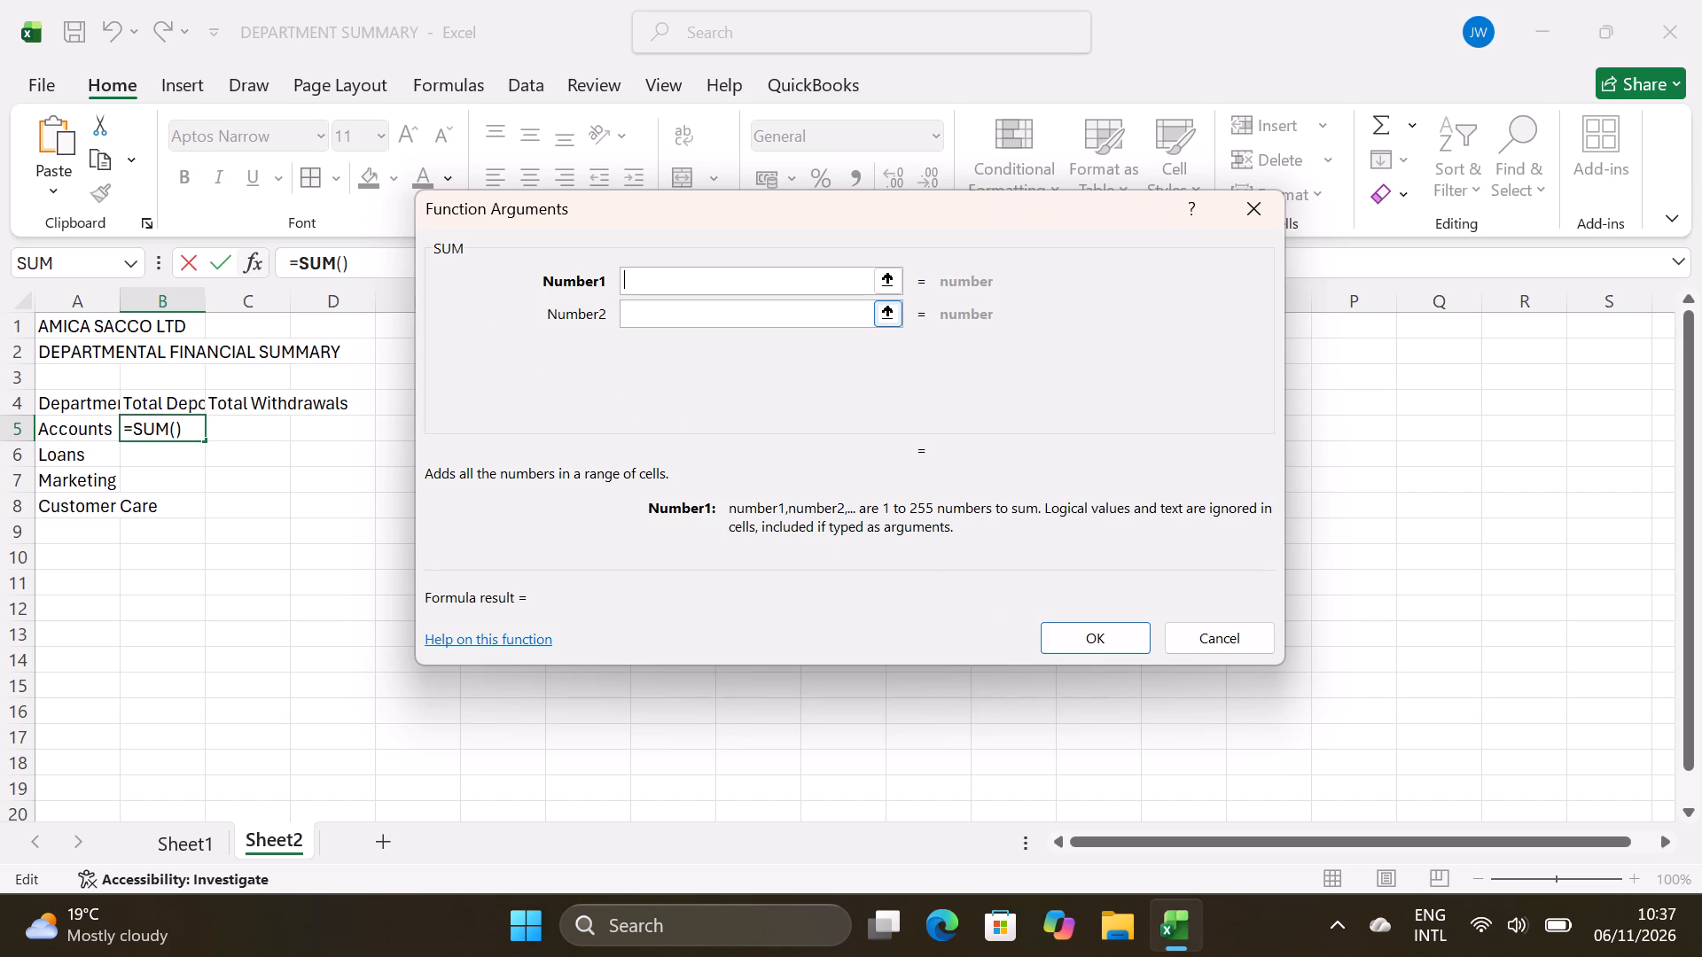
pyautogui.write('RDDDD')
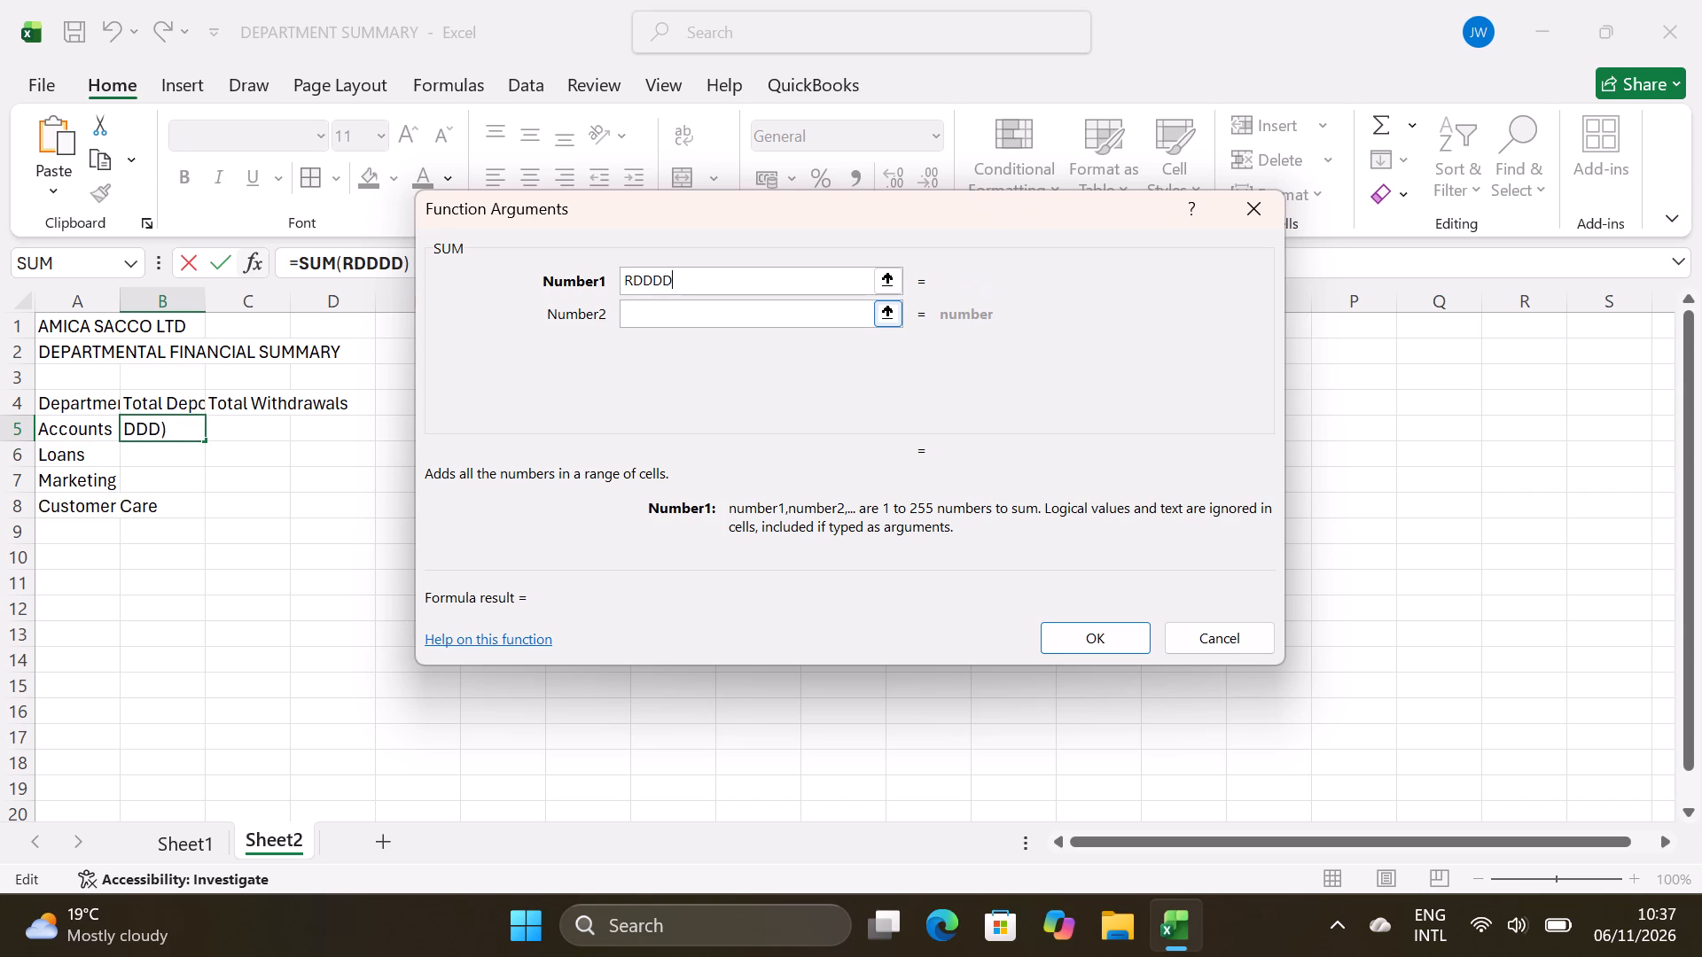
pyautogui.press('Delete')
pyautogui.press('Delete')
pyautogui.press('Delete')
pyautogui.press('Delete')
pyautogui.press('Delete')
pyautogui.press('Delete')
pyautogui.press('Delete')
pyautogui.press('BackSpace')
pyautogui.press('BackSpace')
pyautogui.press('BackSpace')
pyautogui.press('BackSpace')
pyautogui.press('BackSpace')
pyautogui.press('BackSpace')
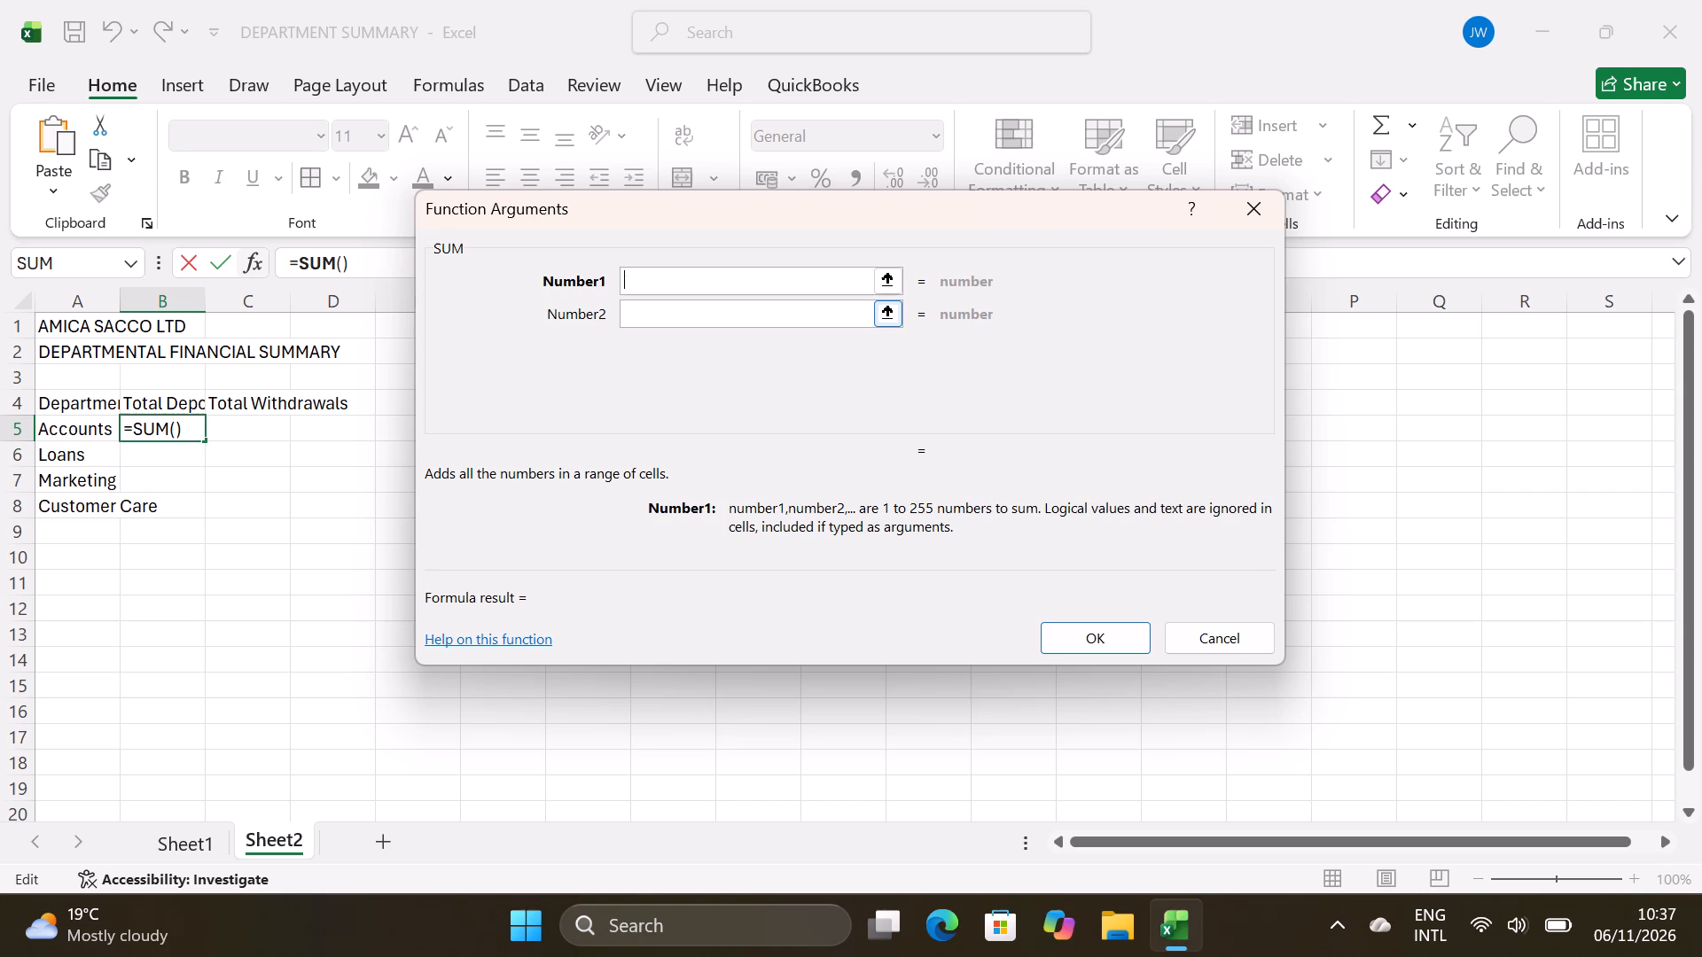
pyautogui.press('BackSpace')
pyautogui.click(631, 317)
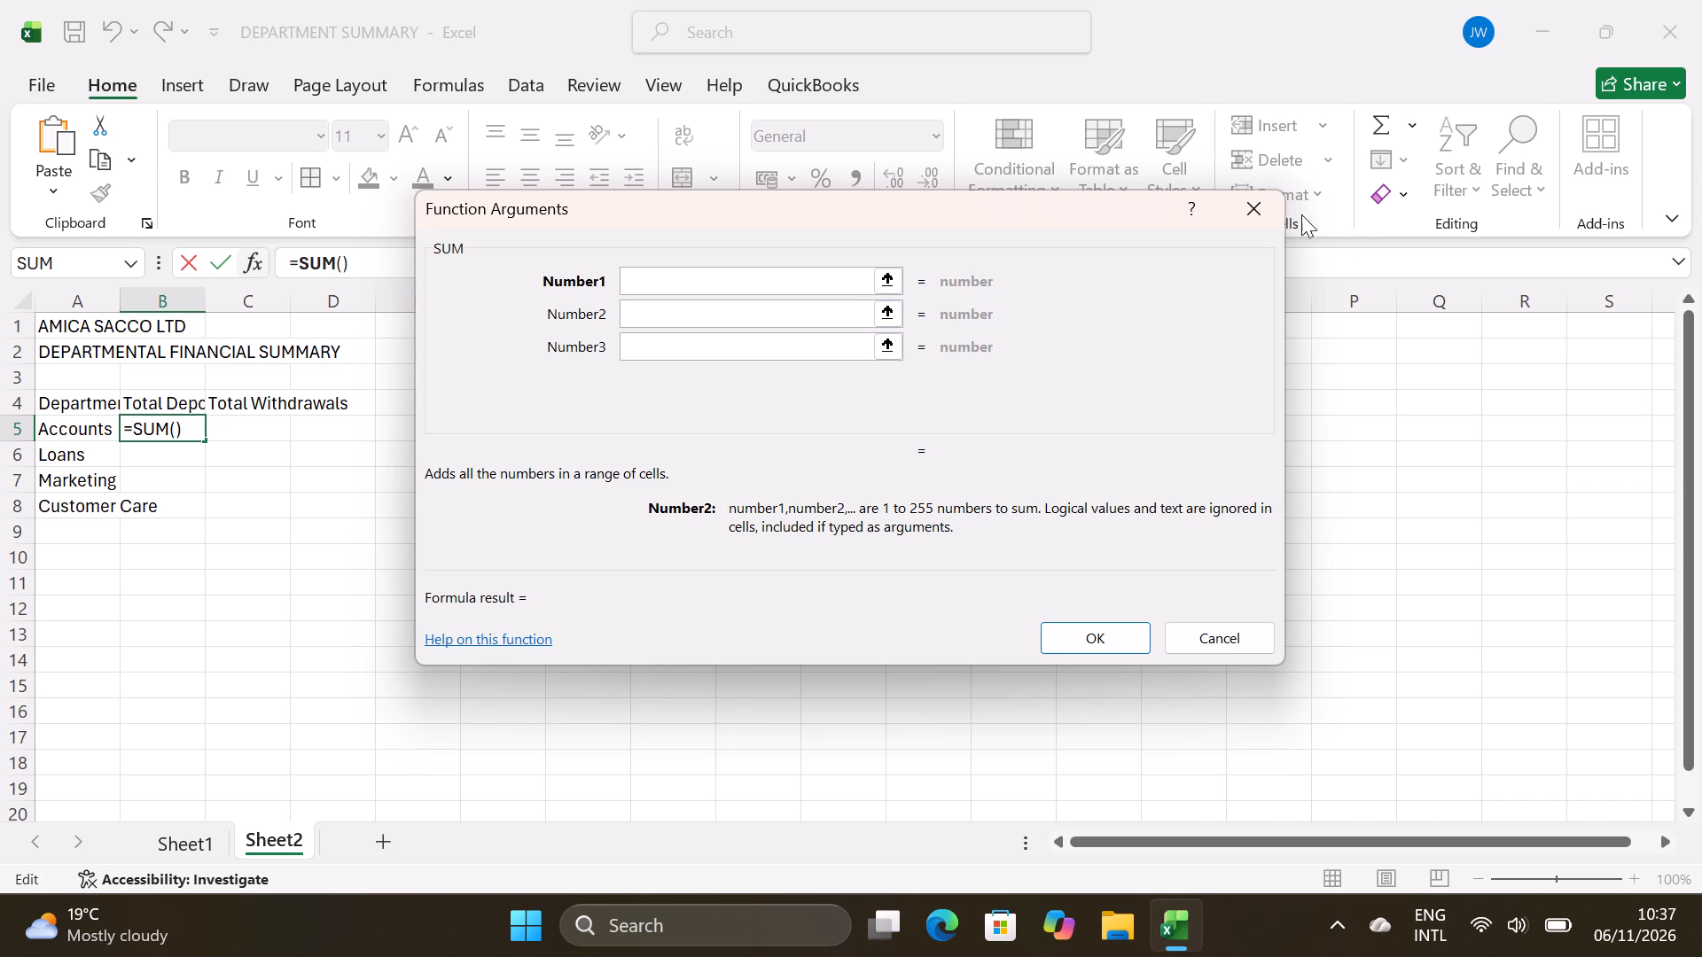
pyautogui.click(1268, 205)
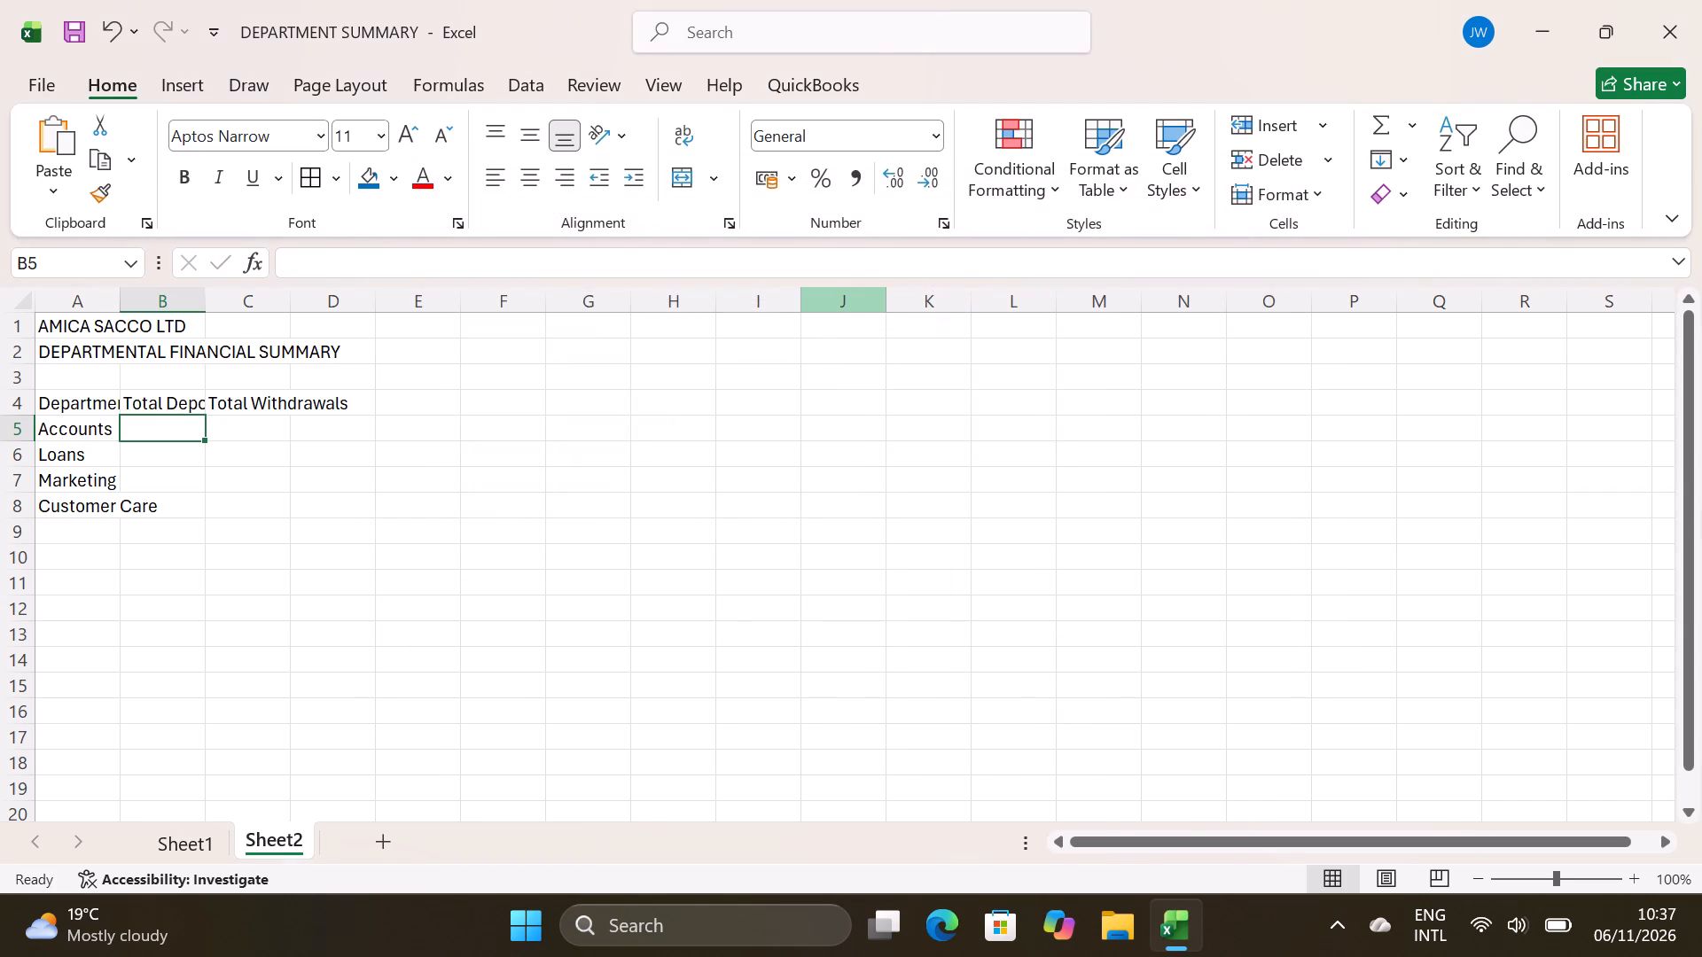
# Start a SUMIF formula in cell B5 for the Accounts deposits, with ' SACCO RECORDS ' !C5:C19 as the criteria range.
pyautogui.click(157, 424)
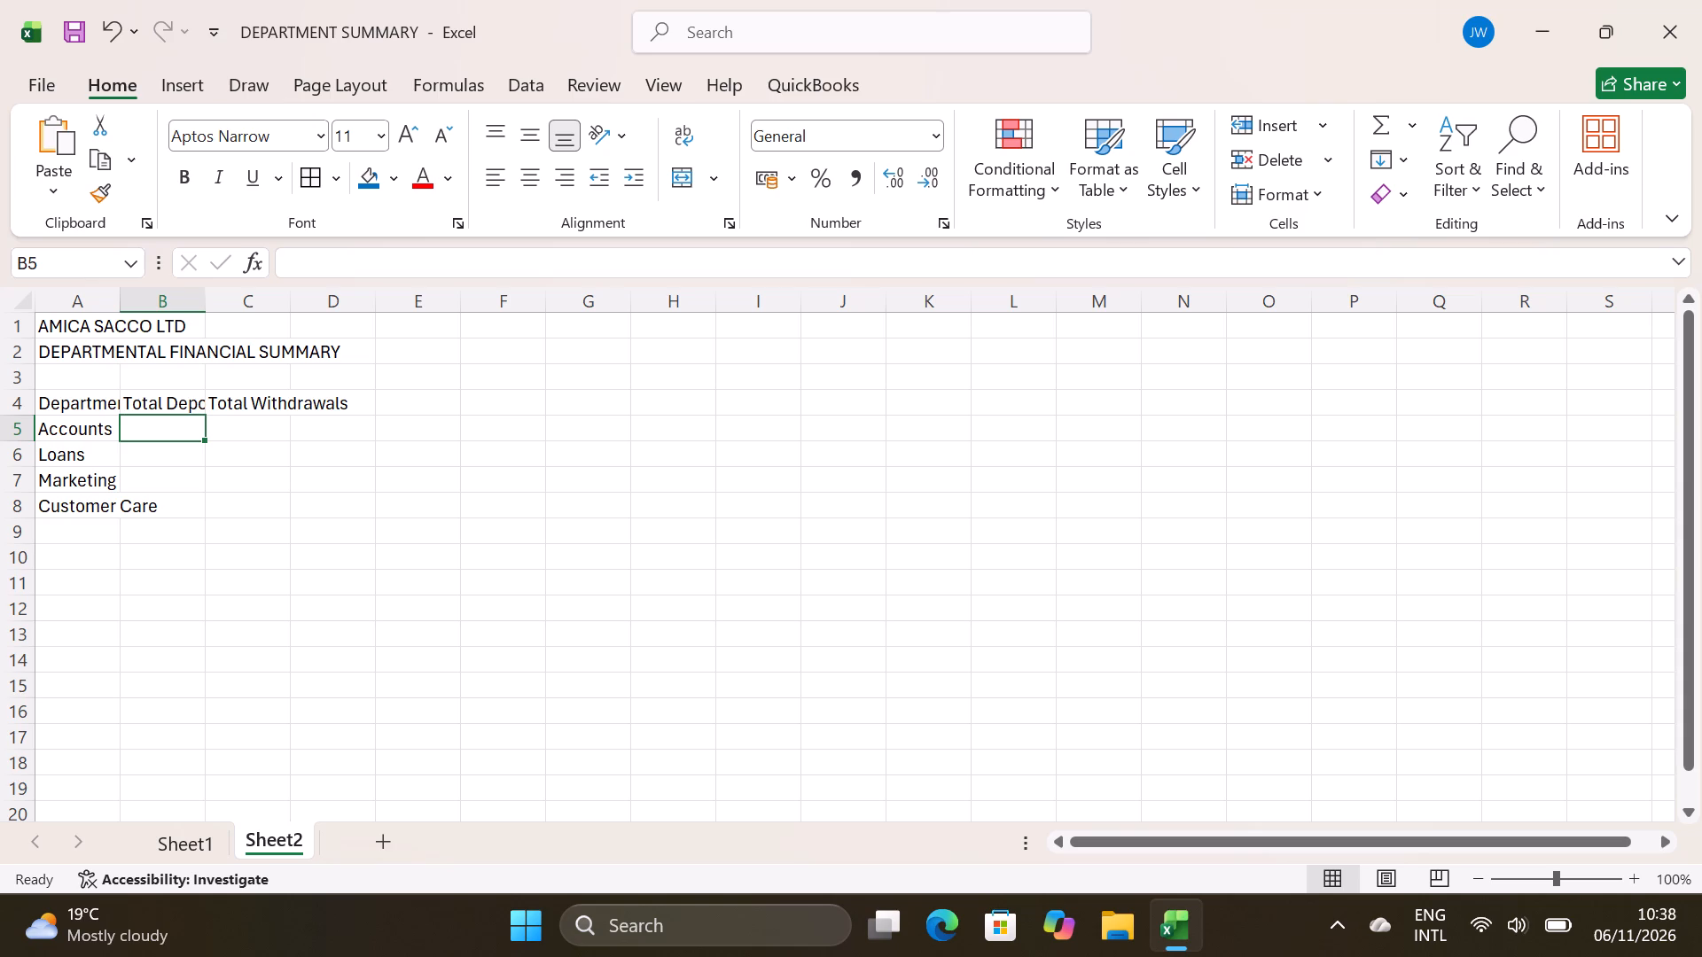
pyautogui.press('=')
pyautogui.write('SUMIF')
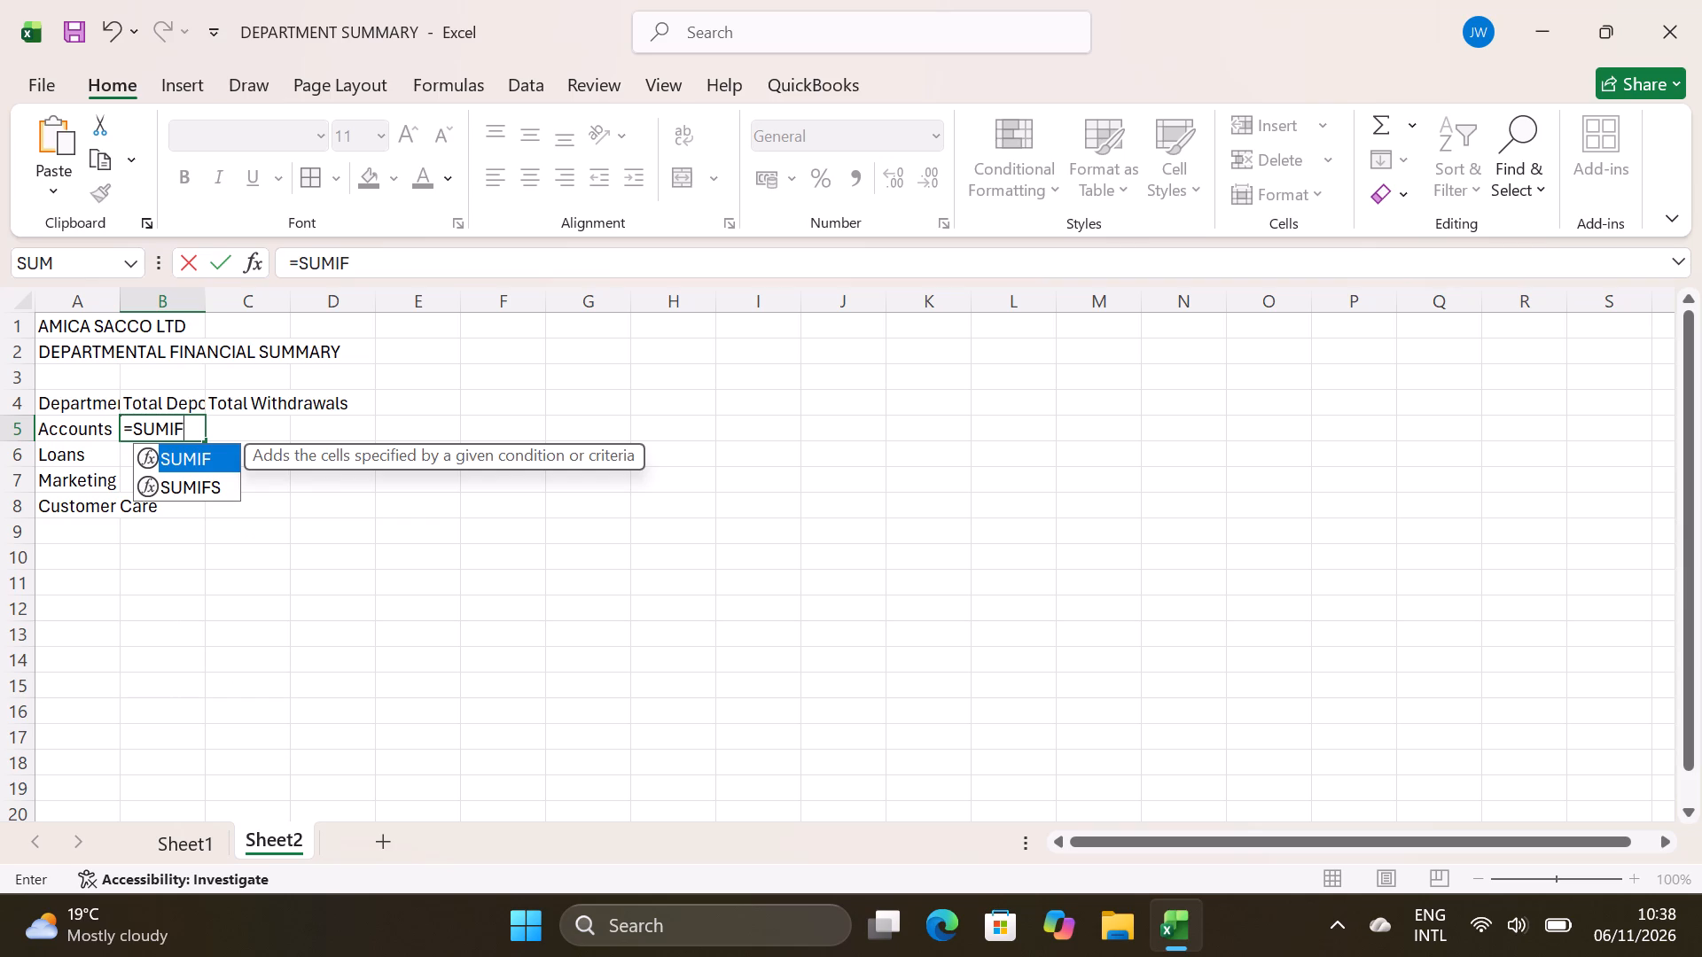
pyautogui.press('space')
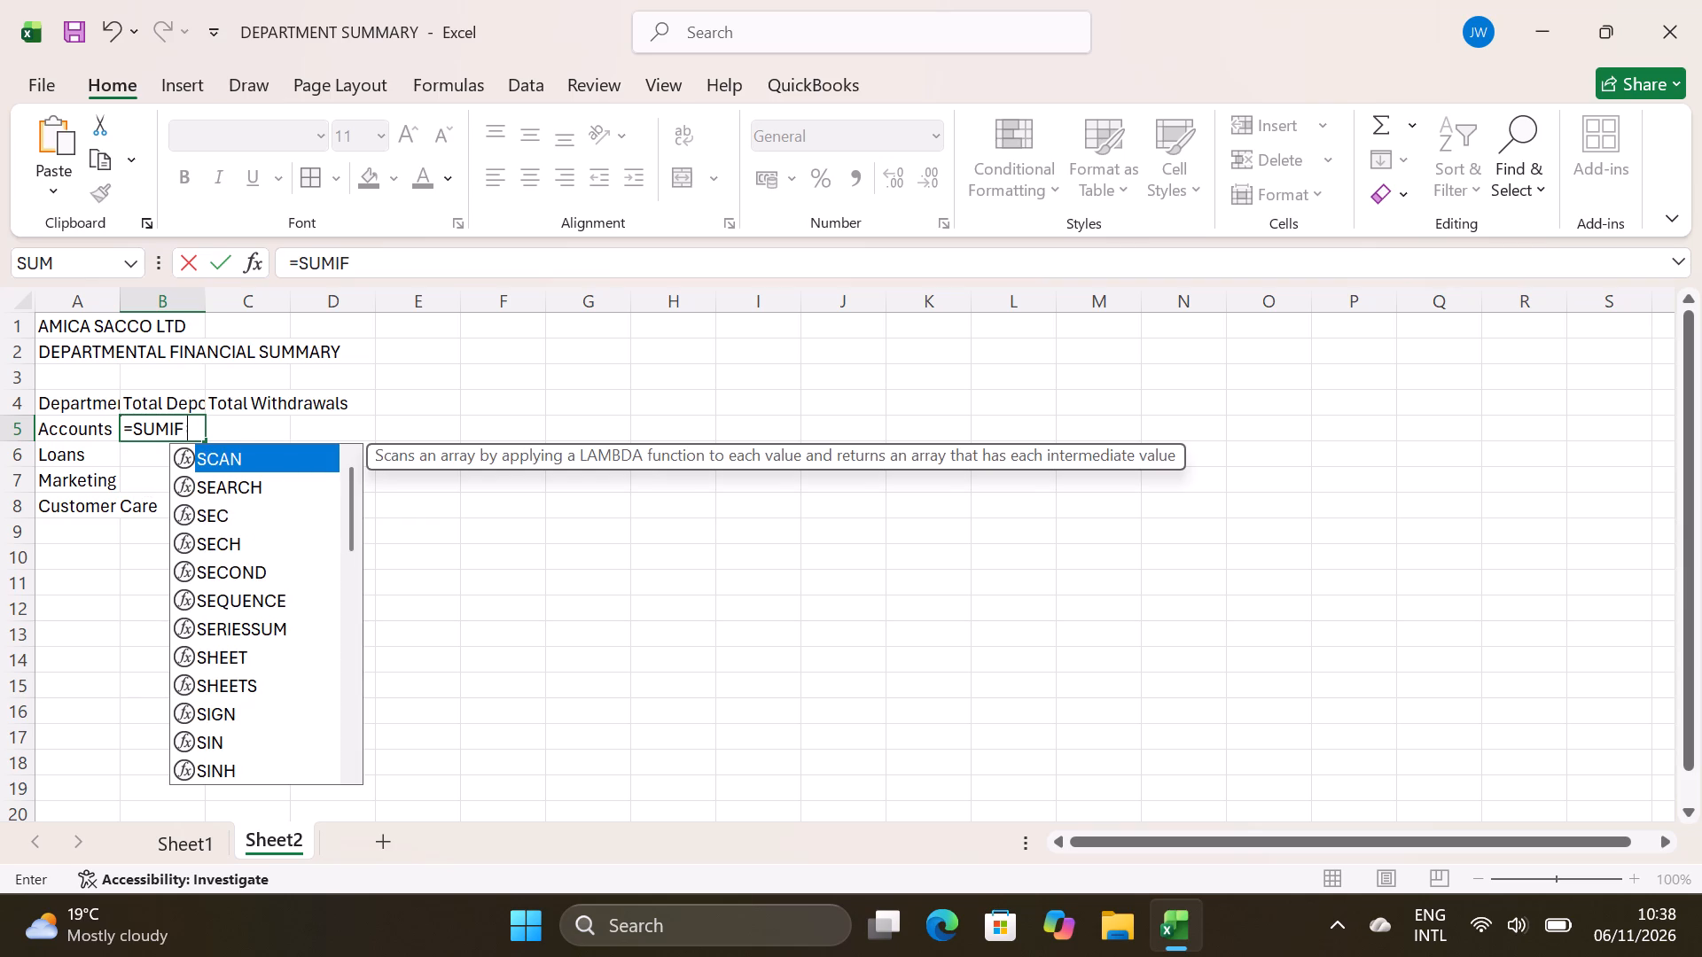
pyautogui.hotkey('shift', '(')
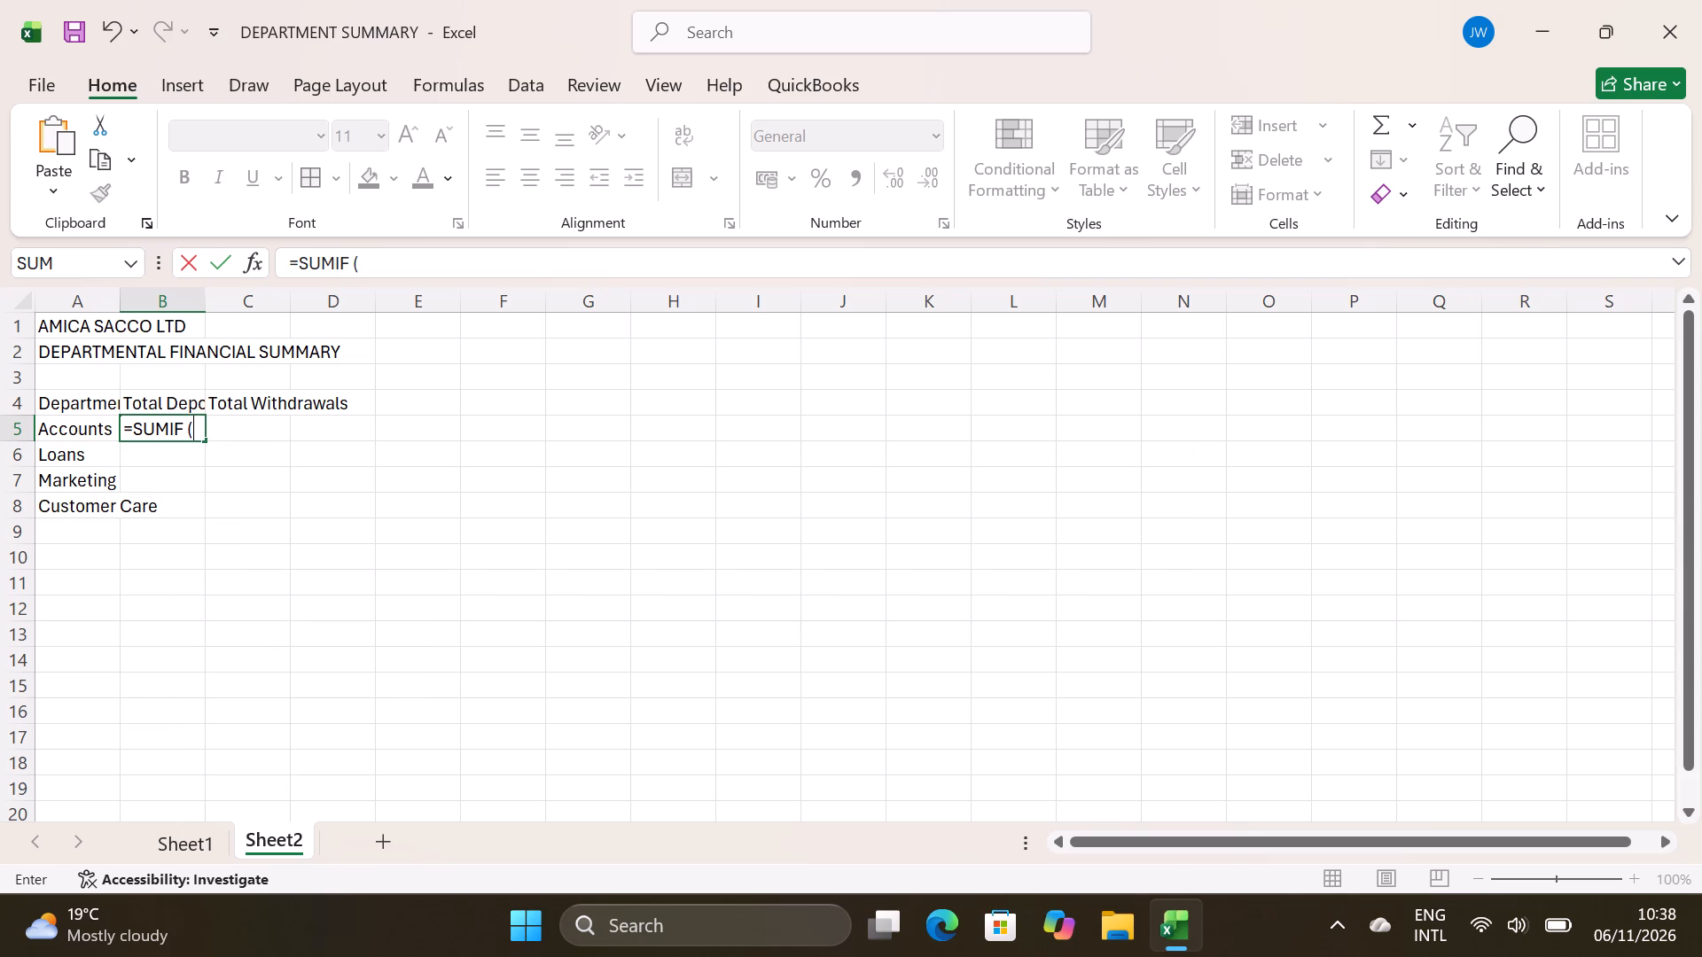
pyautogui.press('space')
pyautogui.write("''")
pyautogui.press('BackSpace')
pyautogui.press('space')
pyautogui.write('SACCO RECORDS')
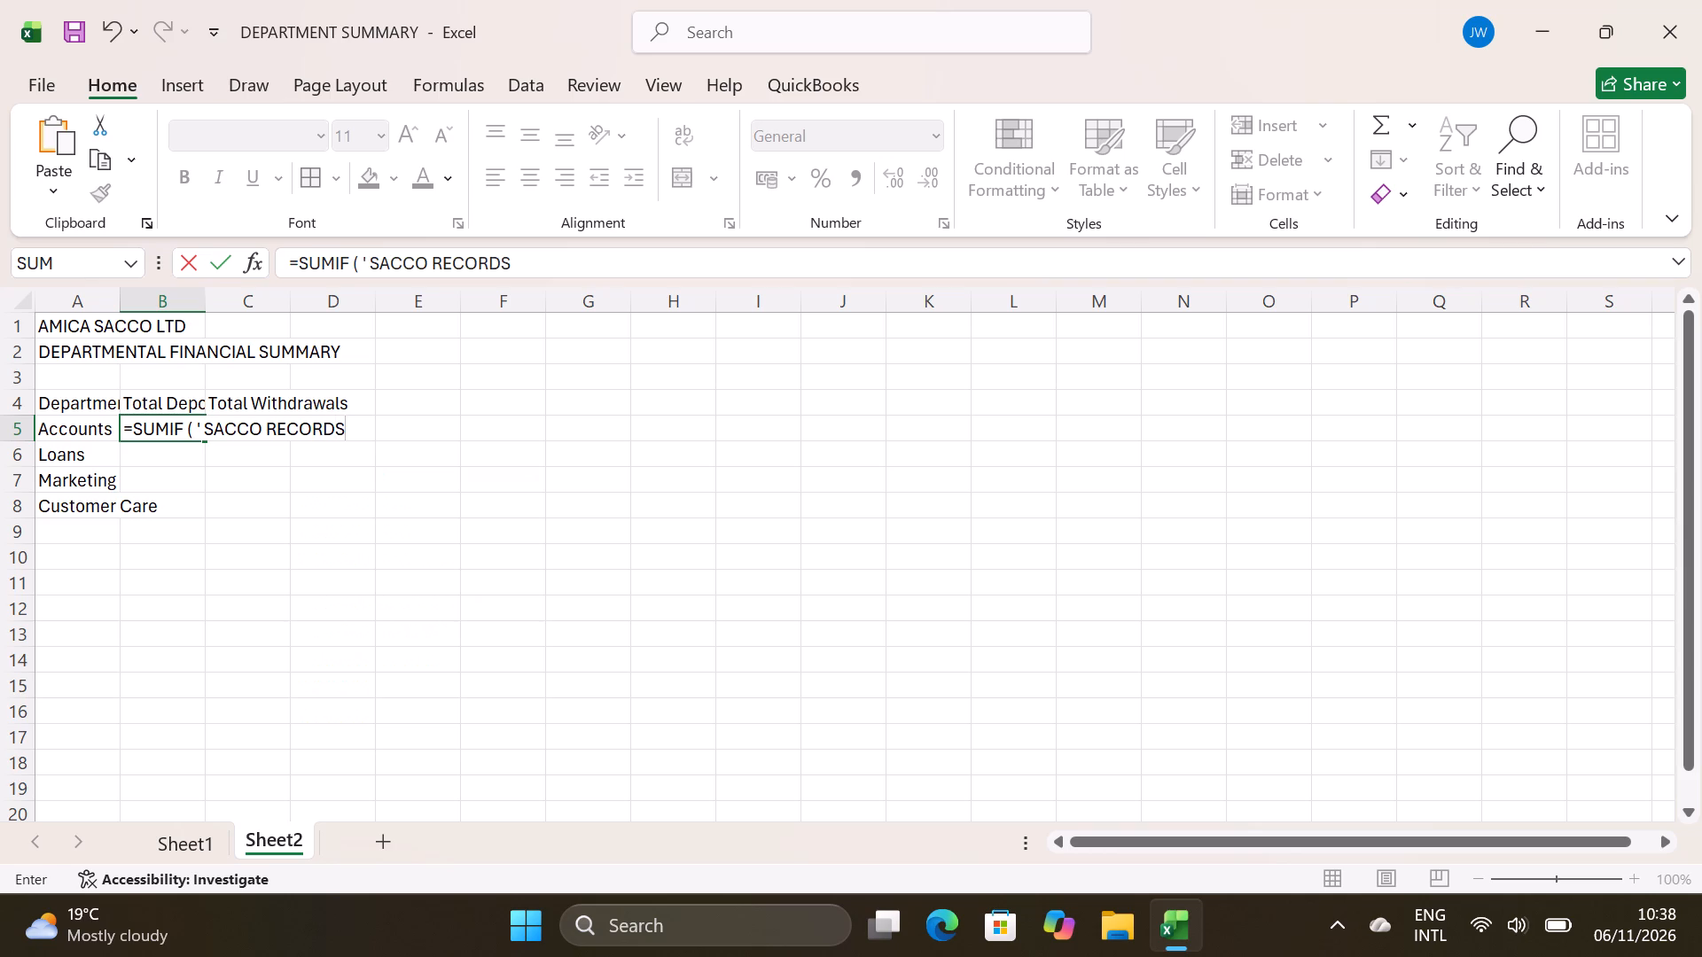
pyautogui.press('space')
pyautogui.write("''")
pyautogui.press('BackSpace')
pyautogui.press('space')
pyautogui.hotkey('shift', '!')
pyautogui.press('c')
pyautogui.press('5')
pyautogui.press(';')
pyautogui.press('Delete')
pyautogui.press('BackSpace')
pyautogui.write(':C19')
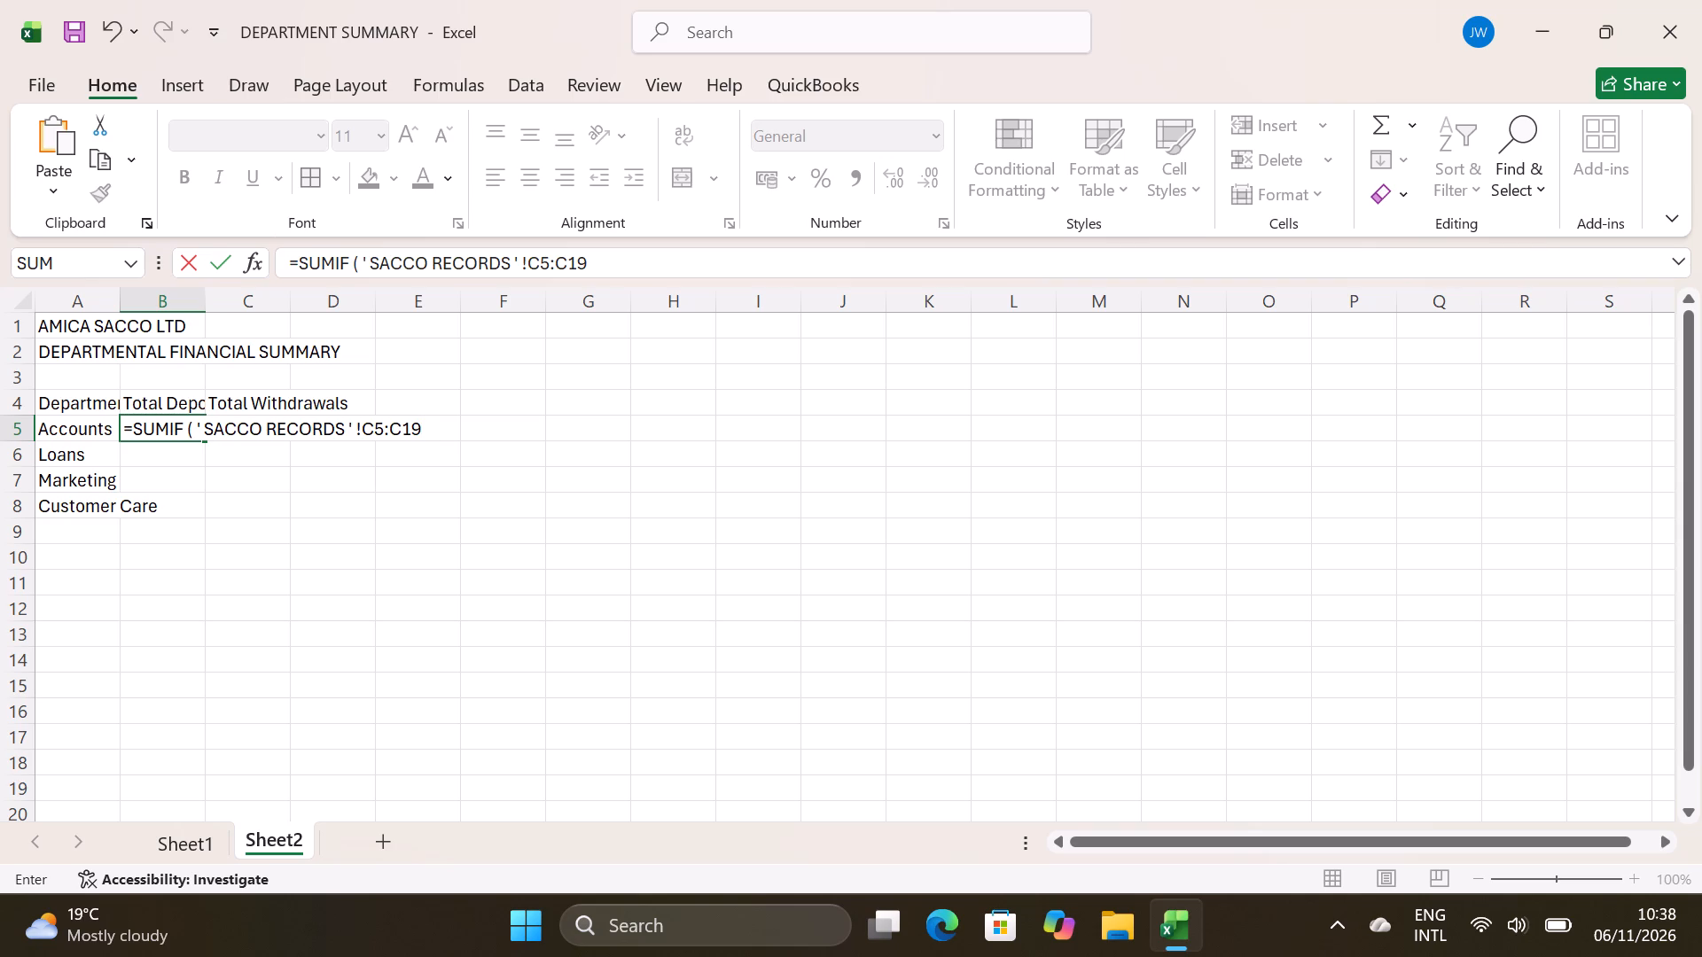
# Add criterion A5 and the sum range ' SACCO RECORDS ' !D5:D19 to the SUMIF formula in B5.
pyautogui.press('space')
pyautogui.write(',')
pyautogui.write('A5,')
pyautogui.press('space')
pyautogui.write("''")
pyautogui.press('BackSpace')
pyautogui.press('space')
pyautogui.write('SACC')
pyautogui.write('O RECORDS')
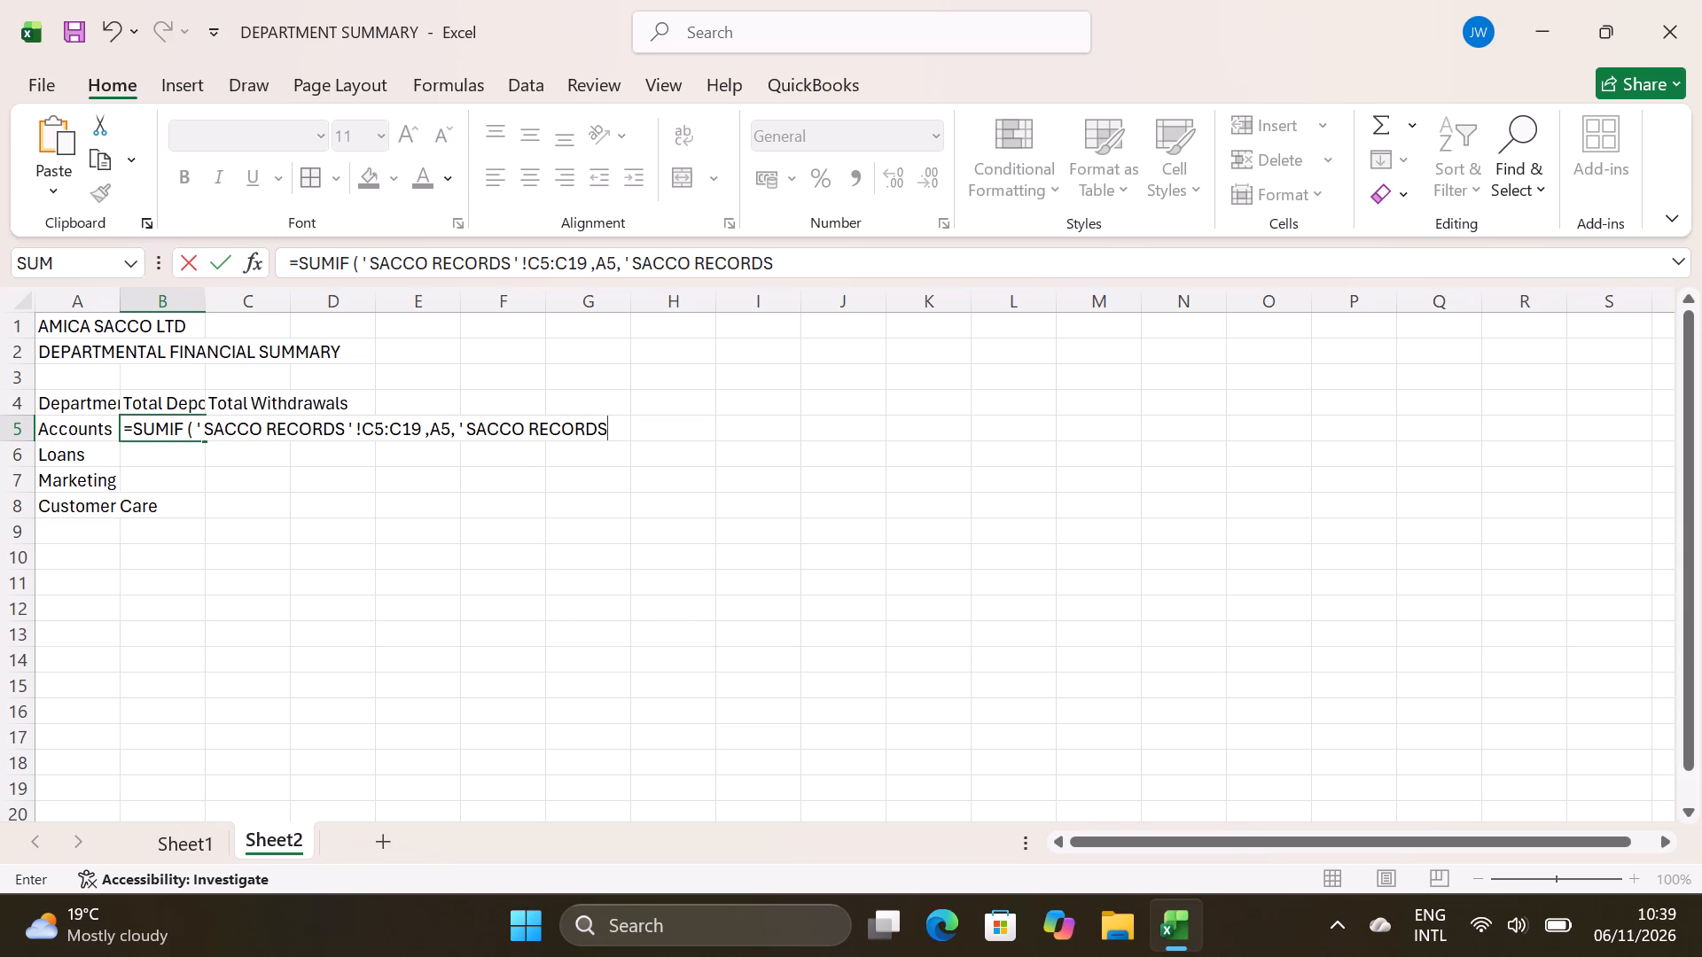
pyautogui.press("'")
pyautogui.press("'")
pyautogui.press('BackSpace')
pyautogui.press('BackSpace')
pyautogui.press('space')
pyautogui.write("''")
pyautogui.press('BackSpace')
pyautogui.press('space')
pyautogui.hotkey('shift', '!')
pyautogui.press('d')
pyautogui.press('5')
pyautogui.hotkey('shift', ':')
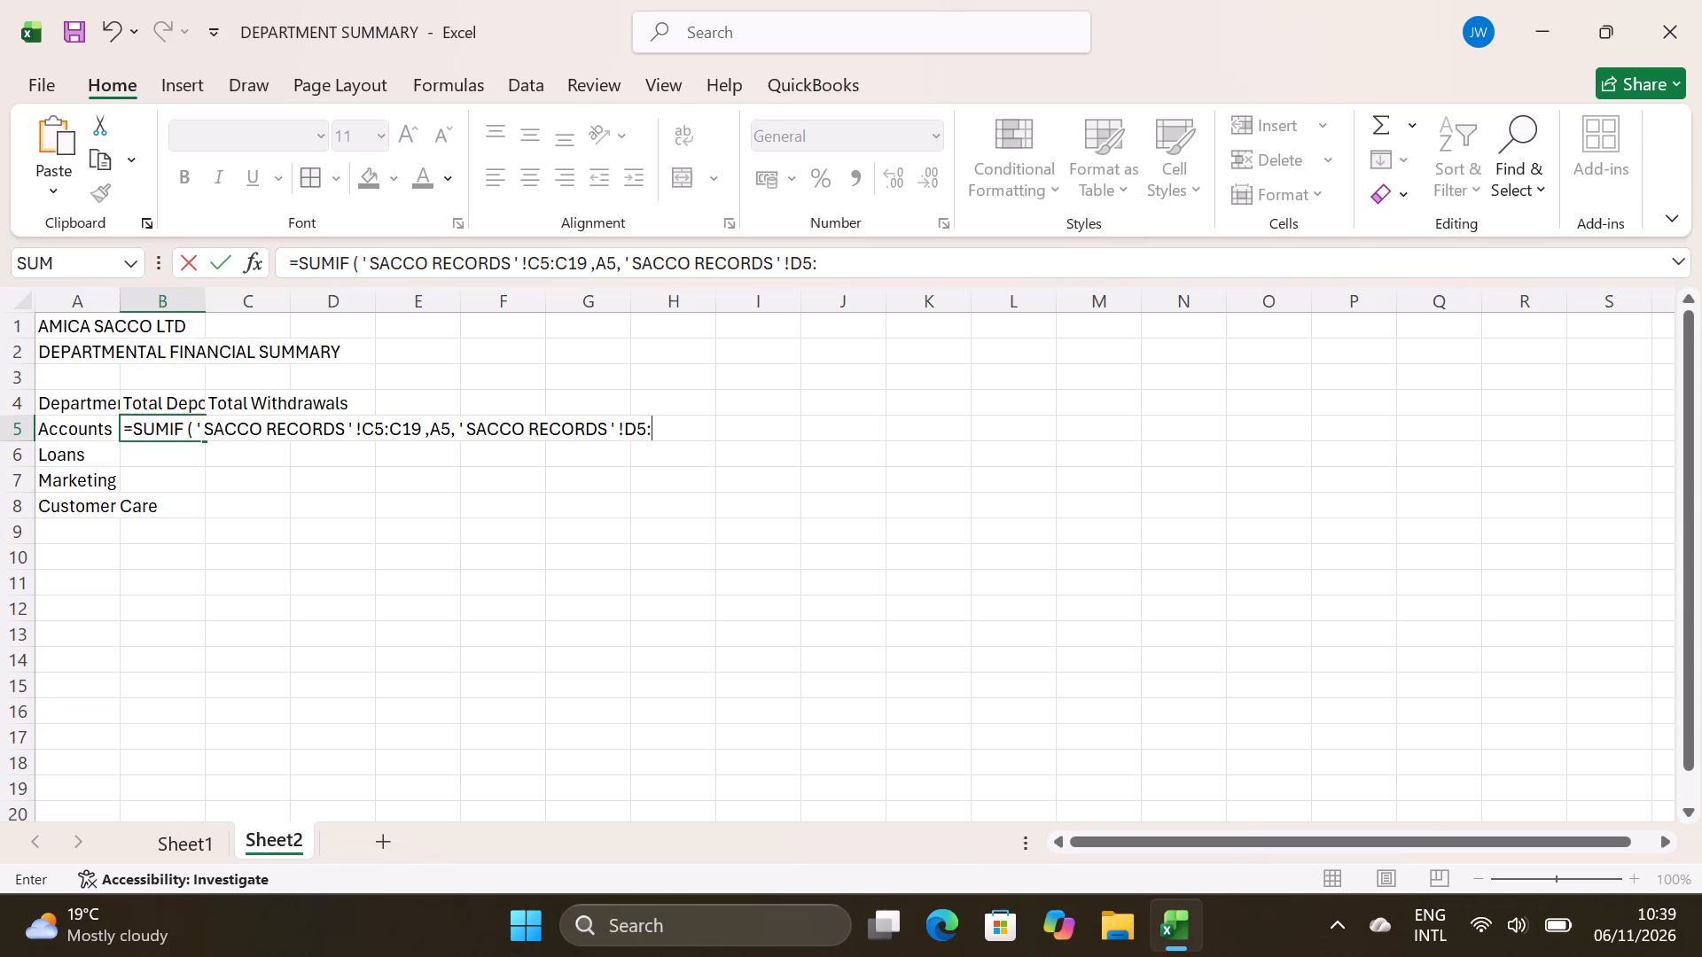
pyautogui.write('D19')
# Close and enter the SUMIF formula in B5, accepting the proposed correction of its spacing.
pyautogui.press('space')
pyautogui.hotkey('shift', ')')
pyautogui.press('Return')
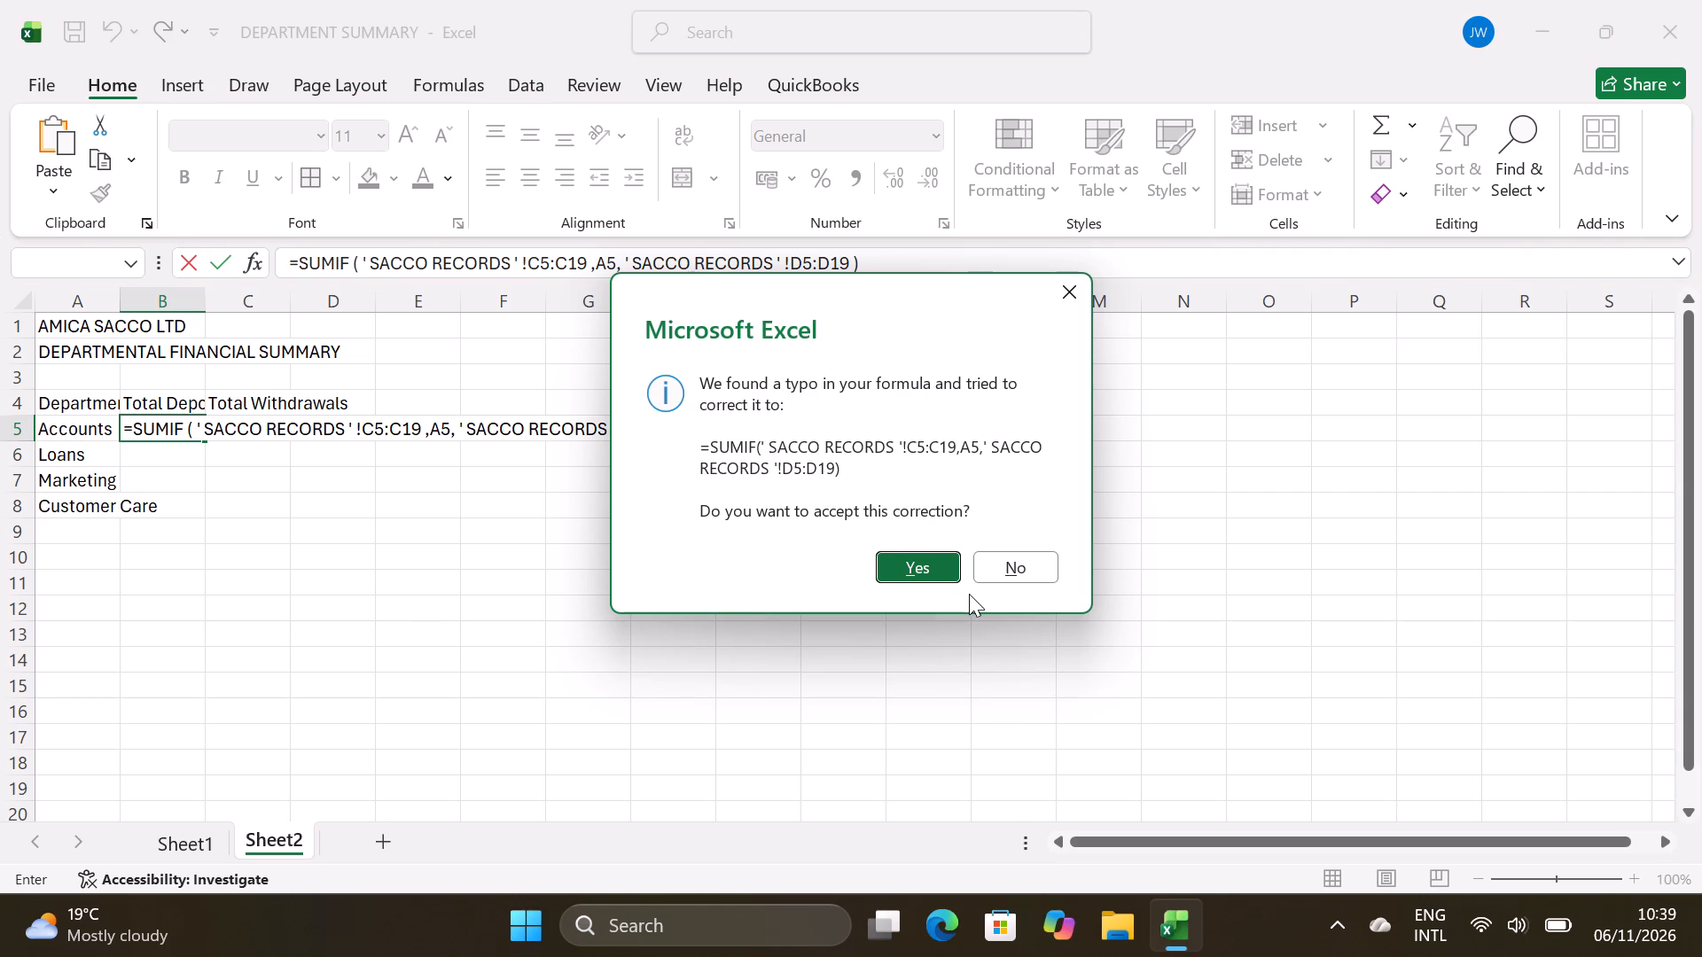
pyautogui.click(930, 575)
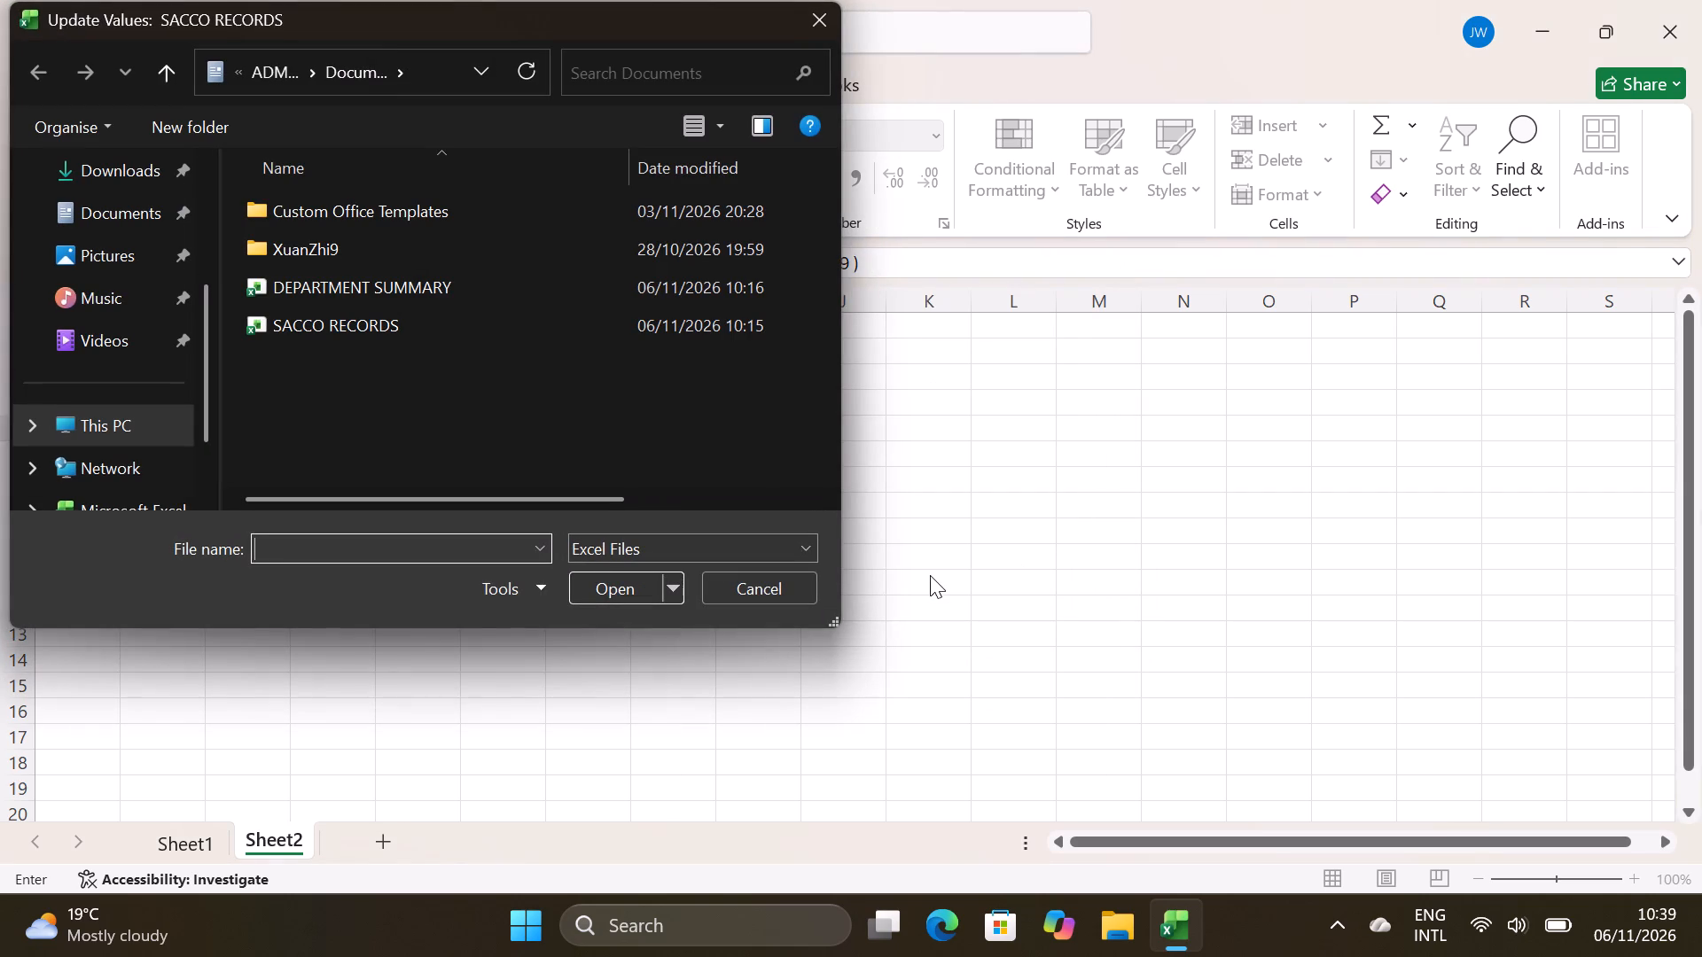
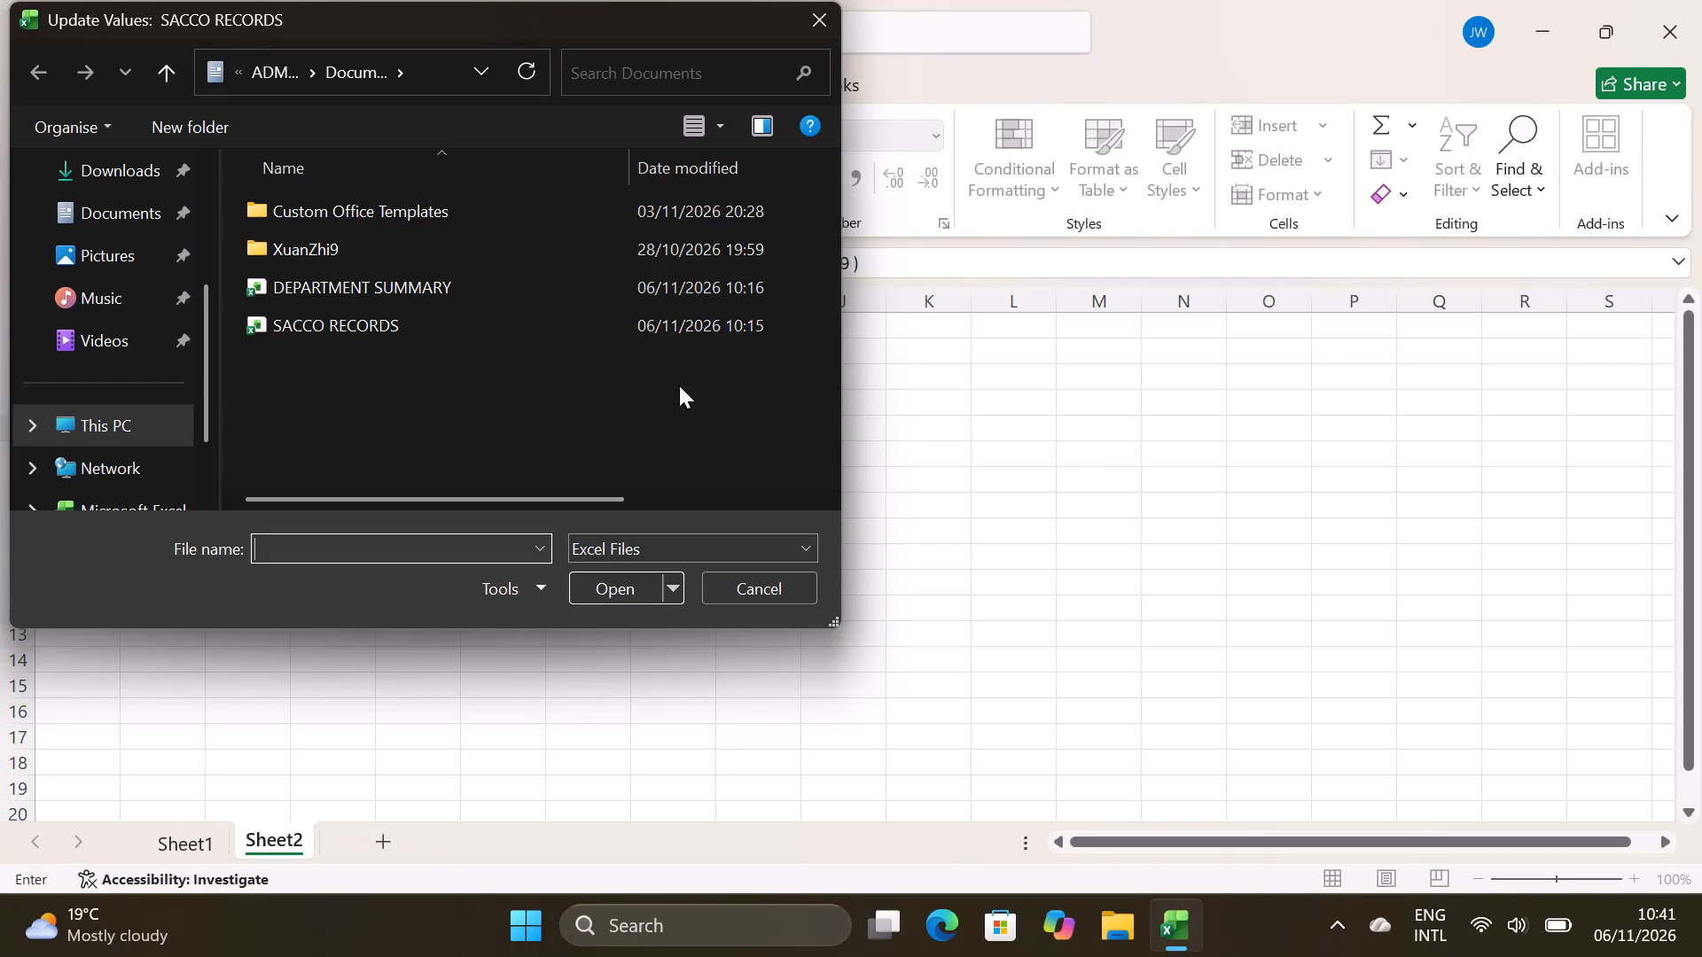
# Choose the SACCO RECORDS workbook as the source for the values referenced in the B5 formula.
pyautogui.click(406, 324)
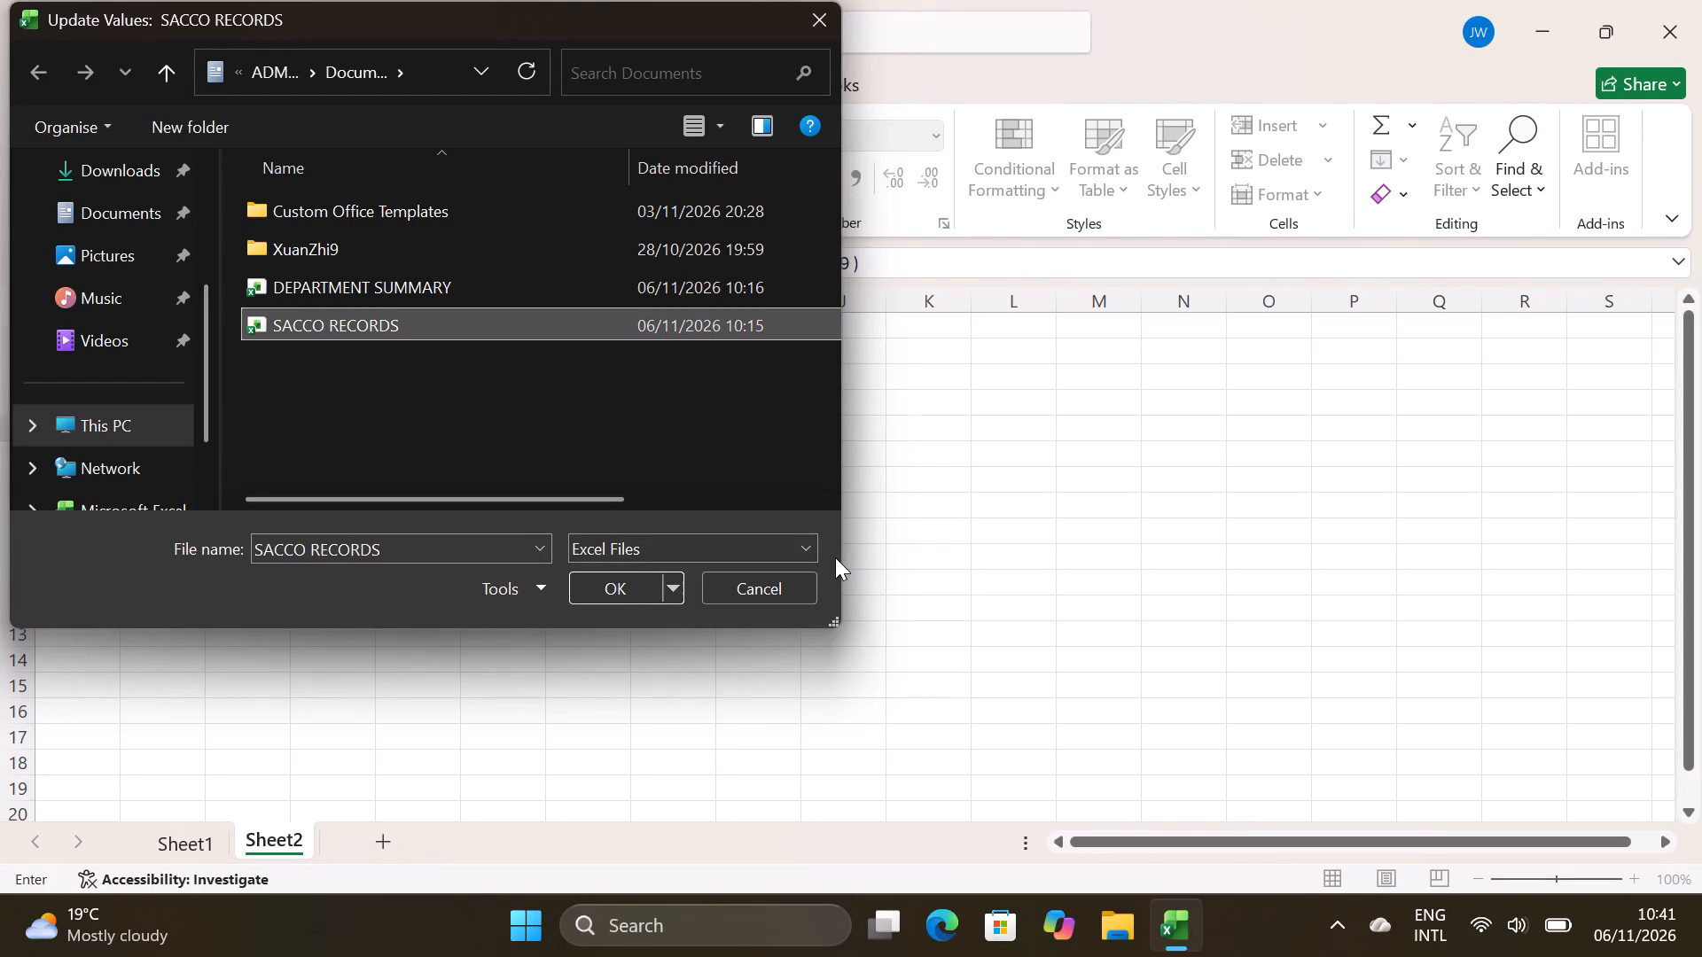
pyautogui.click(613, 587)
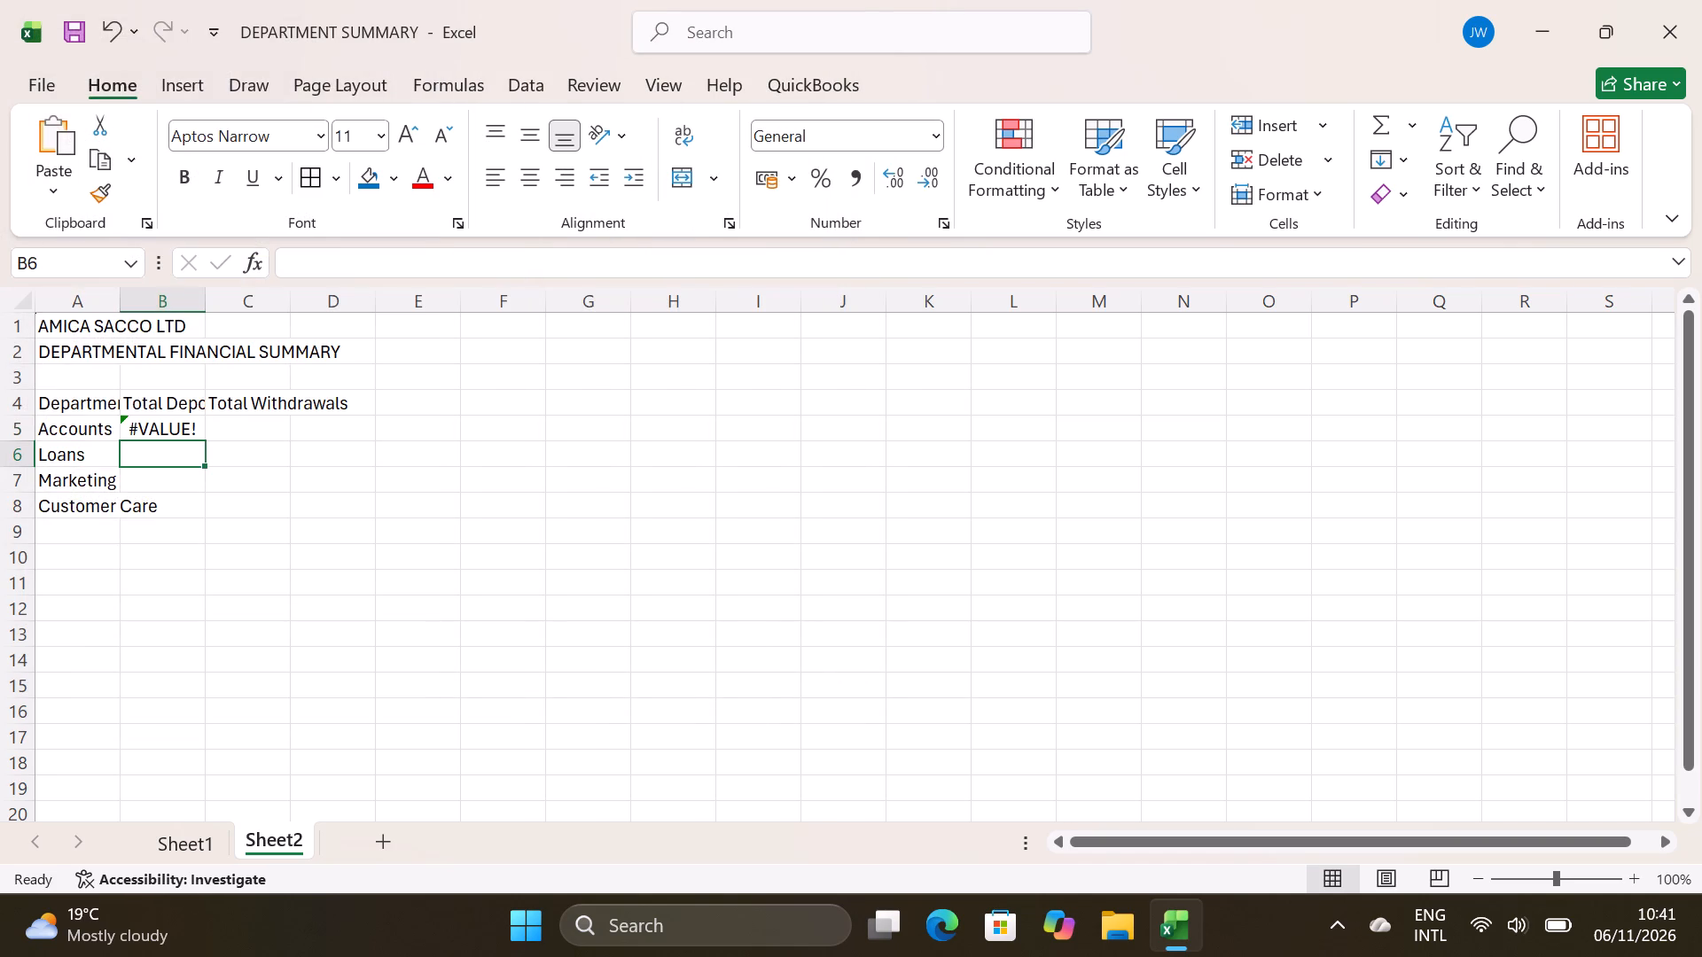
# Open the help article on the error in cell B5 to examine how to correct it.
pyautogui.click(165, 431)
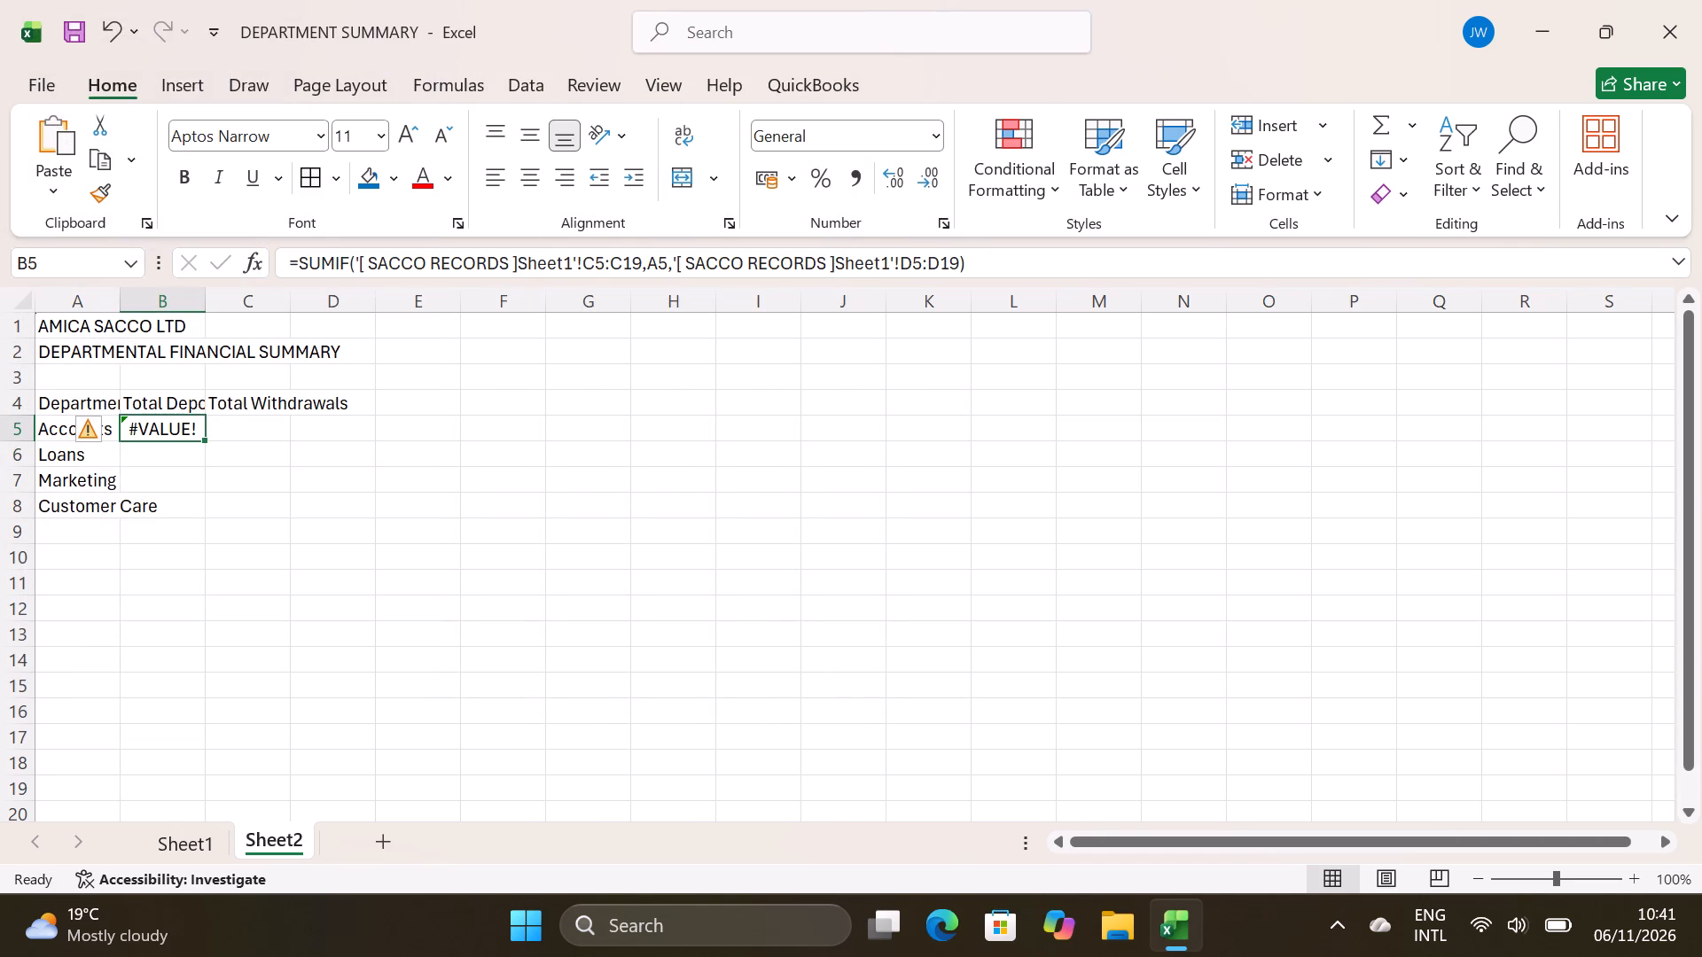
pyautogui.press('Return')
pyautogui.click(165, 431)
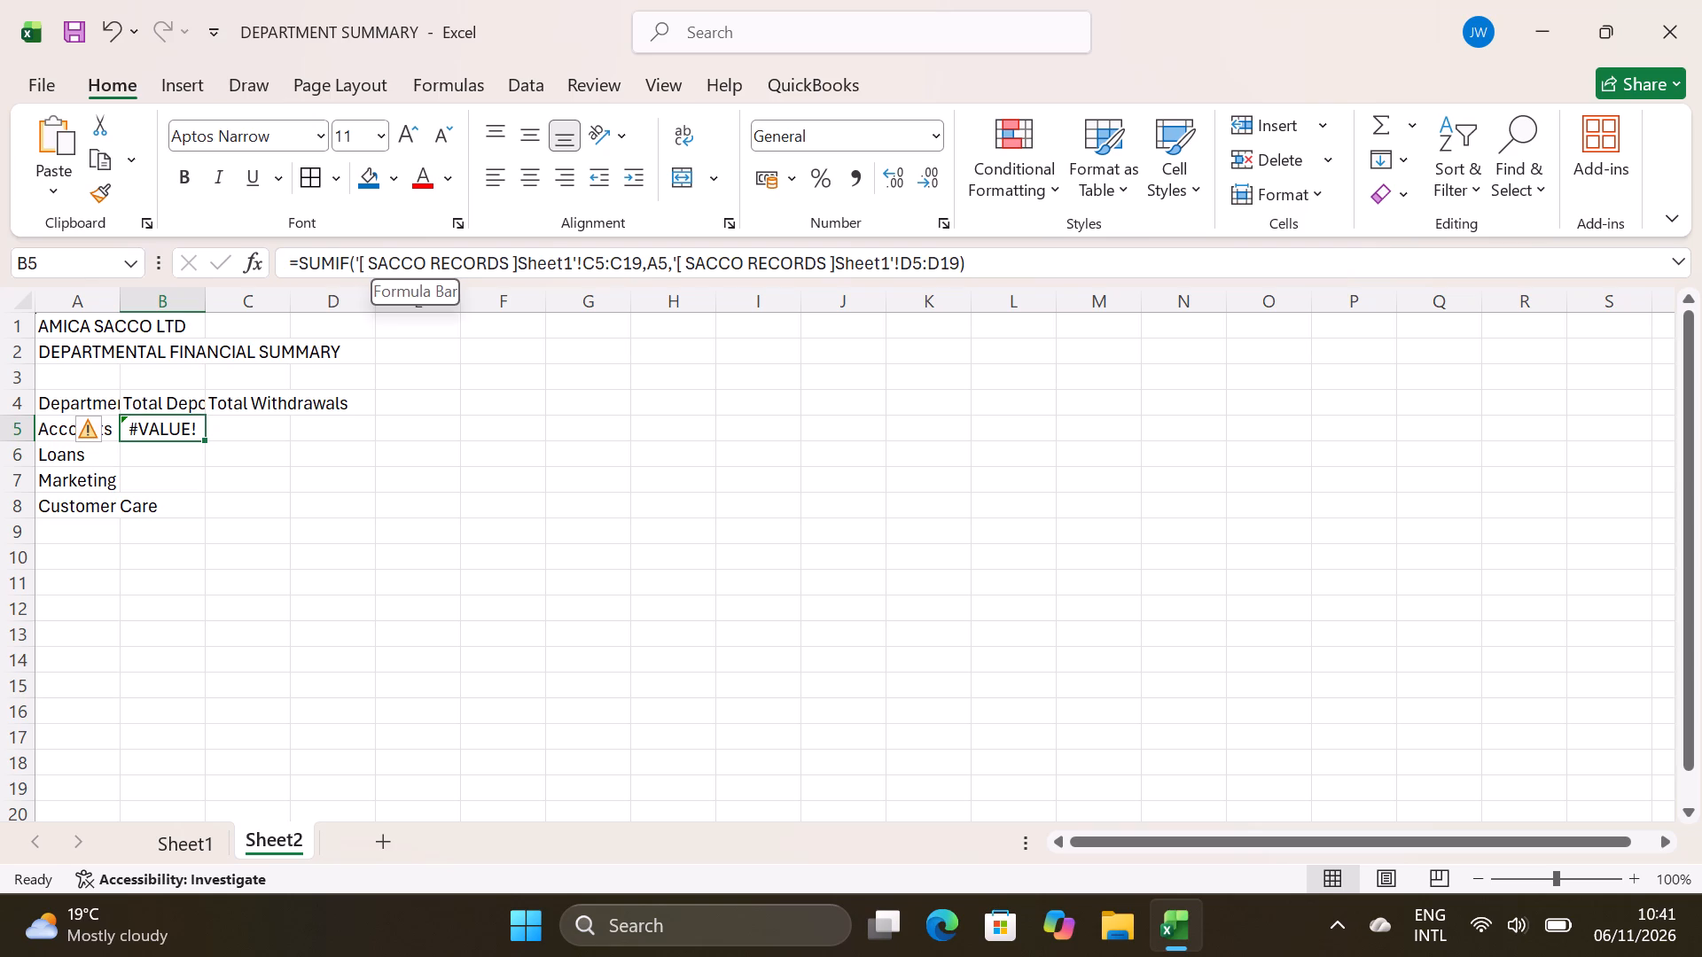
pyautogui.click(97, 429)
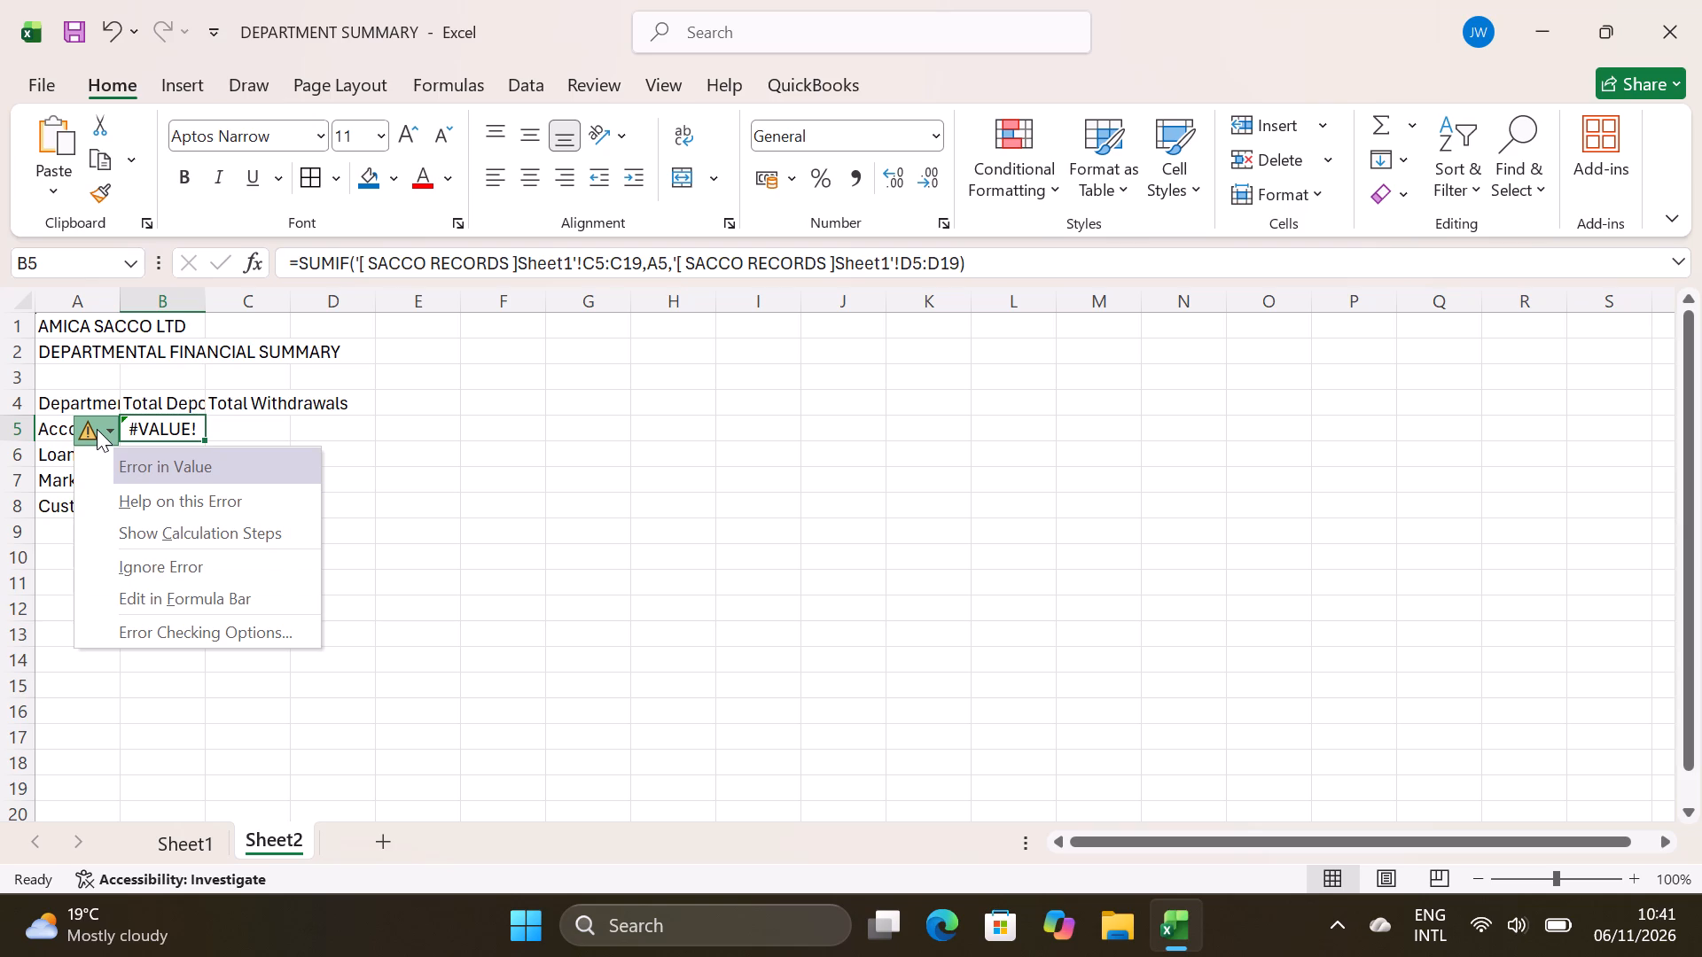
pyautogui.click(259, 496)
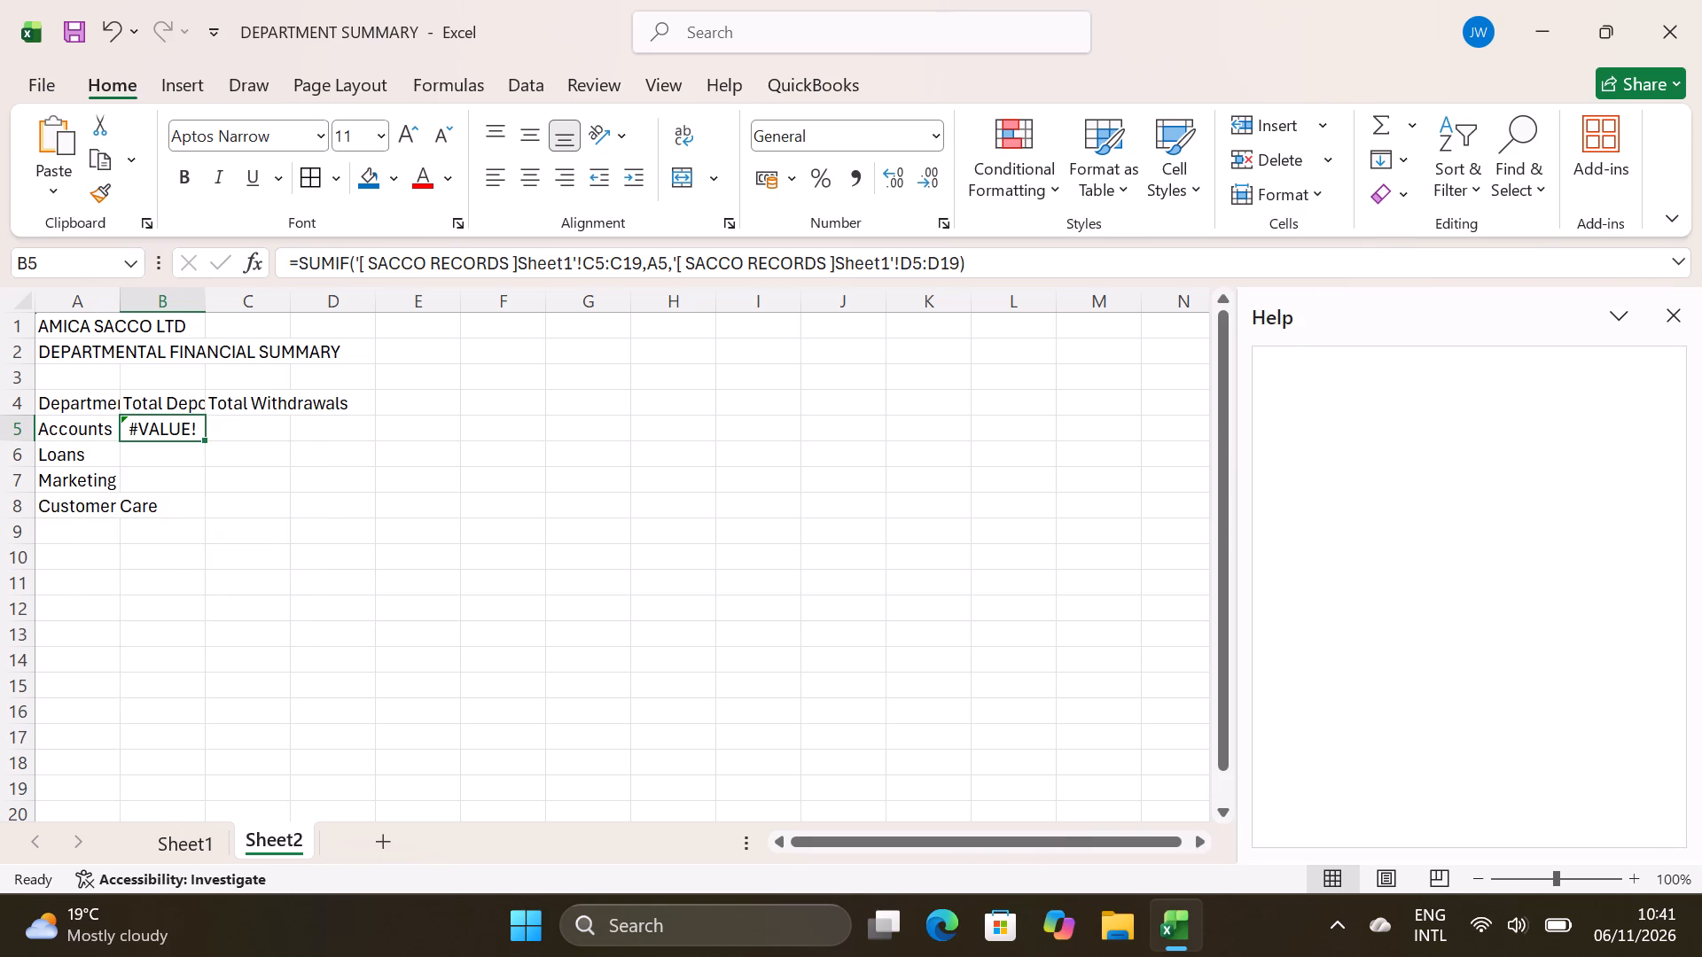
pyautogui.click(149, 424)
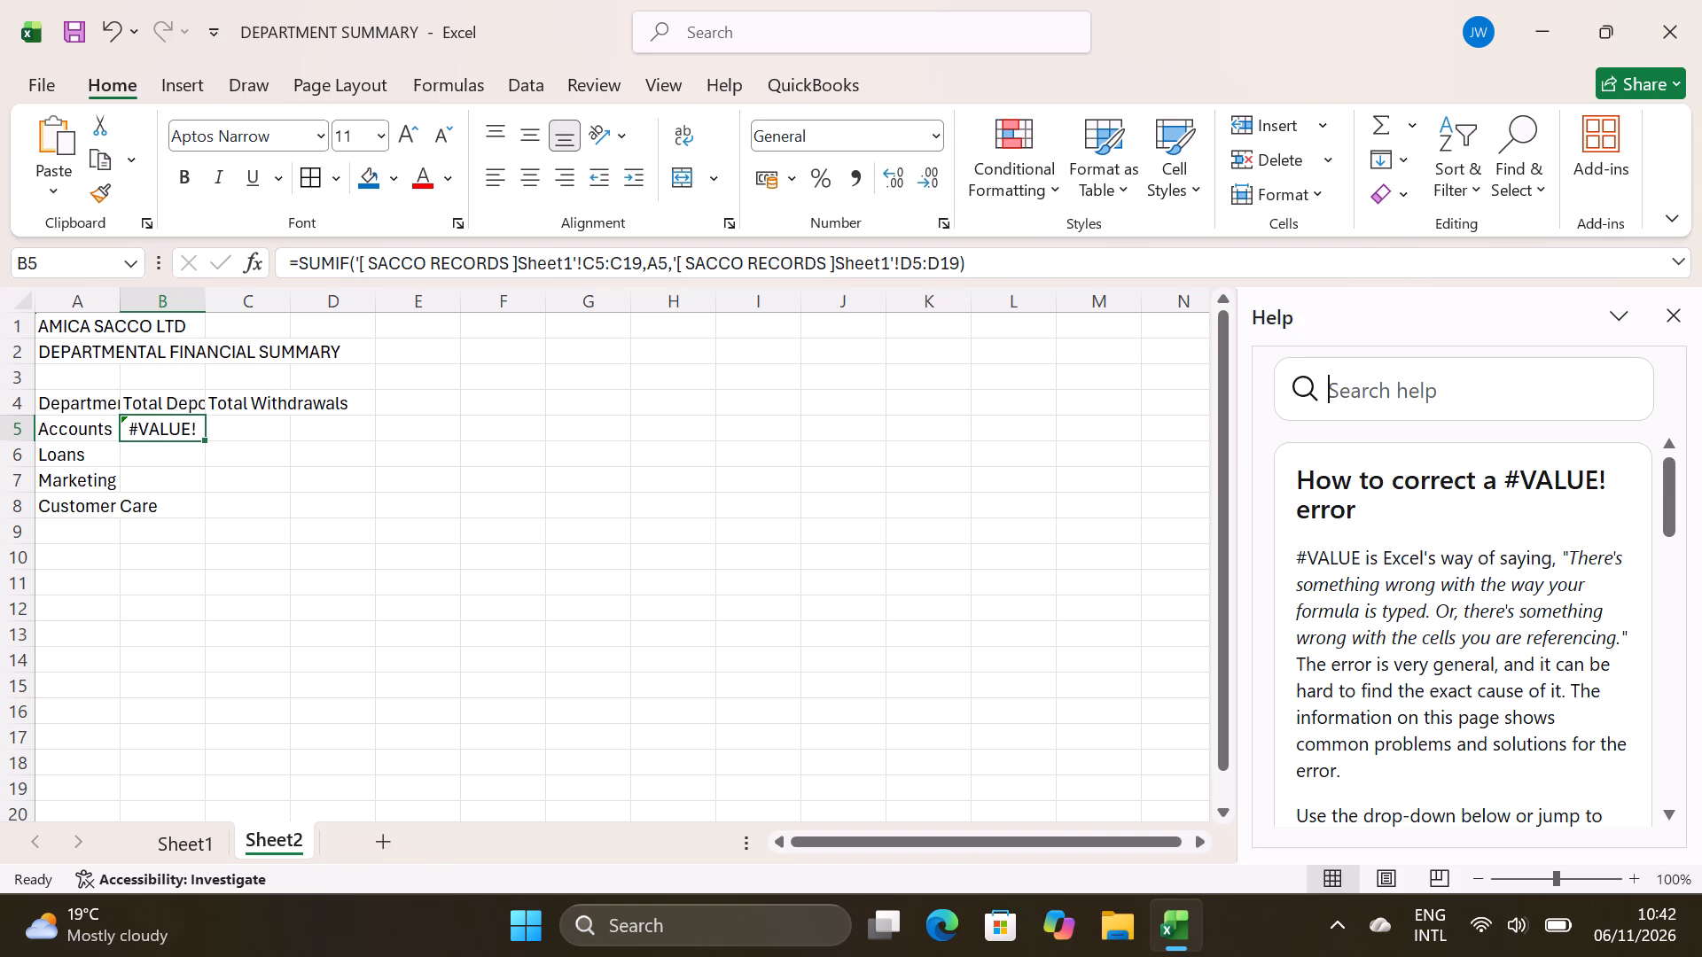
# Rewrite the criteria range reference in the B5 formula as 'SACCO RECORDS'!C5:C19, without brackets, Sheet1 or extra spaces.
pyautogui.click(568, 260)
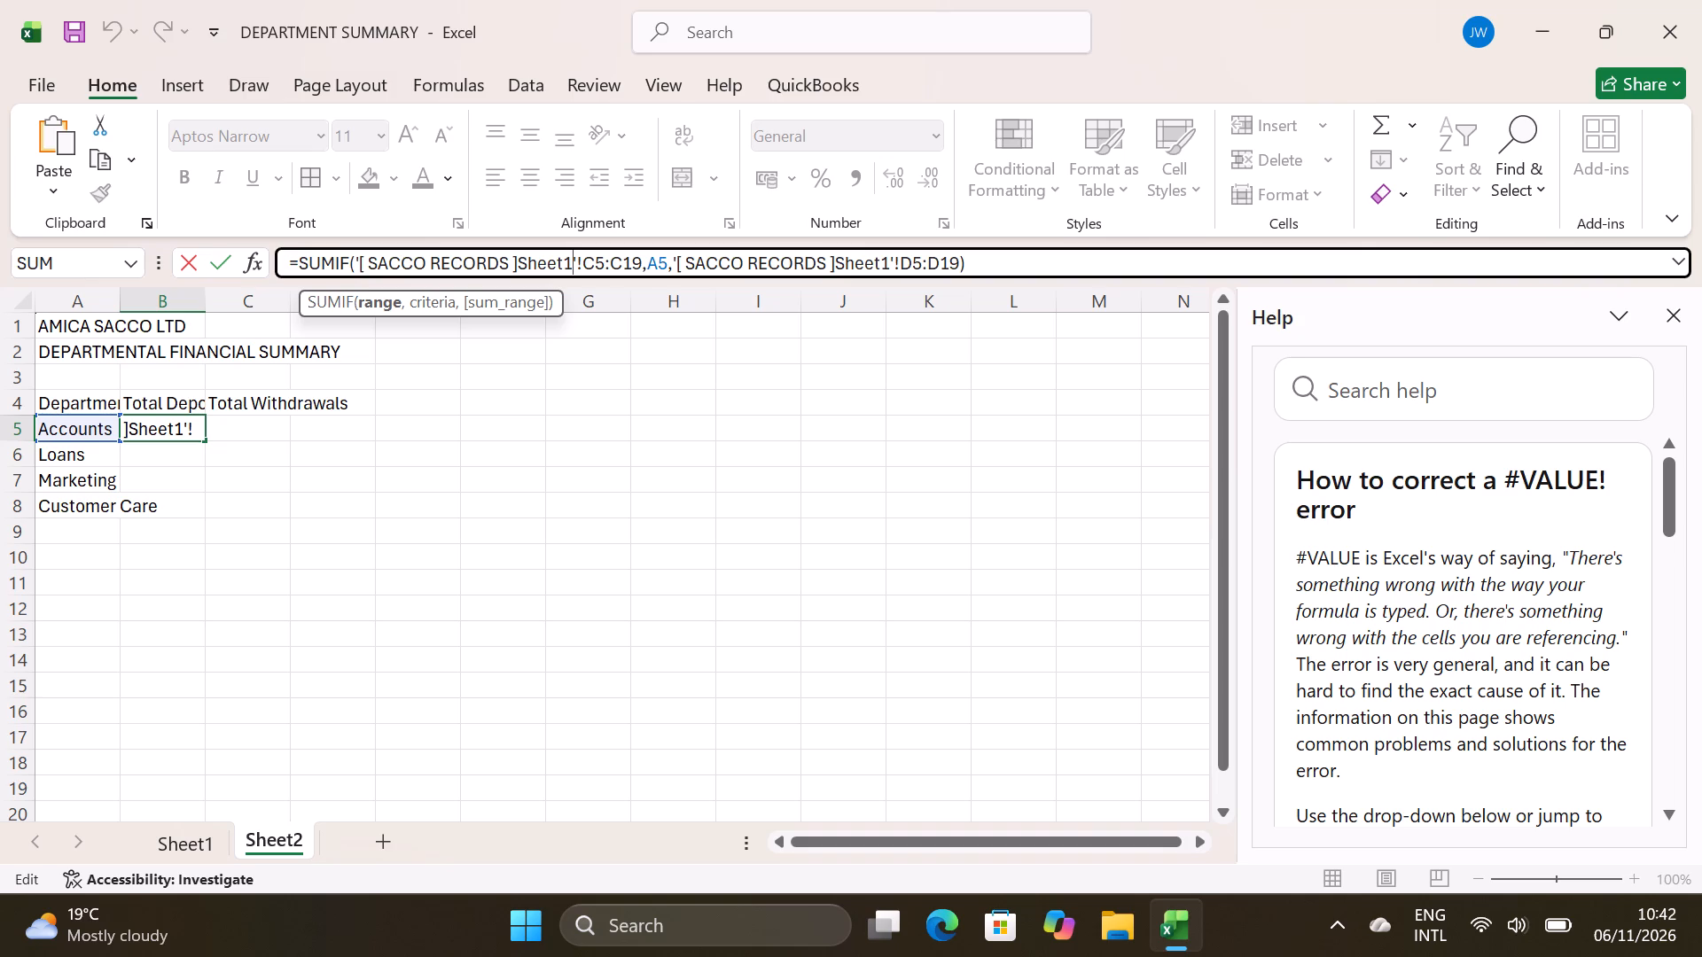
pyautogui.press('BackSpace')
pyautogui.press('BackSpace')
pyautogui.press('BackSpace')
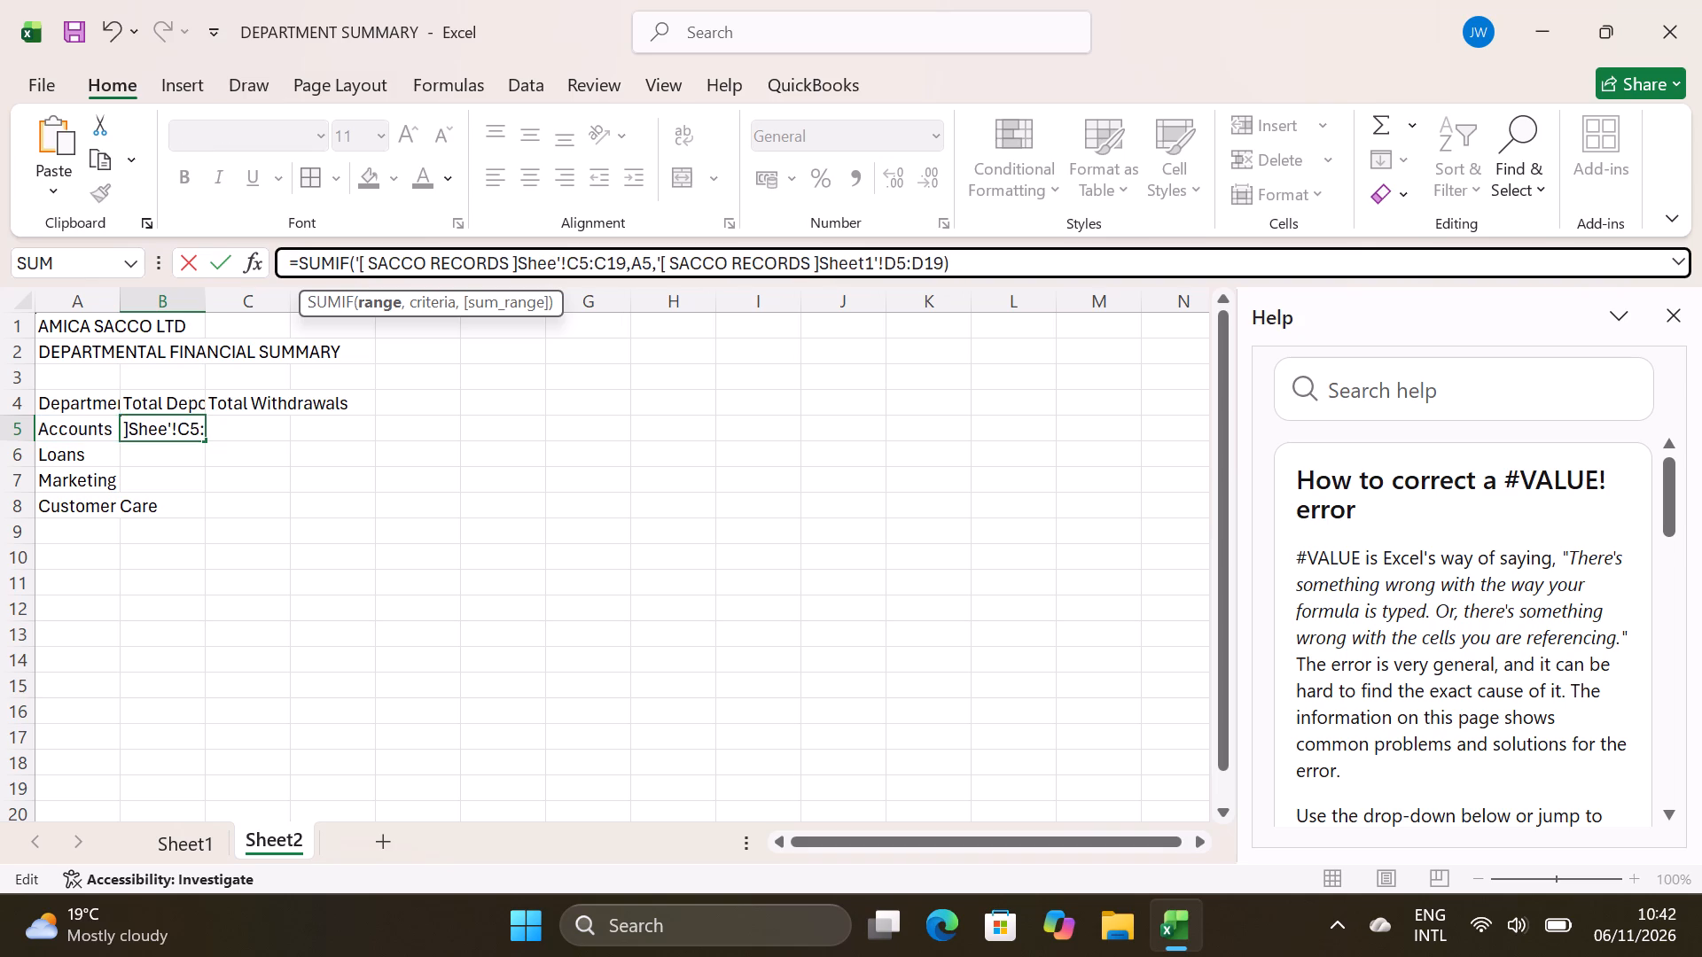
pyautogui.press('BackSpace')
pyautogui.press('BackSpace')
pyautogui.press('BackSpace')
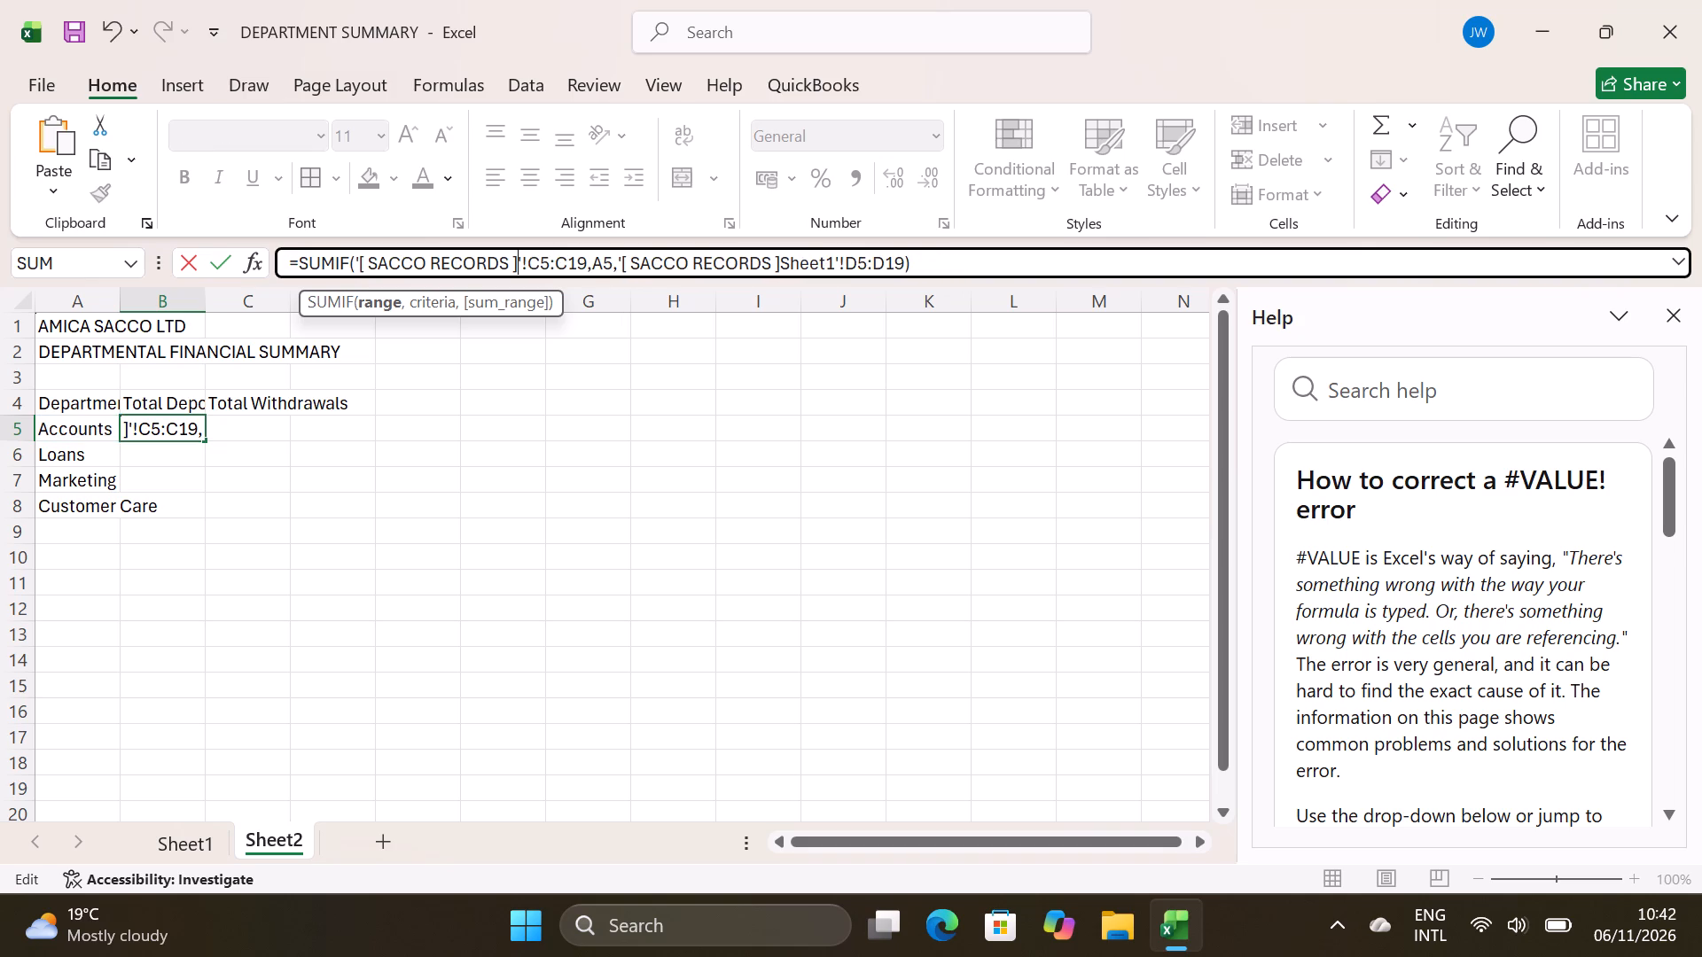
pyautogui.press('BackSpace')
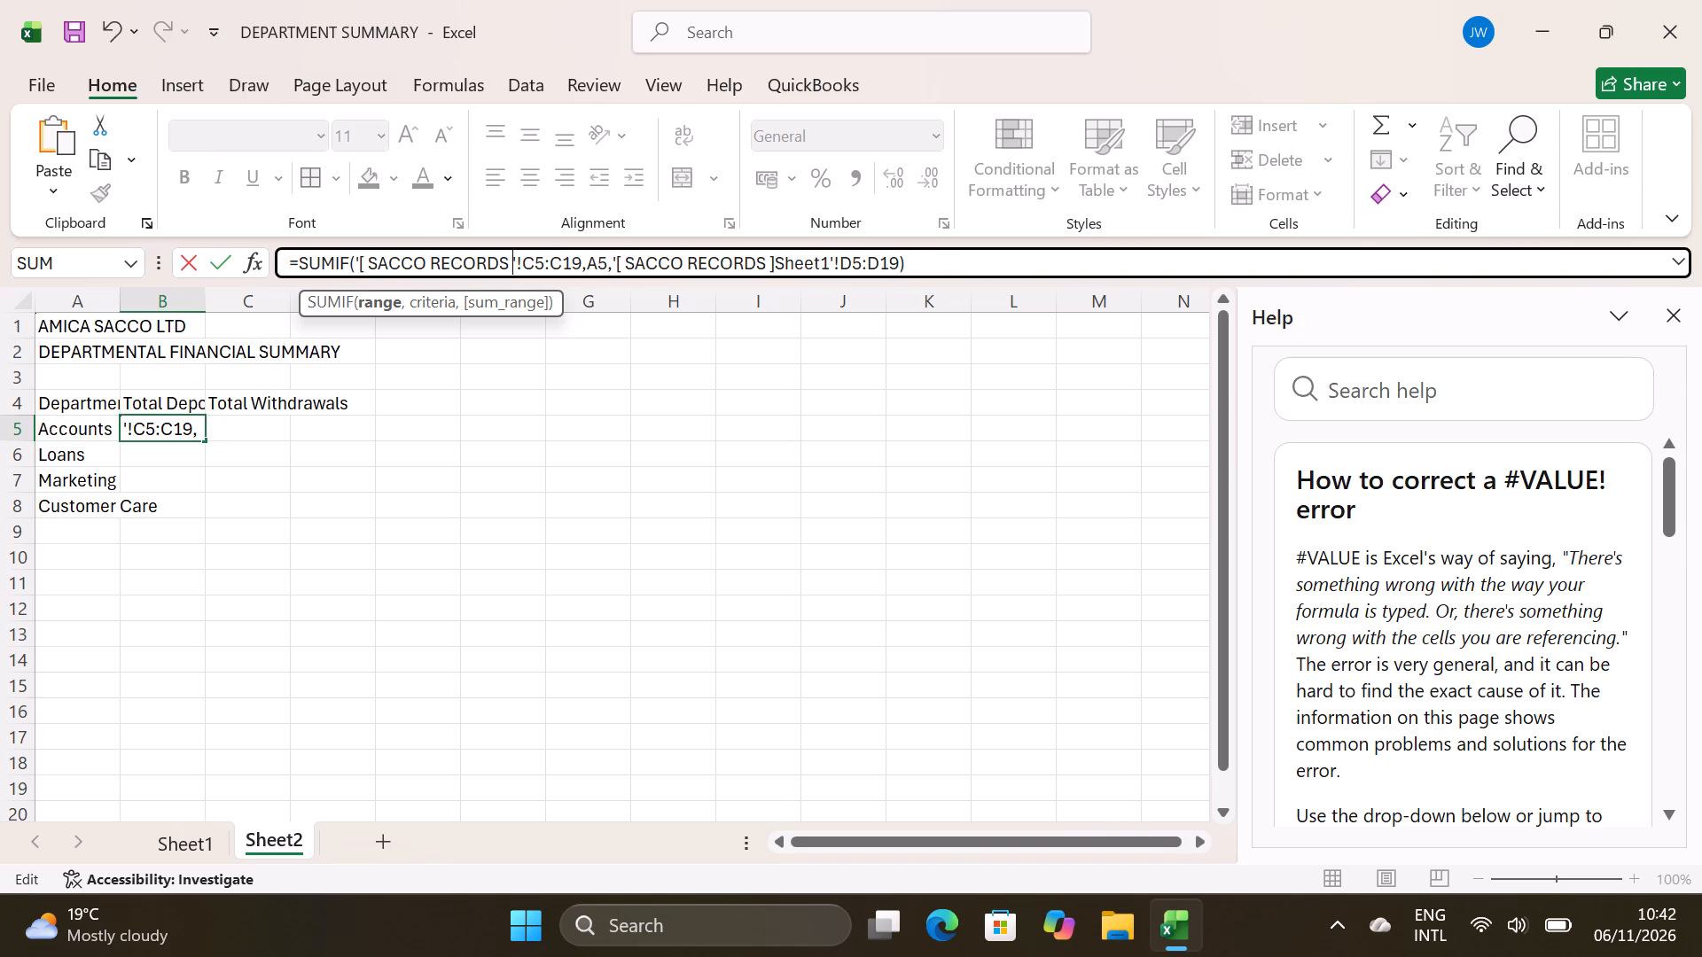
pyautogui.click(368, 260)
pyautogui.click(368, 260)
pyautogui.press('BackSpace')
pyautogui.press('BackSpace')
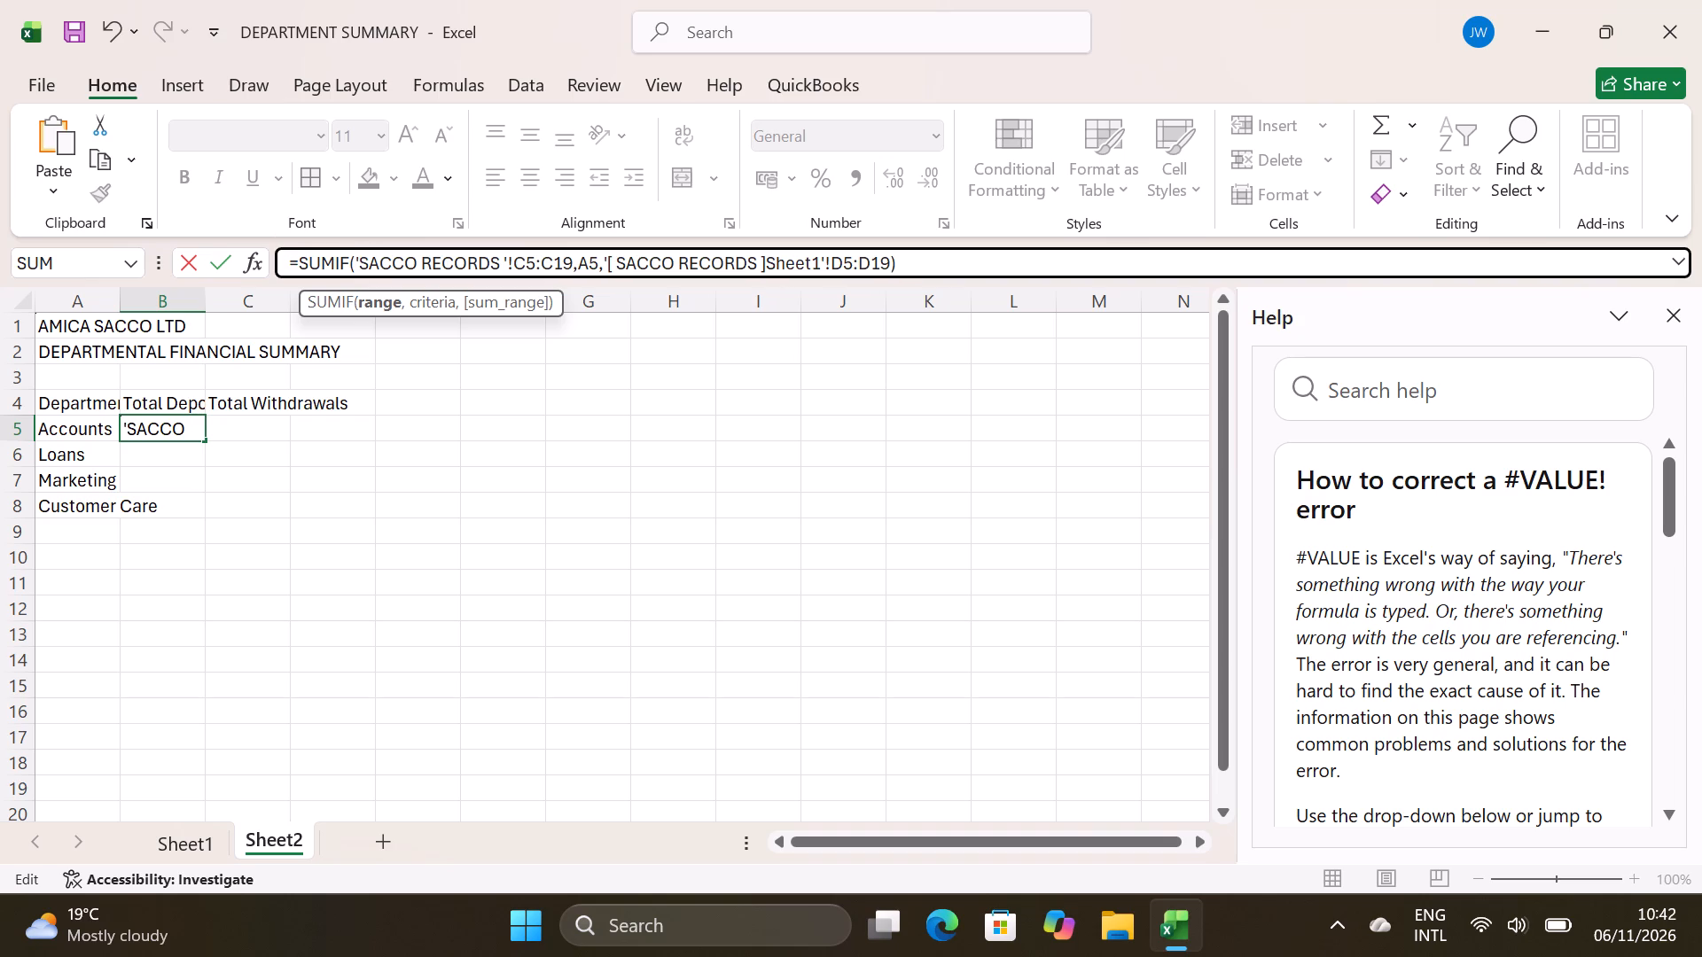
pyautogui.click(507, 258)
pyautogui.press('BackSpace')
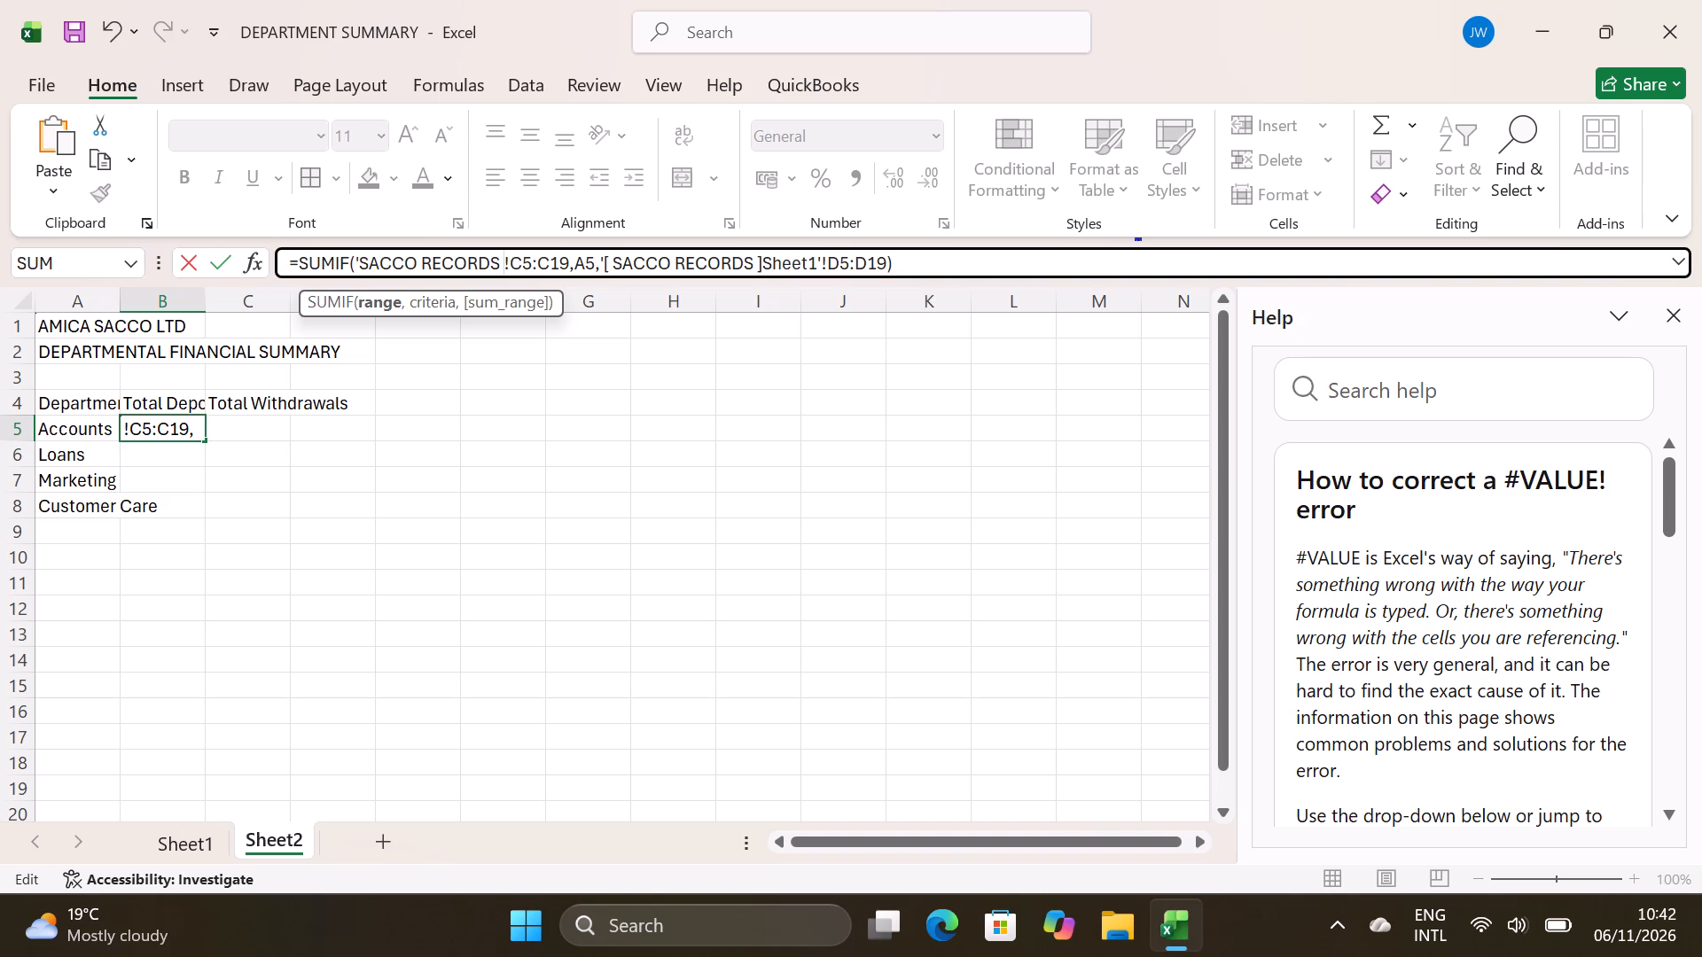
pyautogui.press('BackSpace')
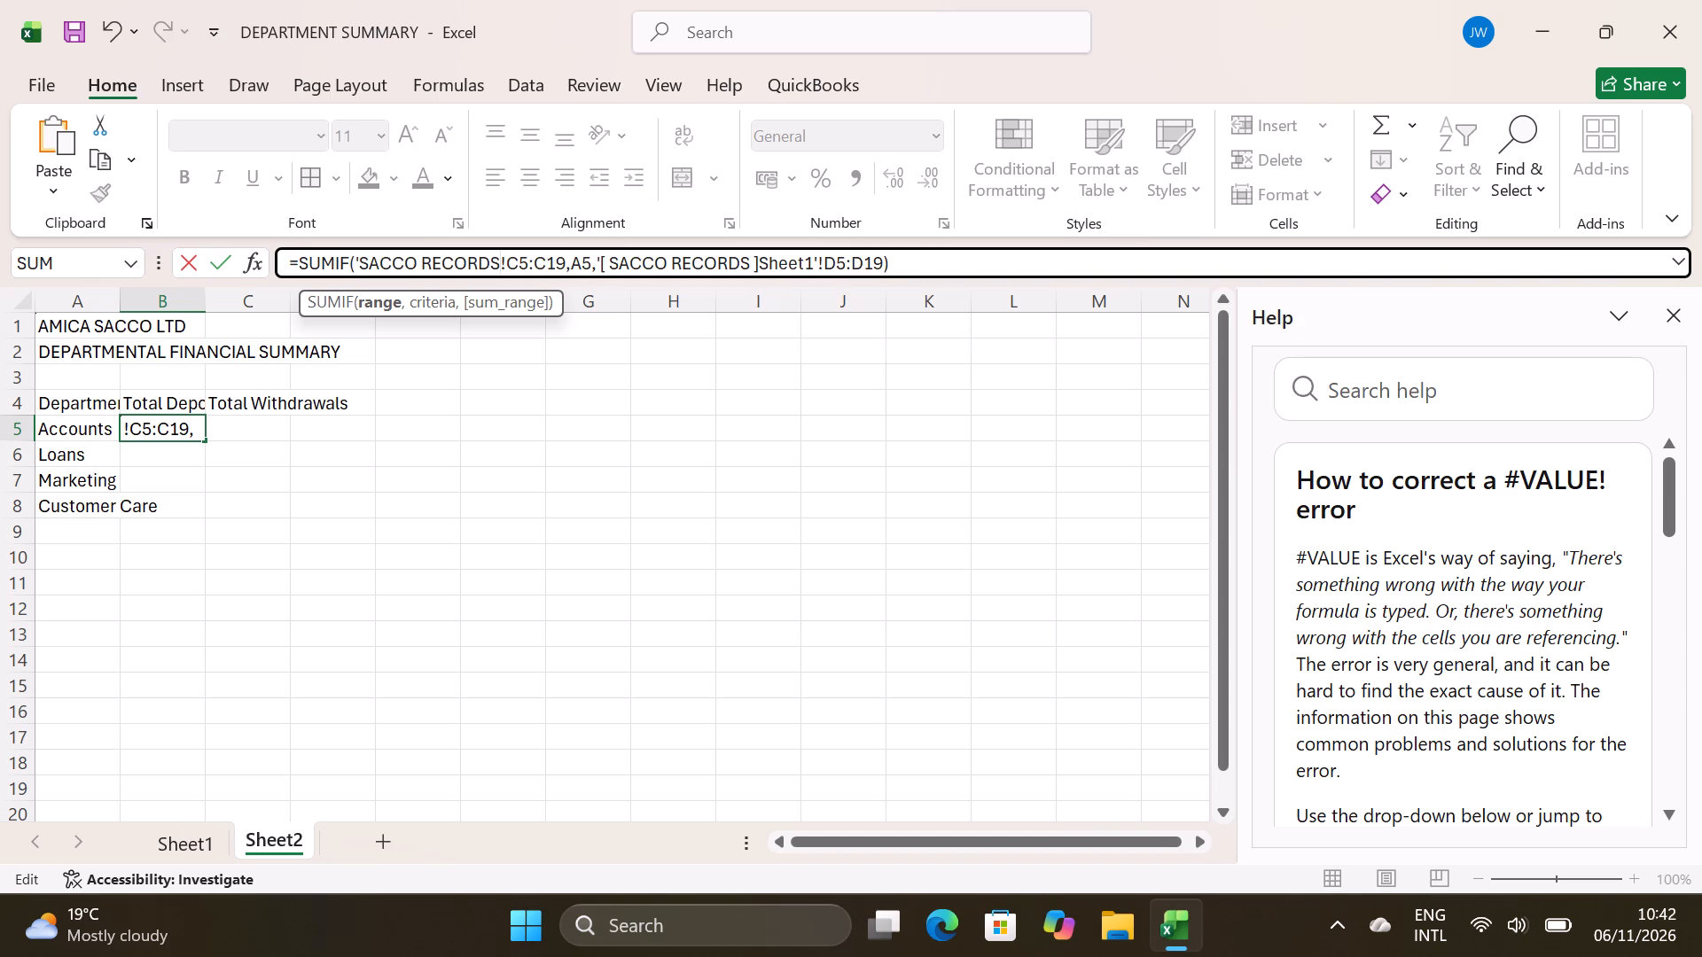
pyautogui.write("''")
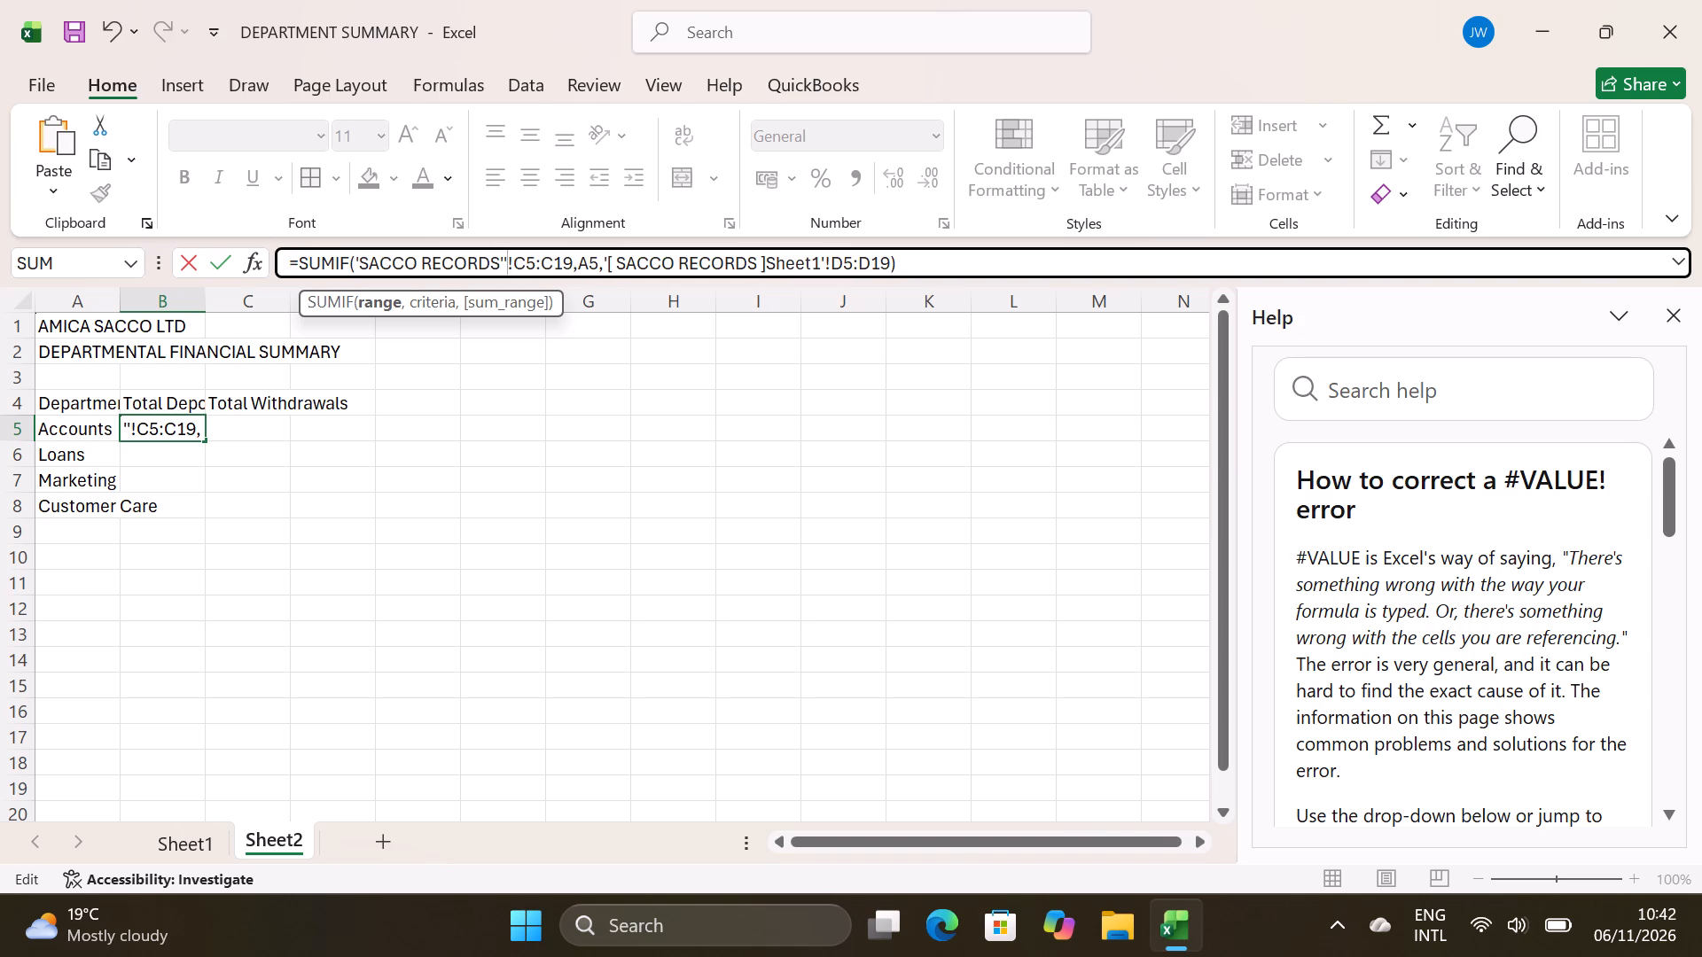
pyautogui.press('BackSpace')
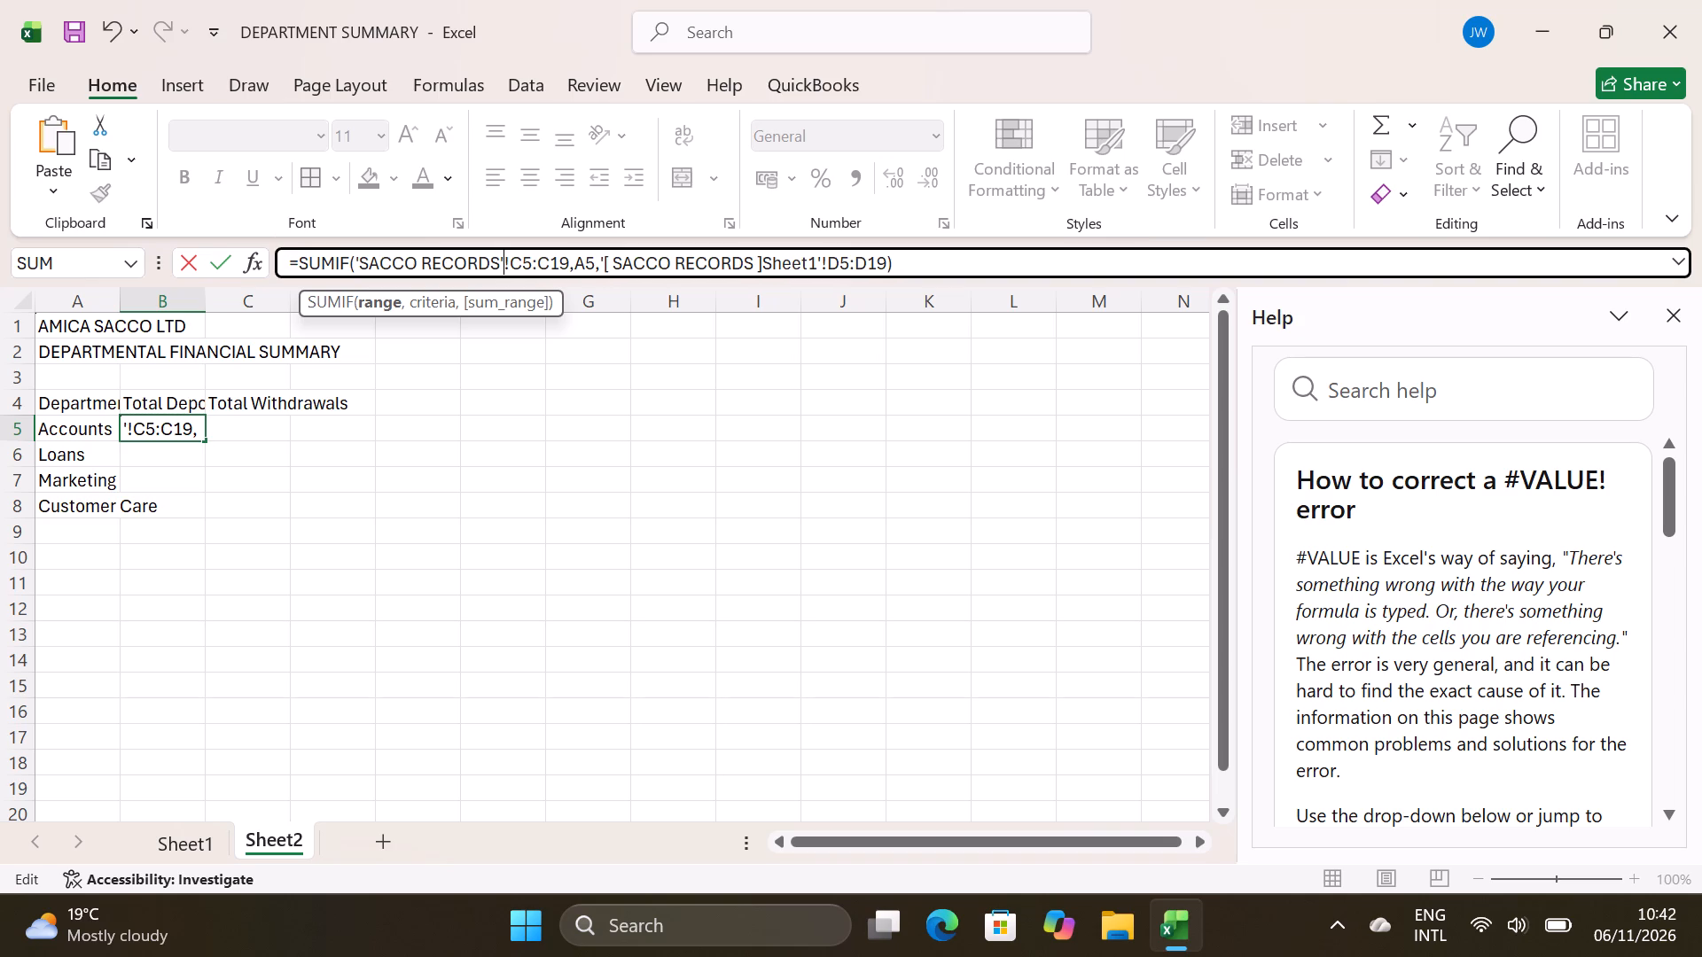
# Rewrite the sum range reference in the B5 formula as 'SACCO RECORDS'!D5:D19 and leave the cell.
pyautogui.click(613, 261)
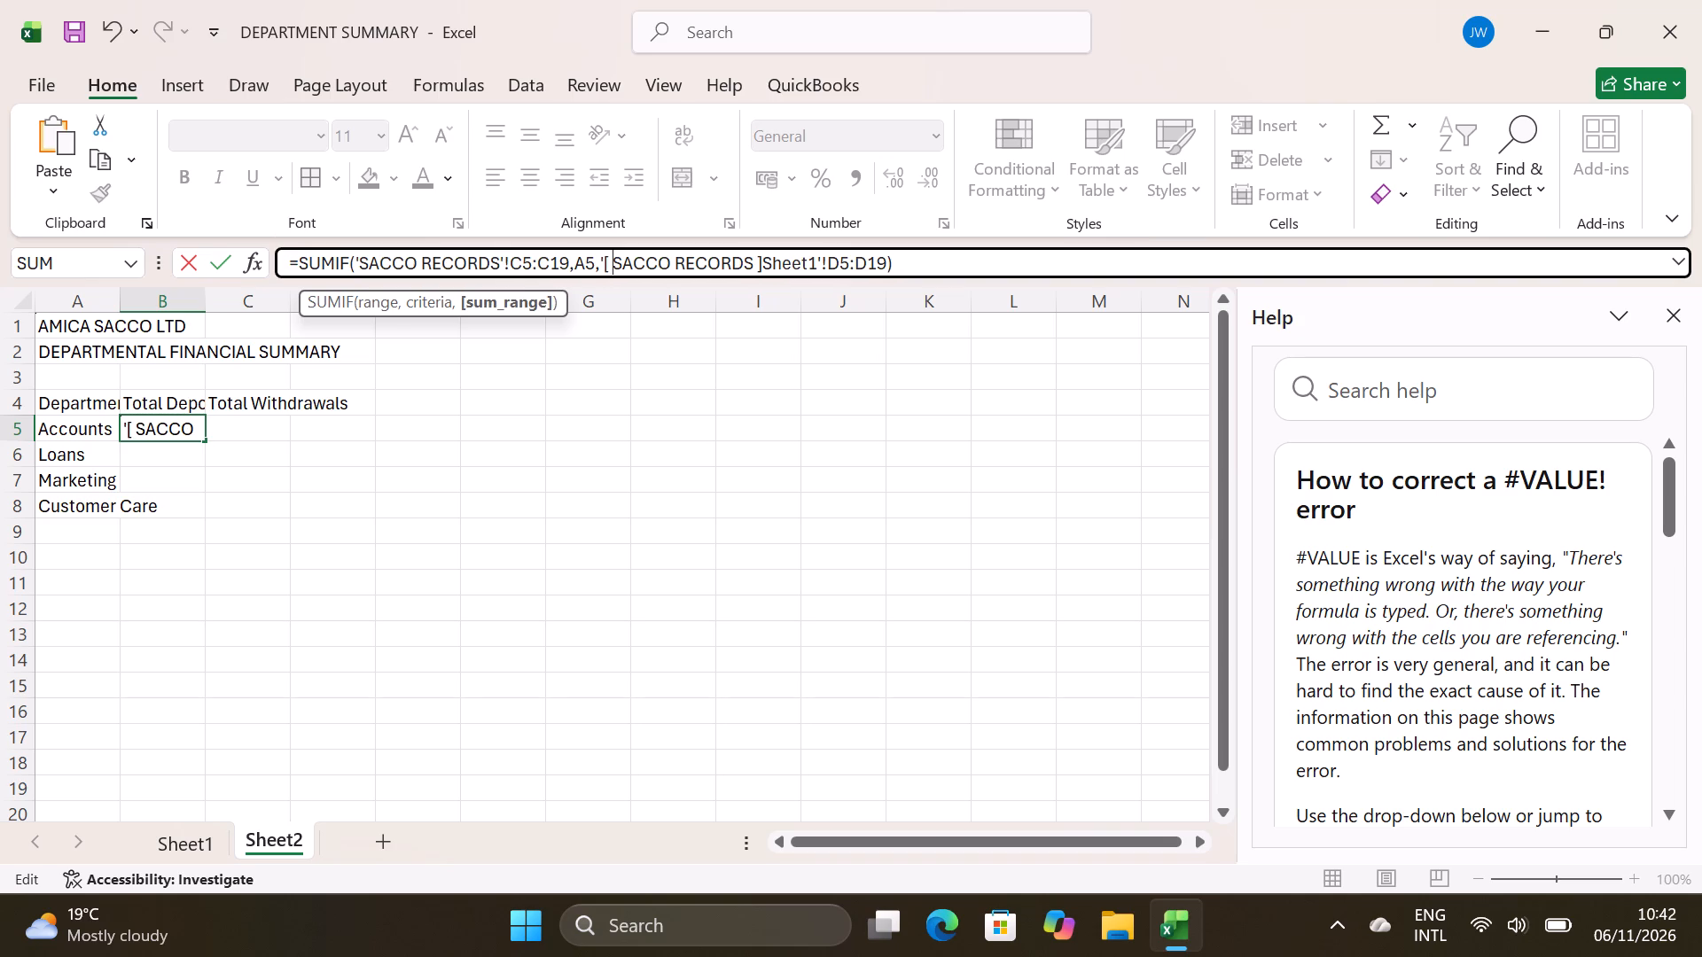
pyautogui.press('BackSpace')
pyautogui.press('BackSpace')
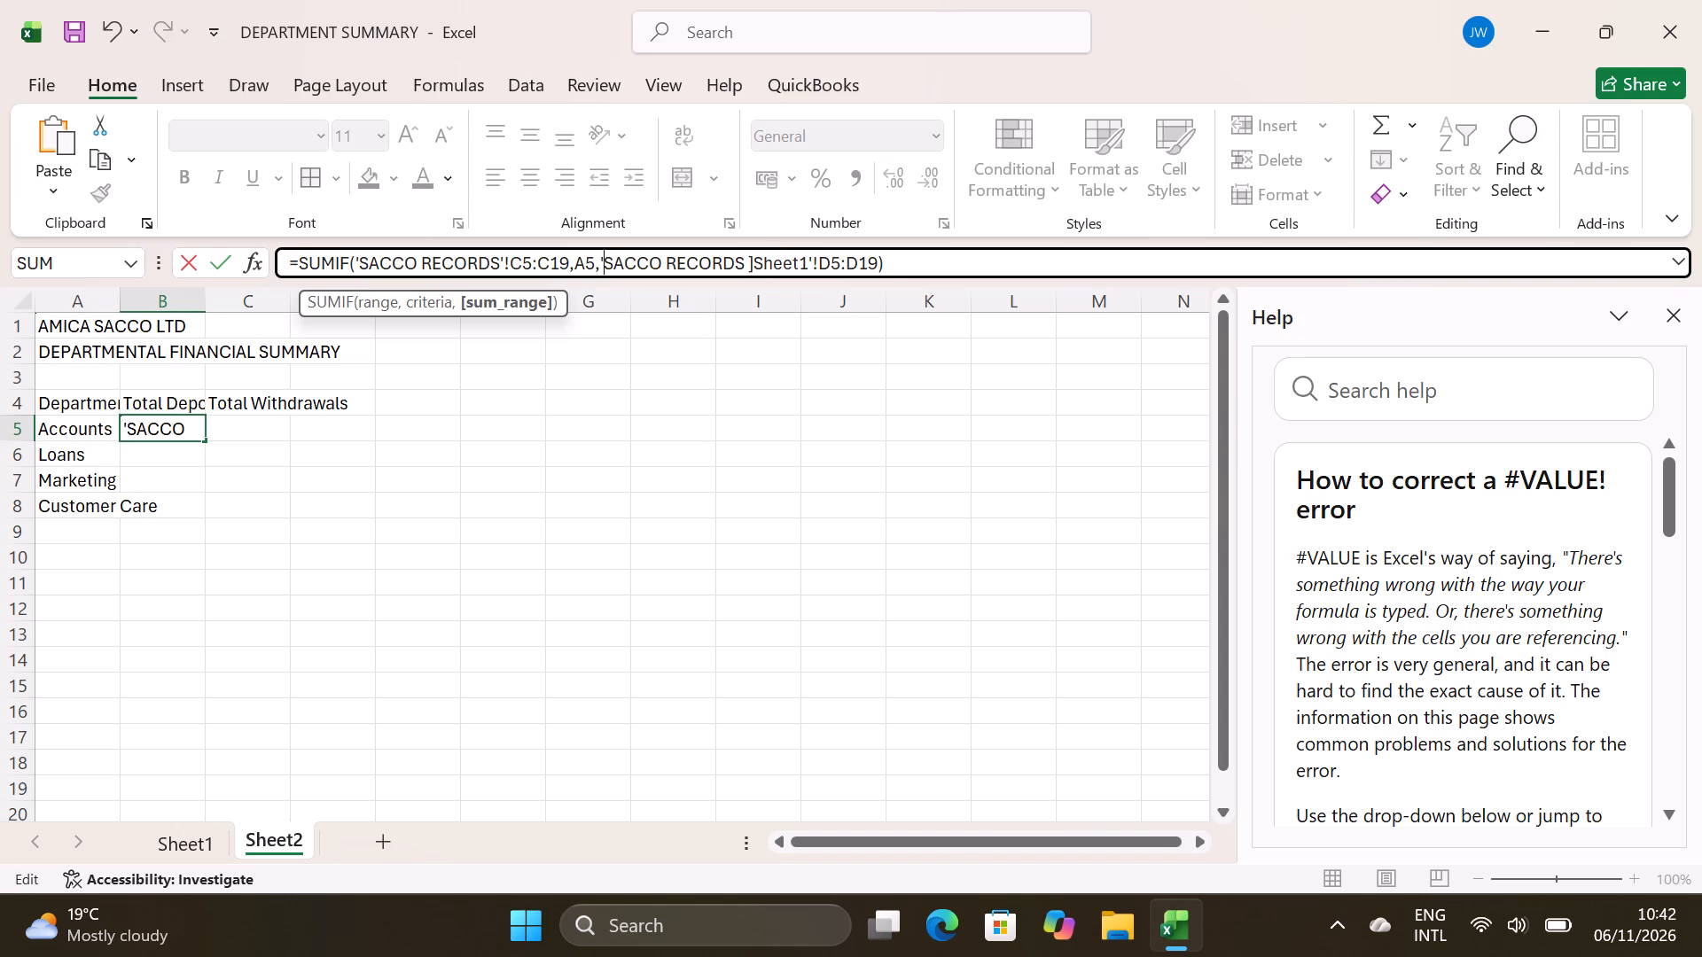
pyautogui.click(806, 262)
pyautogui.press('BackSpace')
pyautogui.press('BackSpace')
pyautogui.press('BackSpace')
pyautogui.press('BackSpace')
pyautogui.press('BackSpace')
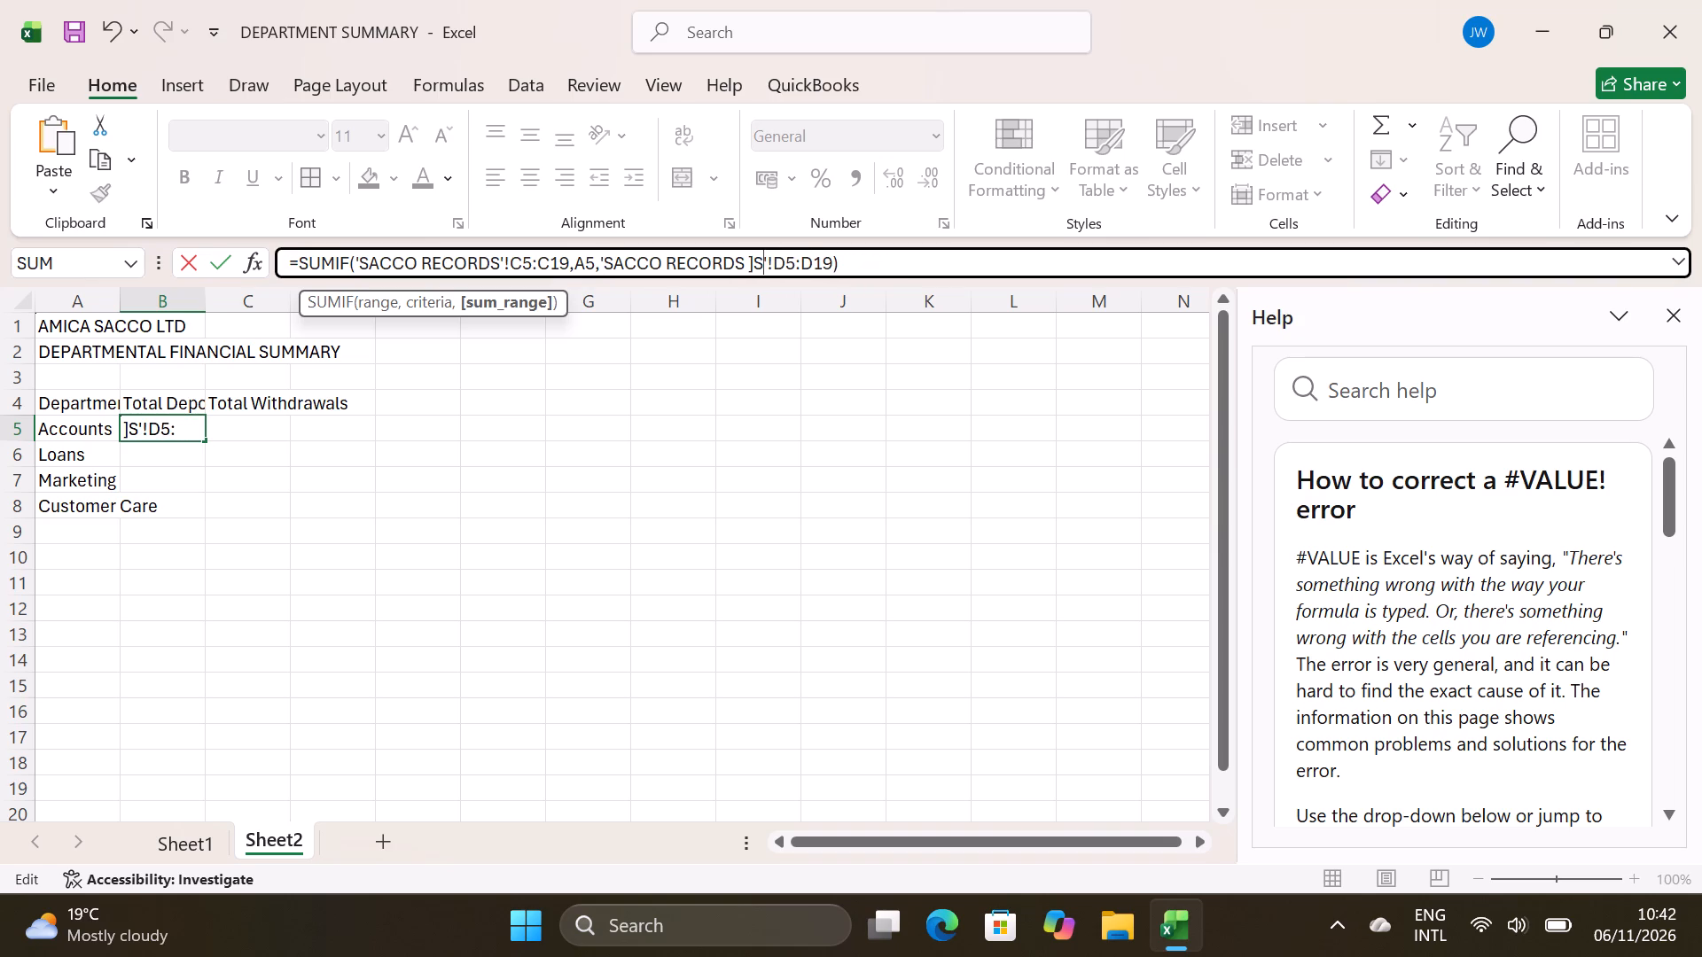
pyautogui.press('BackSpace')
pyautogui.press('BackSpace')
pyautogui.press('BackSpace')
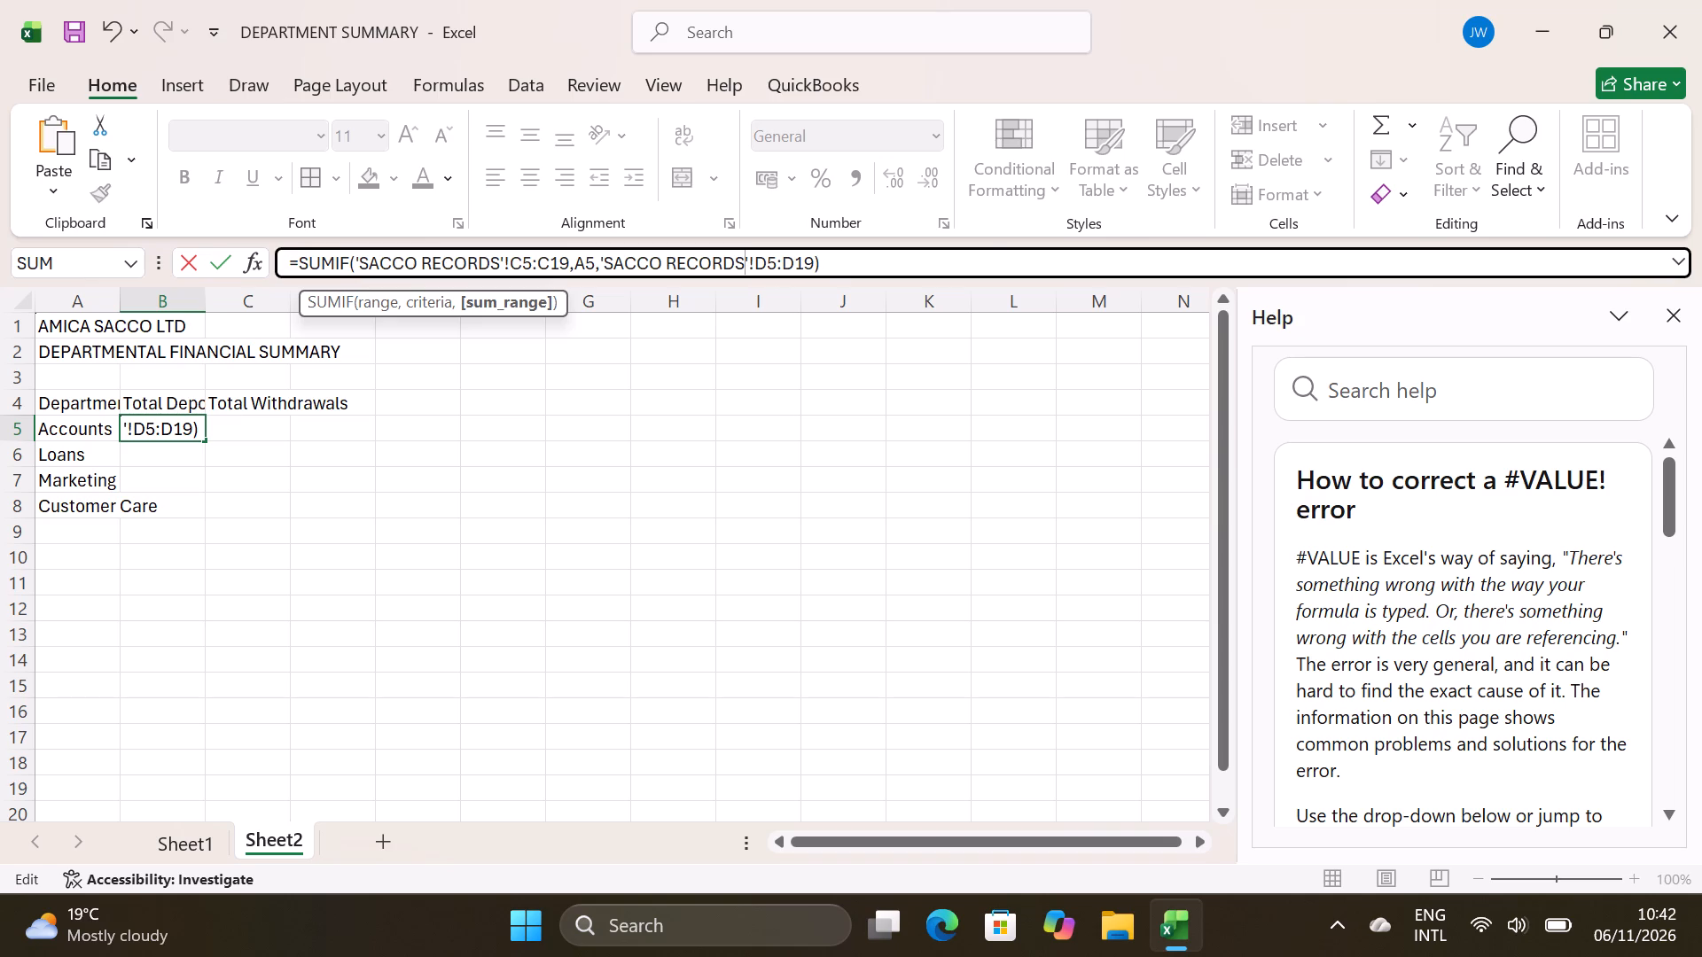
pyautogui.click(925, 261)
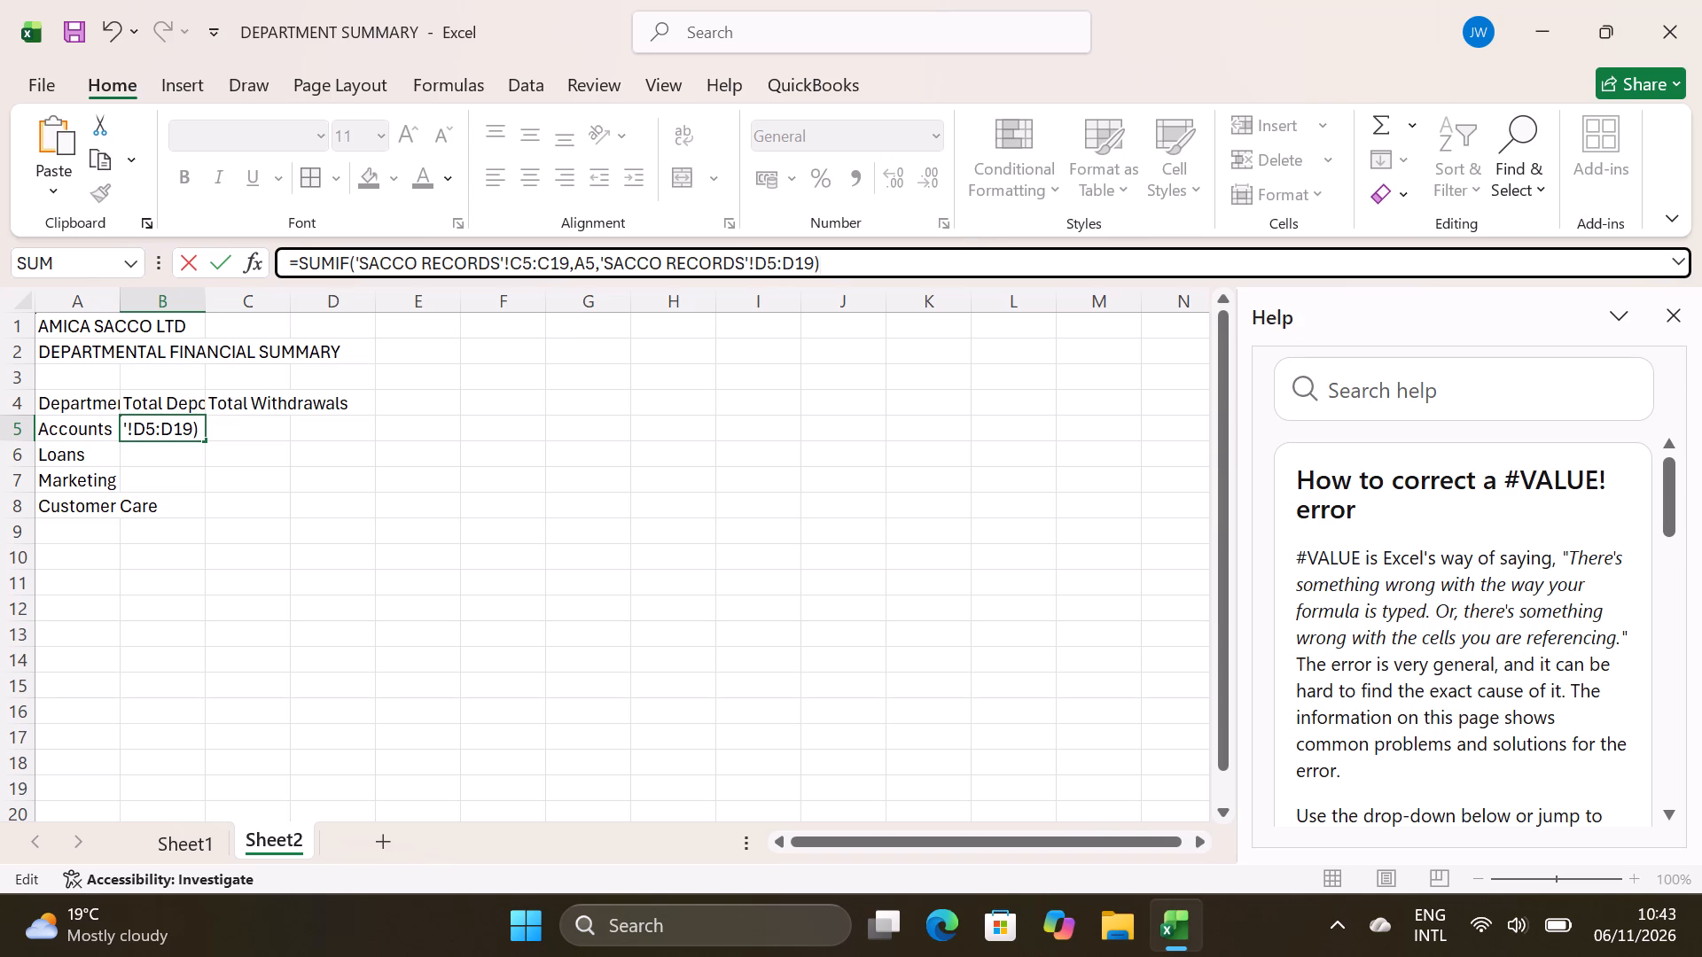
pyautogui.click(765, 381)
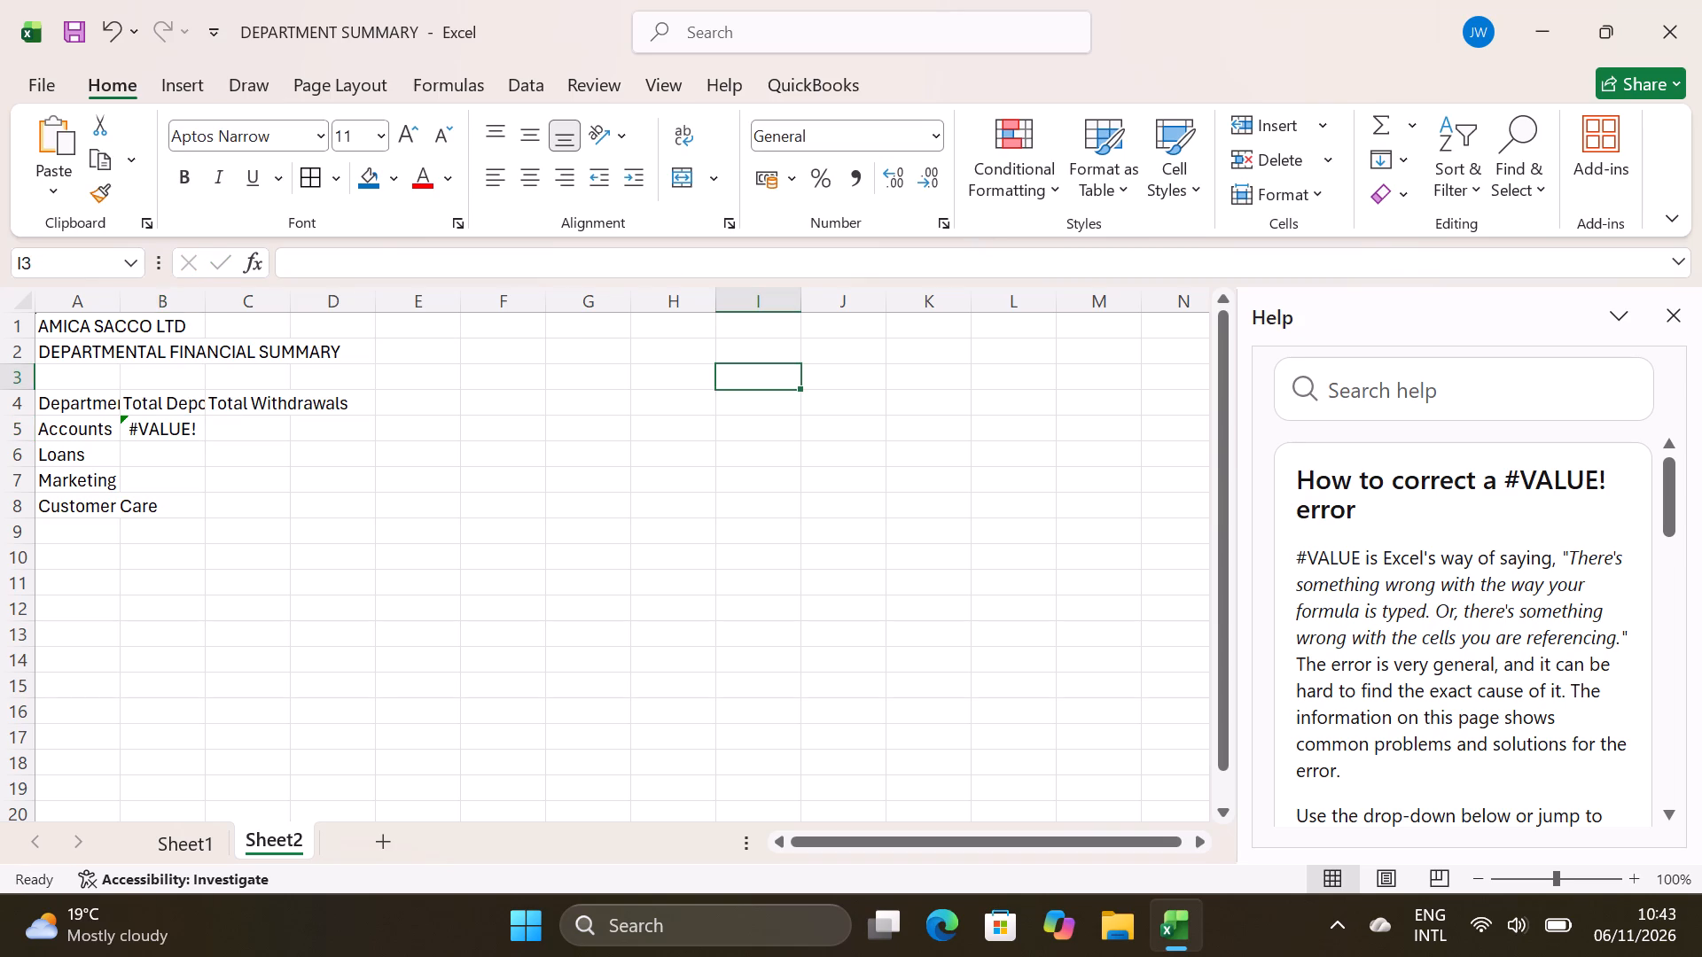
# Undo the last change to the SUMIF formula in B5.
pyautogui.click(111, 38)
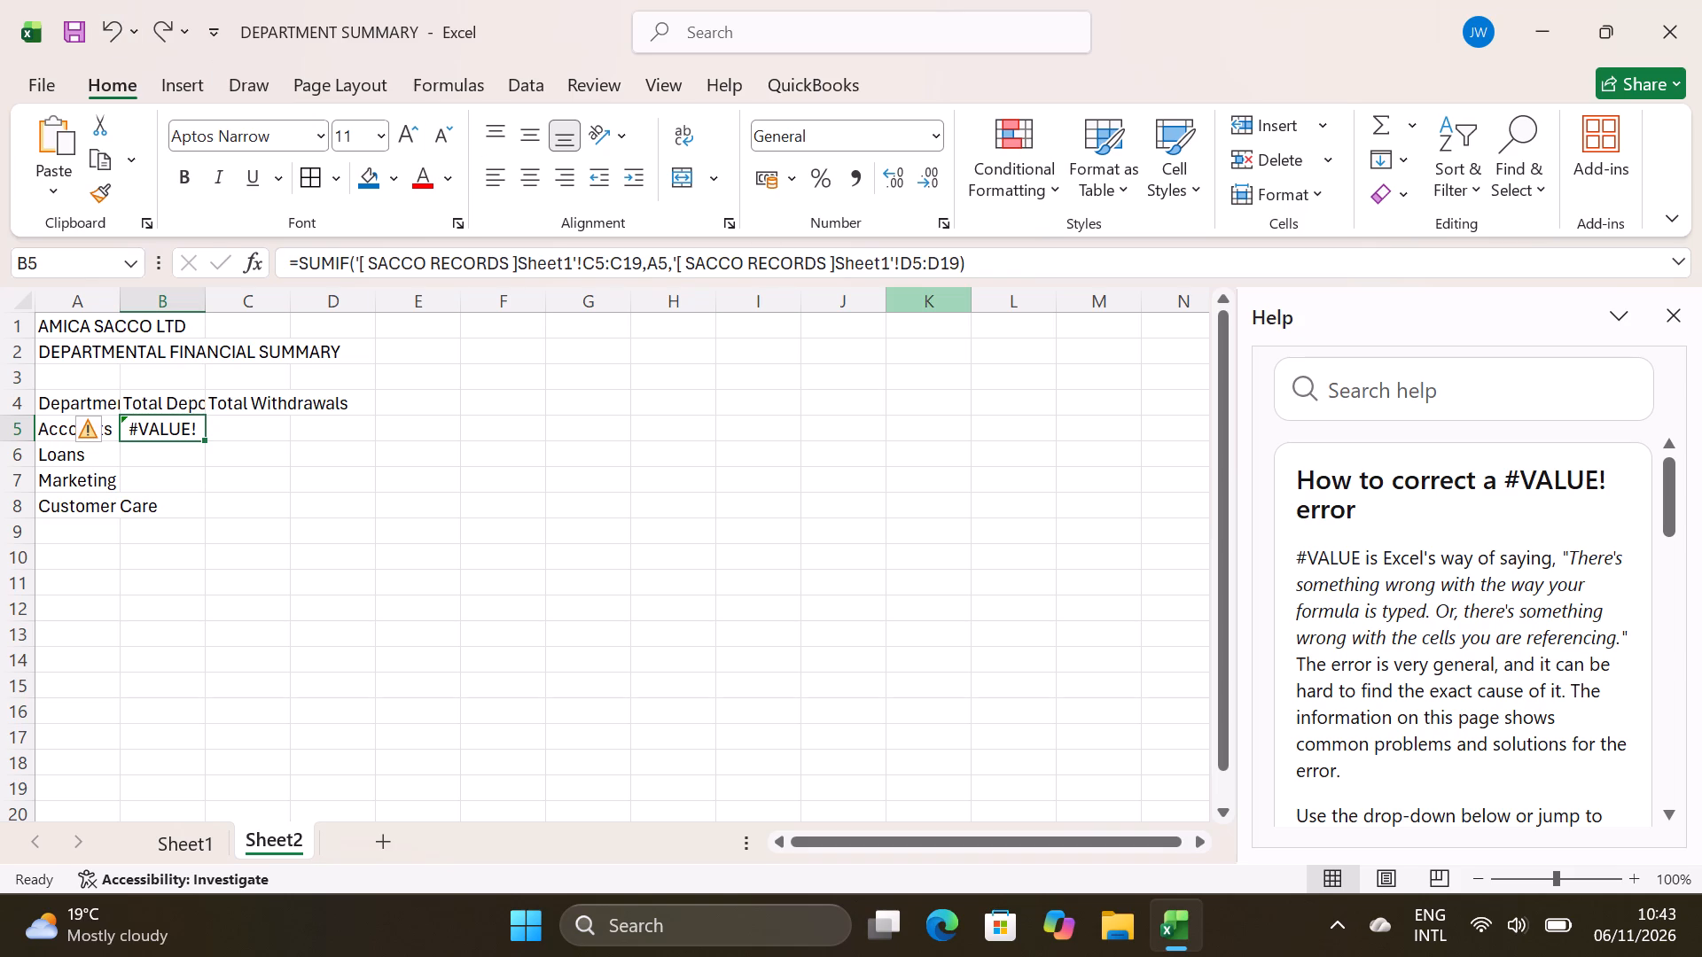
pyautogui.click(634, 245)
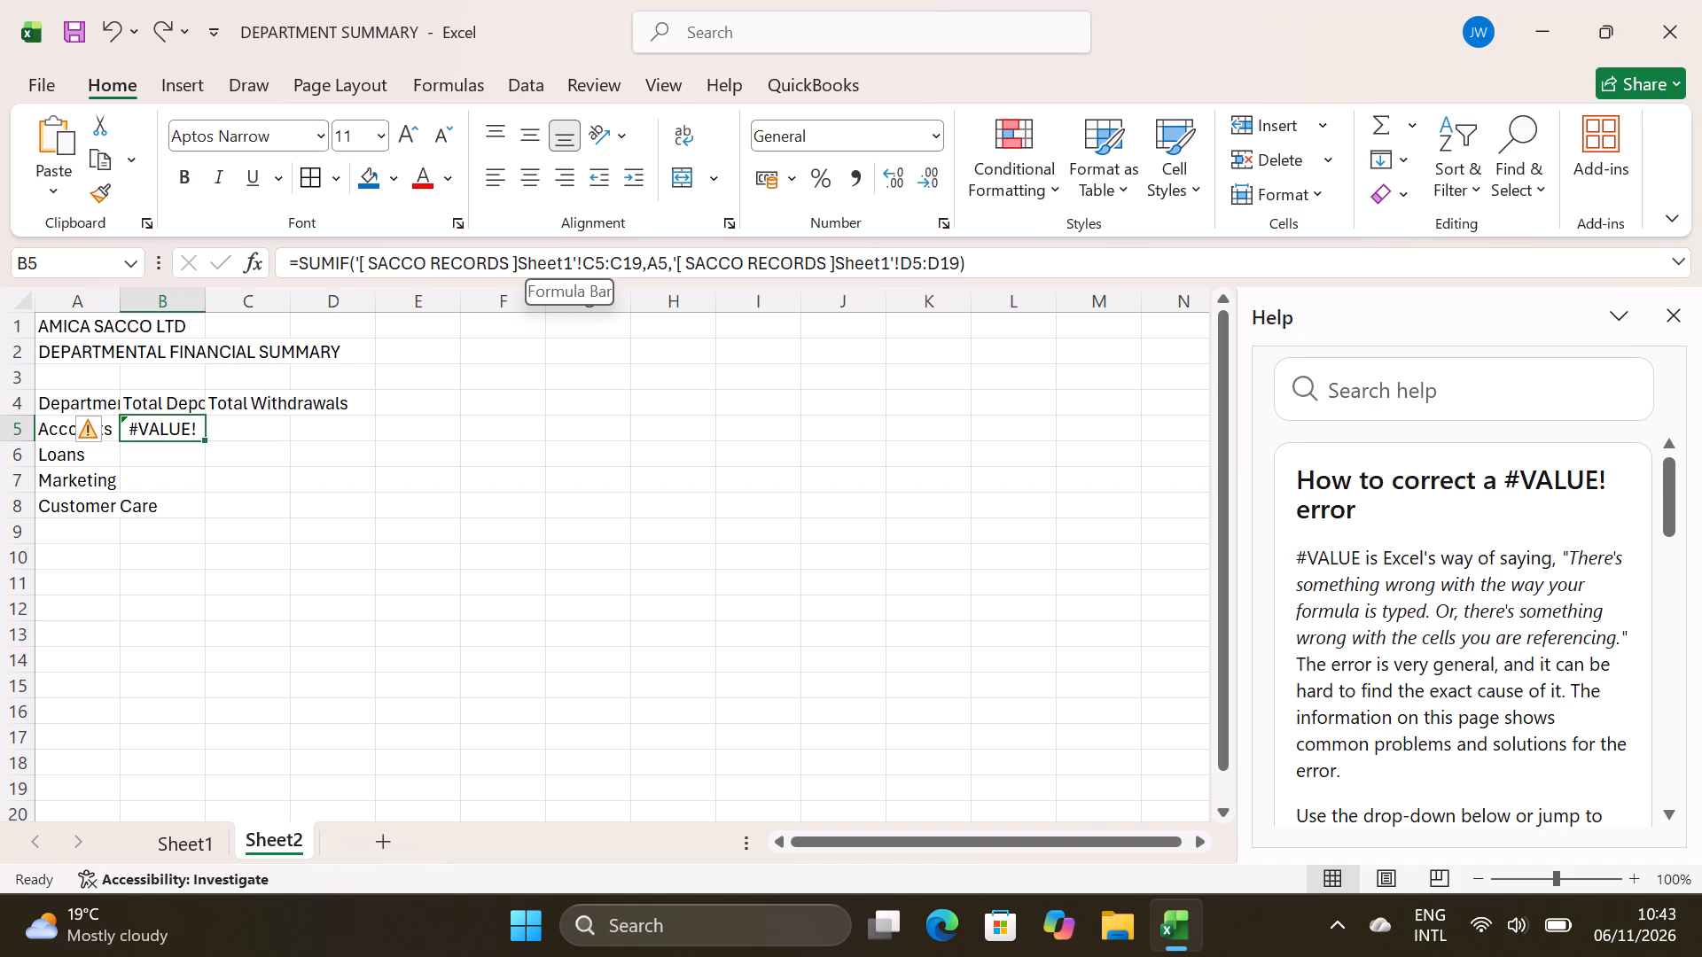
# Remove the closing bracket and Sheet1 from the criteria range reference in B5, keeping one space after SACCO RECORDS.
pyautogui.click(569, 268)
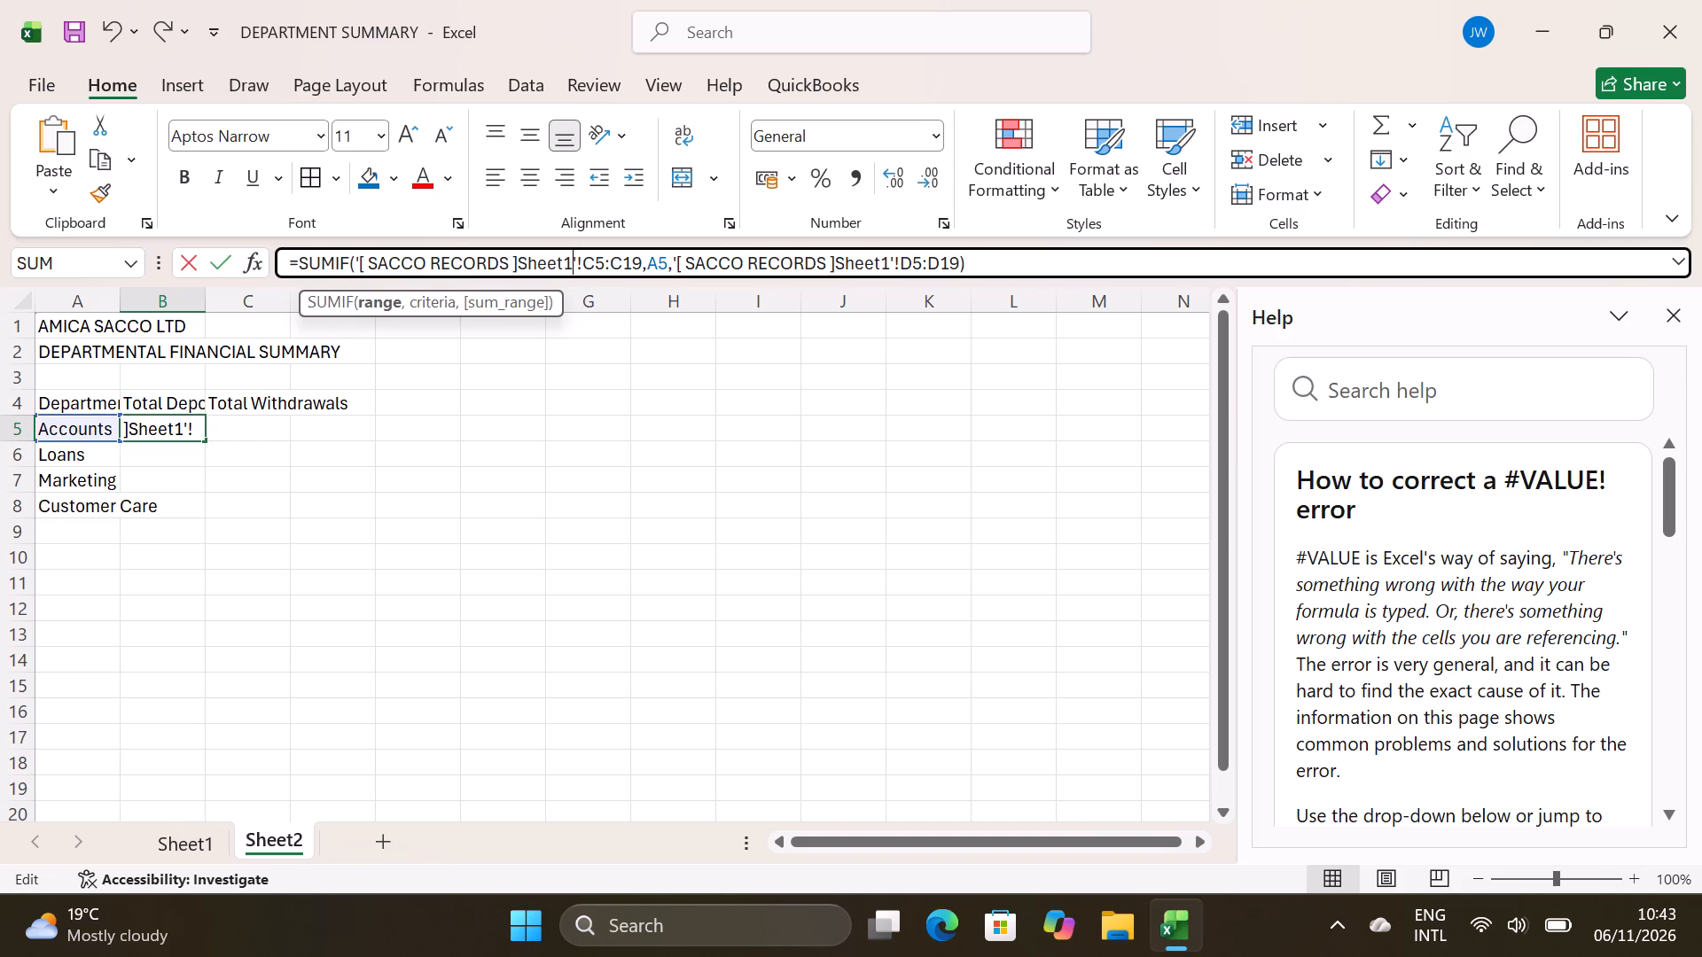
pyautogui.press('BackSpace')
pyautogui.press('BackSpace')
pyautogui.press('BackSpace')
pyautogui.press('BackSpace')
pyautogui.press('BackSpace')
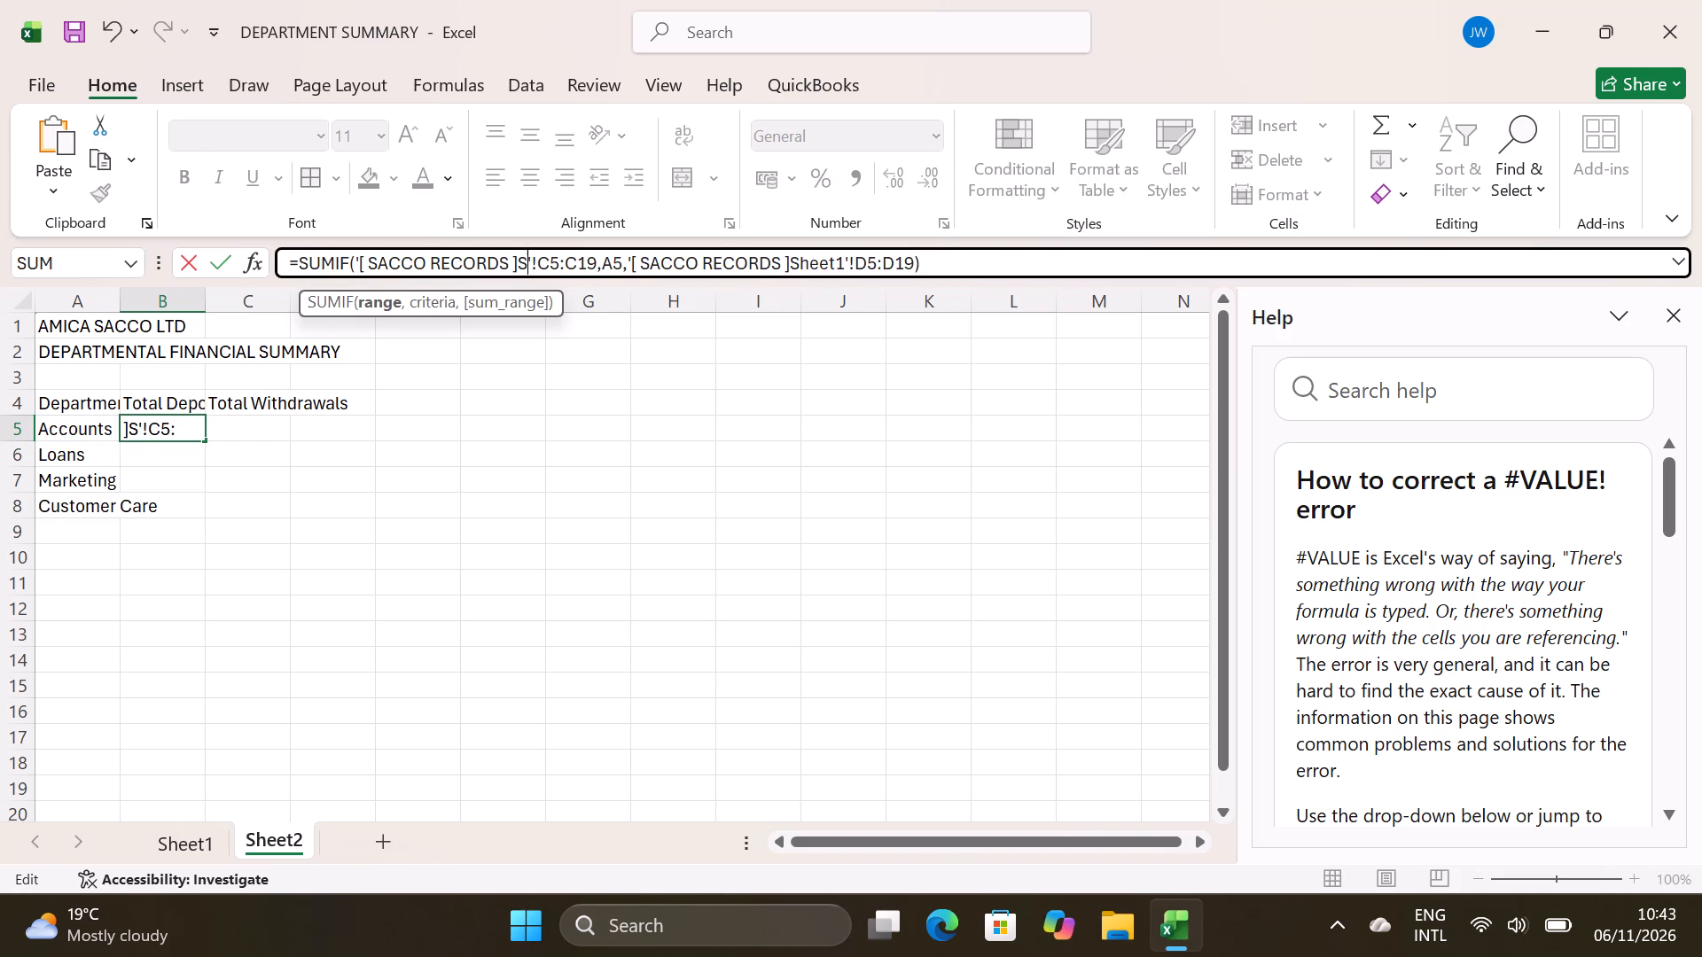
pyautogui.press('BackSpace')
pyautogui.press('BackSpace')
pyautogui.press('BackSpace')
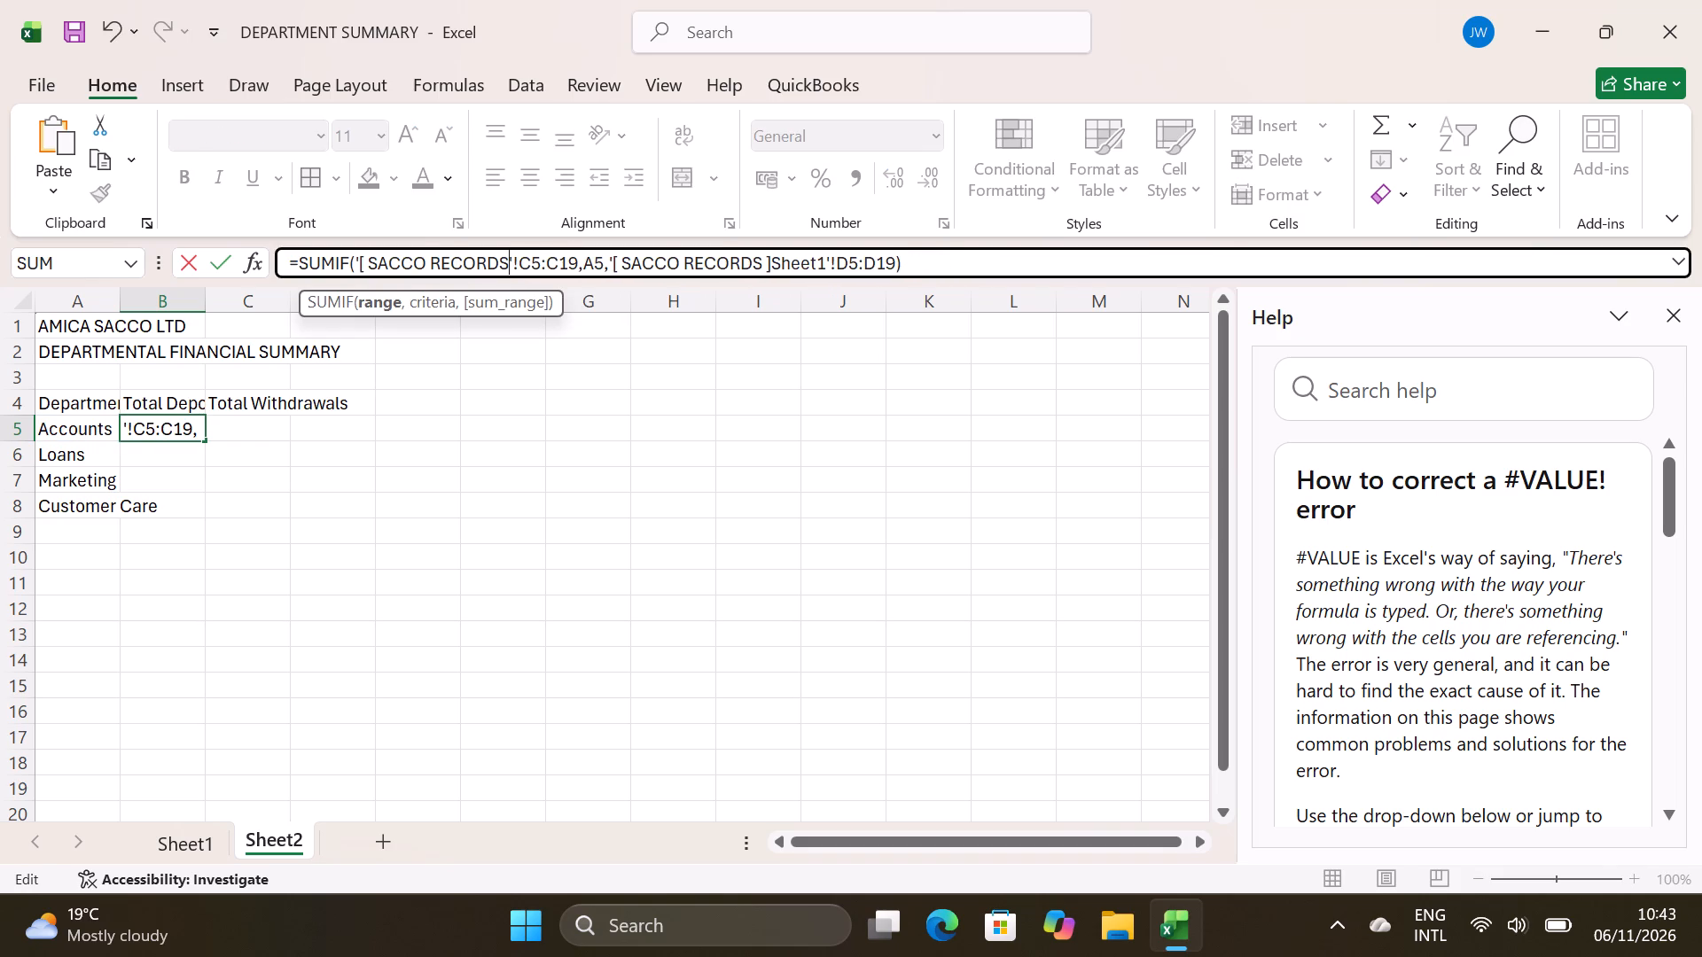
pyautogui.click(511, 264)
pyautogui.press('space')
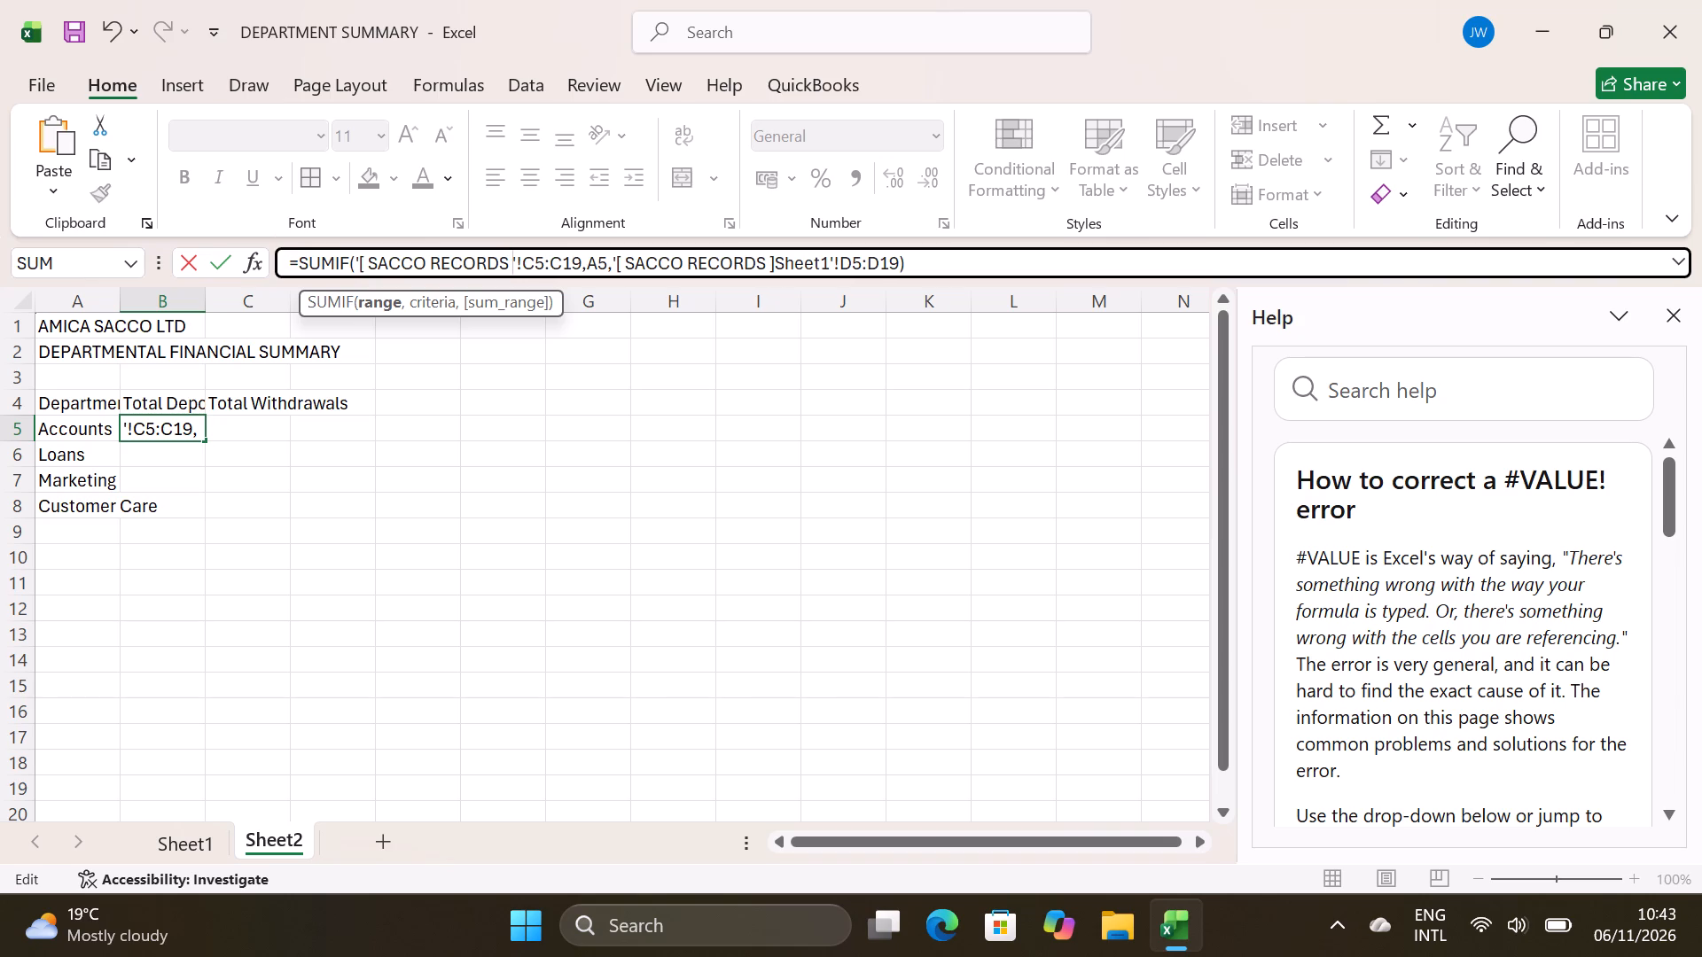
# Remove the closing bracket and Sheet1 from the sum range reference in B5, keeping one space after SACCO RECORDS.
pyautogui.click(830, 262)
pyautogui.press('BackSpace')
pyautogui.press('BackSpace')
pyautogui.press('BackSpace')
pyautogui.press('BackSpace')
pyautogui.press('BackSpace')
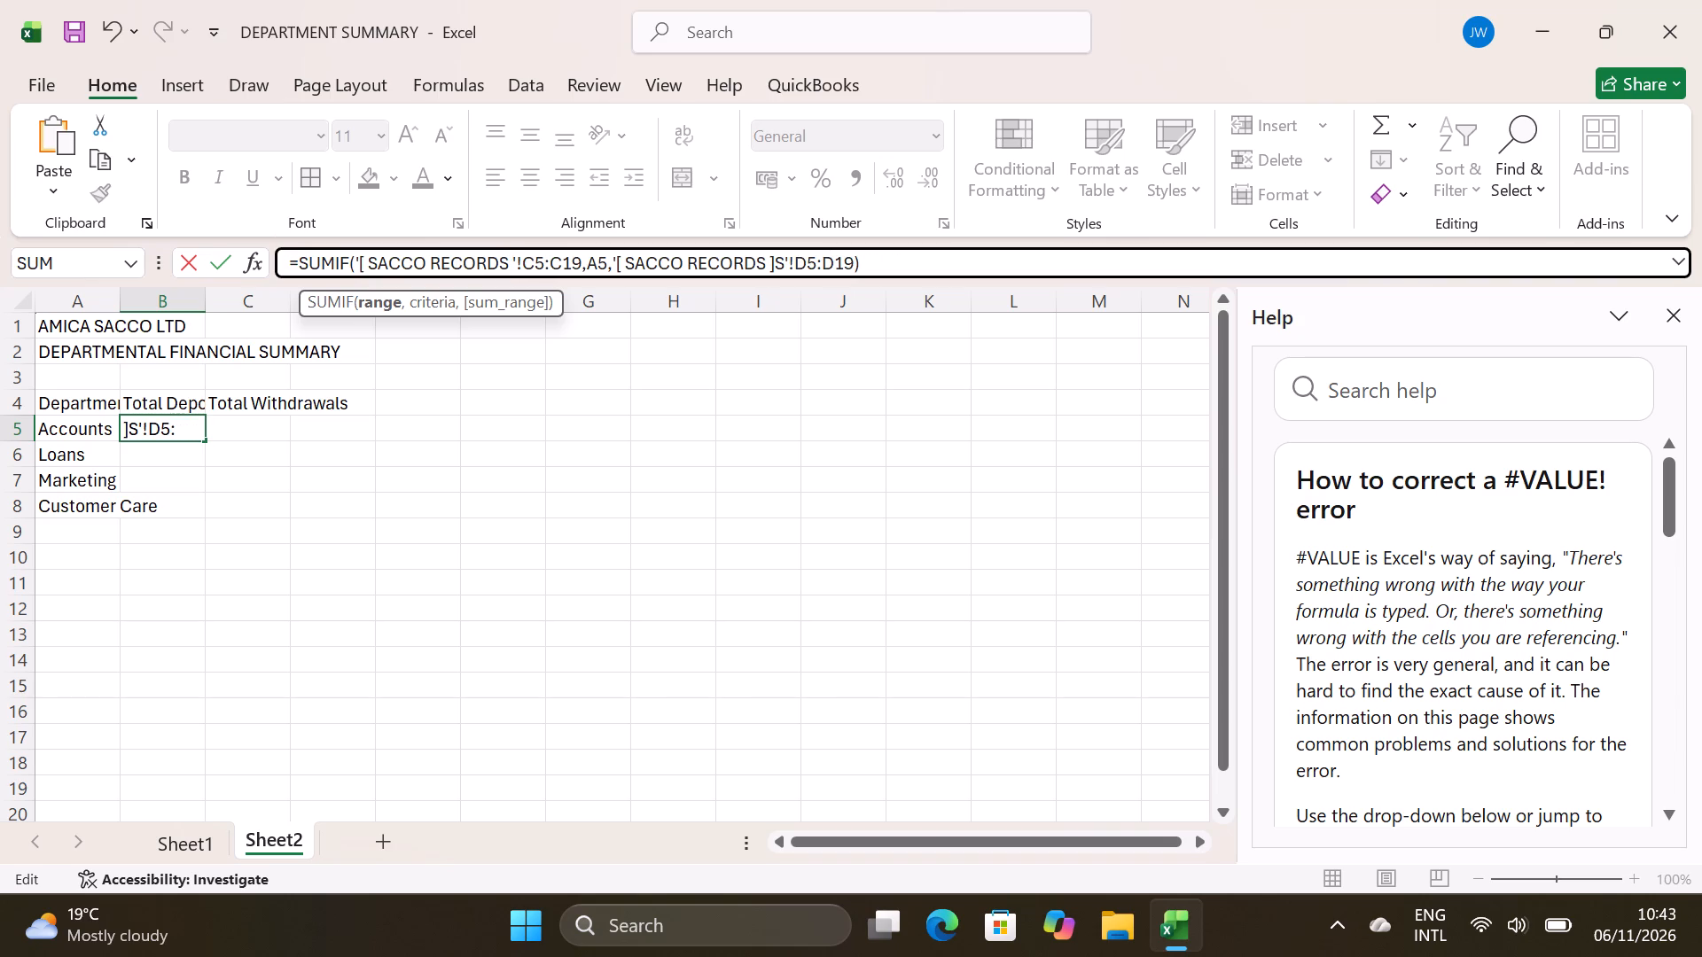
pyautogui.press('BackSpace')
pyautogui.press('BackSpace')
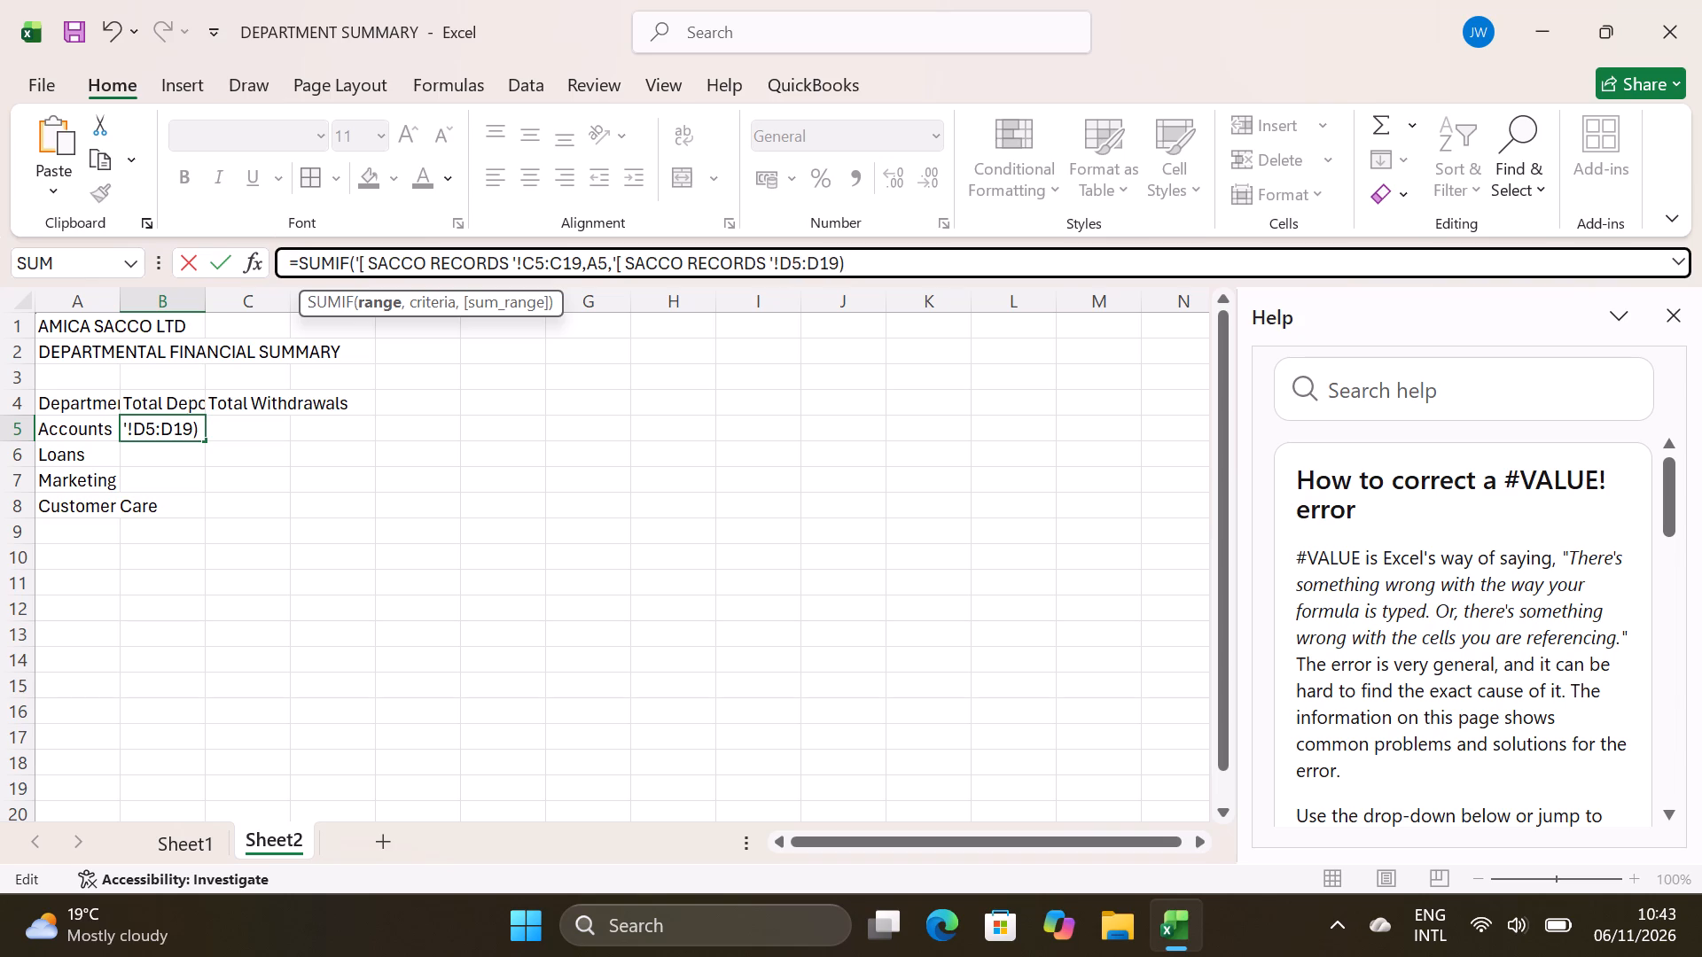
pyautogui.press('BackSpace')
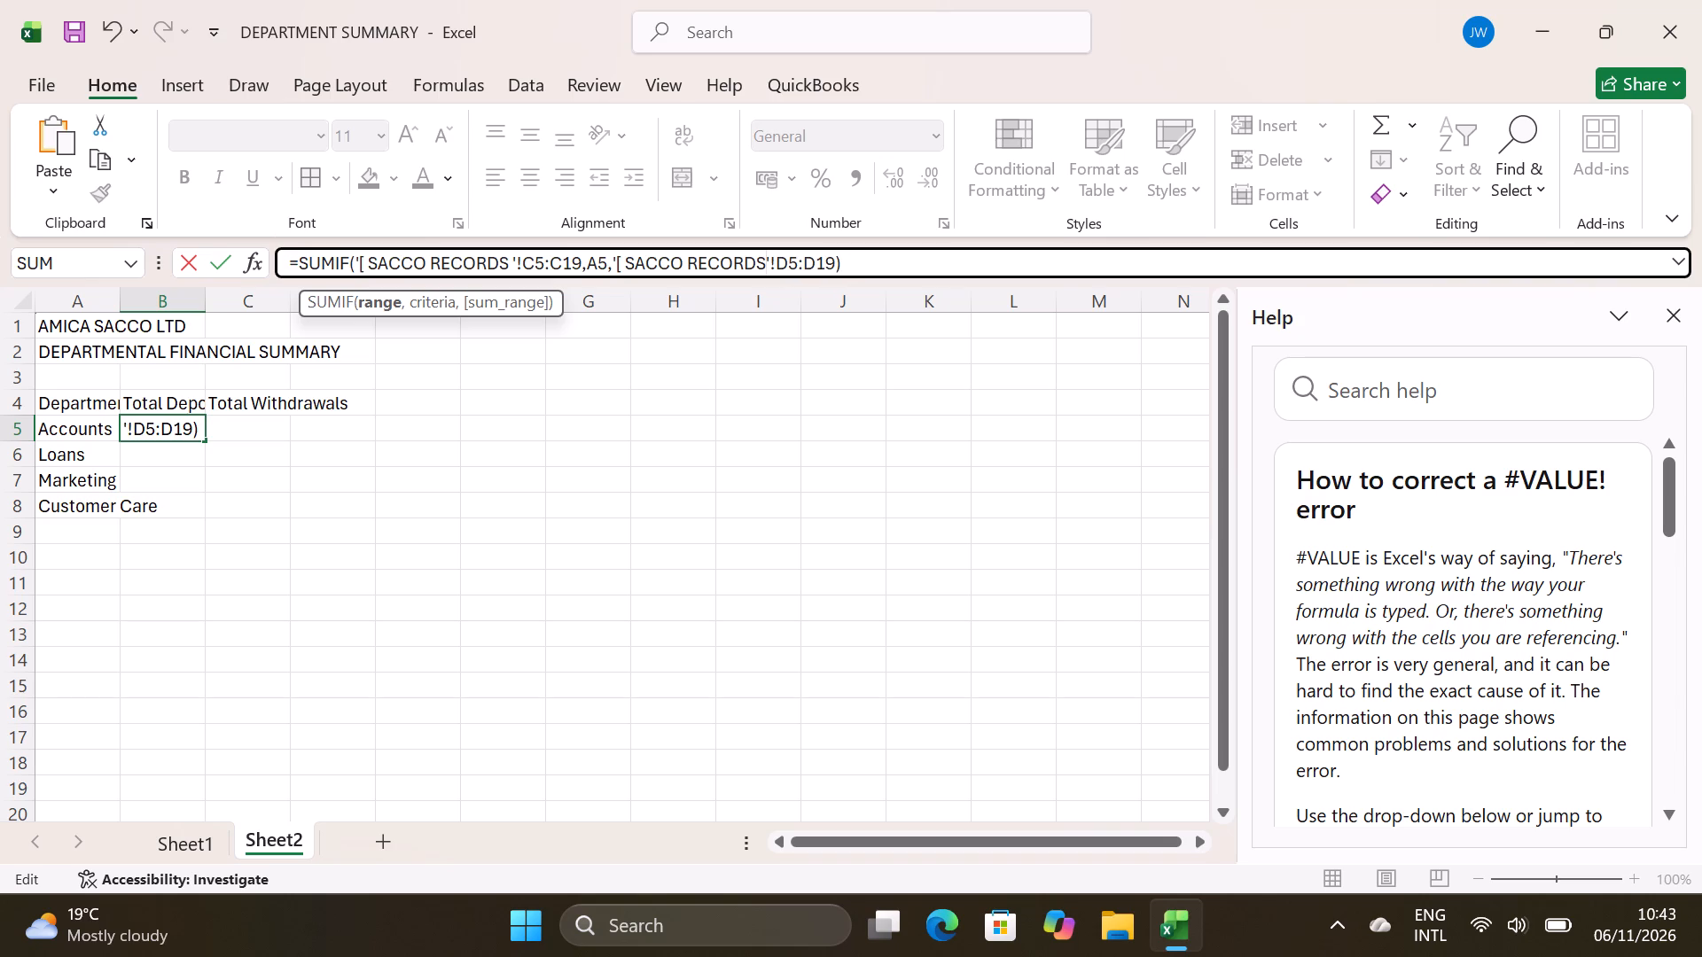
pyautogui.click(768, 261)
pyautogui.press('space')
# Remove the opening square bracket and space before SACCO RECORDS in B5's criteria range reference, and add a space after SUMIF's opening parenthesis.
pyautogui.click(372, 261)
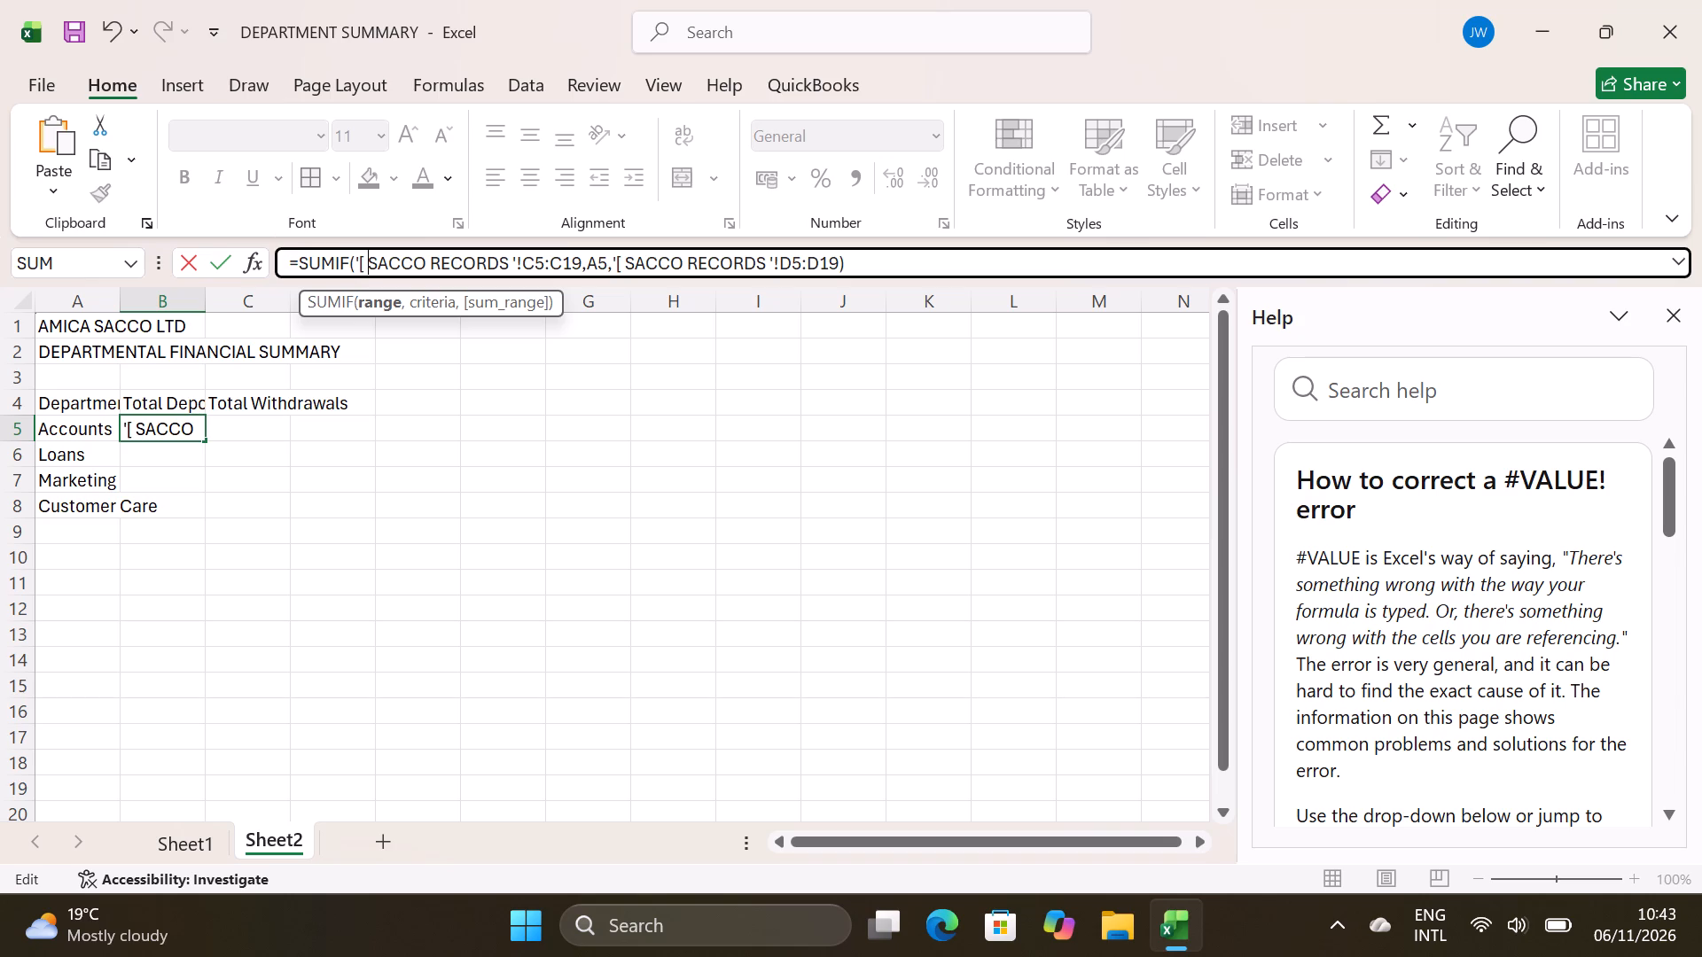
pyautogui.press('BackSpace')
pyautogui.press('BackSpace')
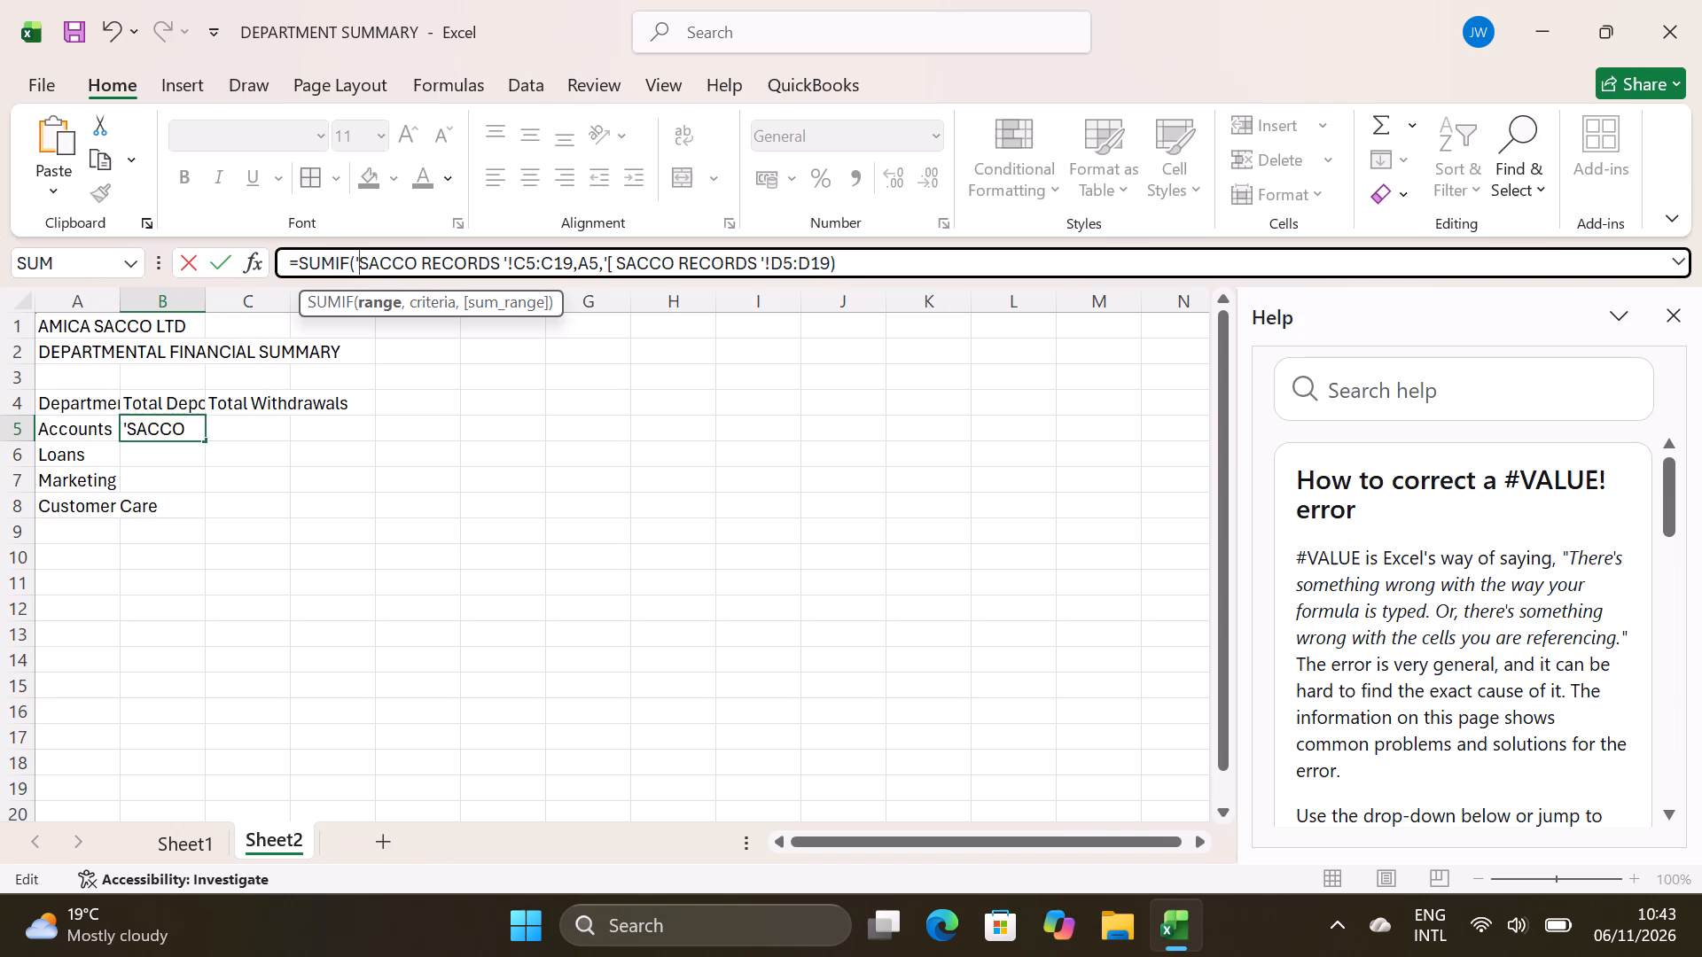
pyautogui.click(352, 259)
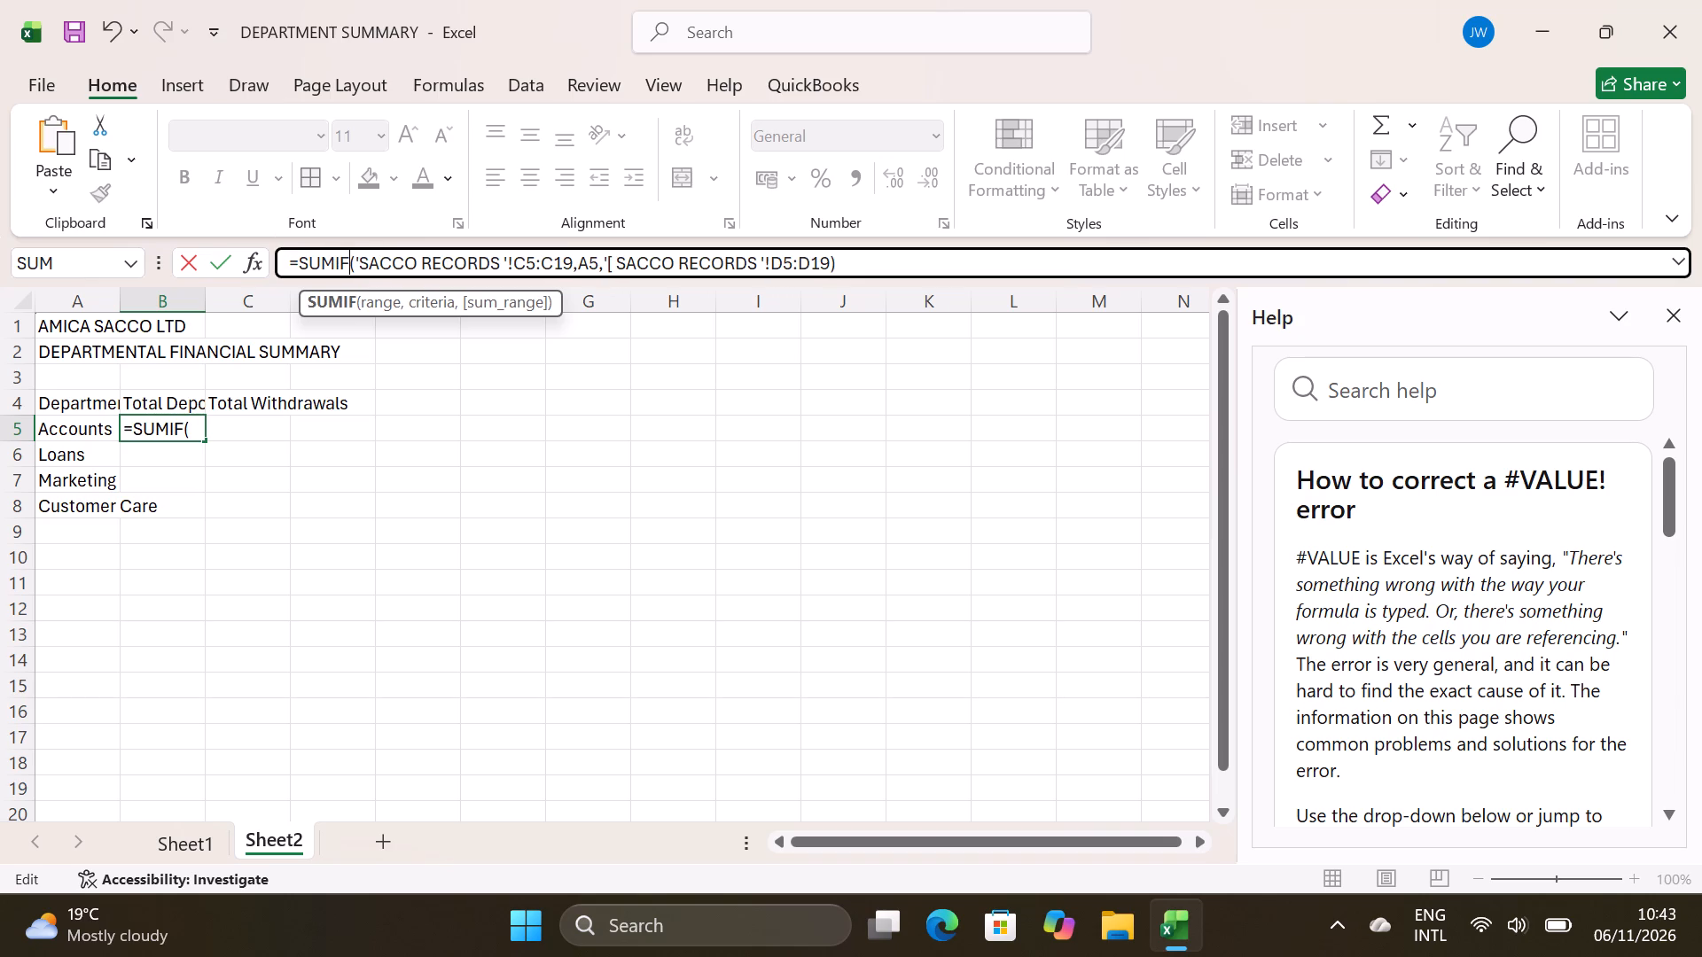
pyautogui.press('space')
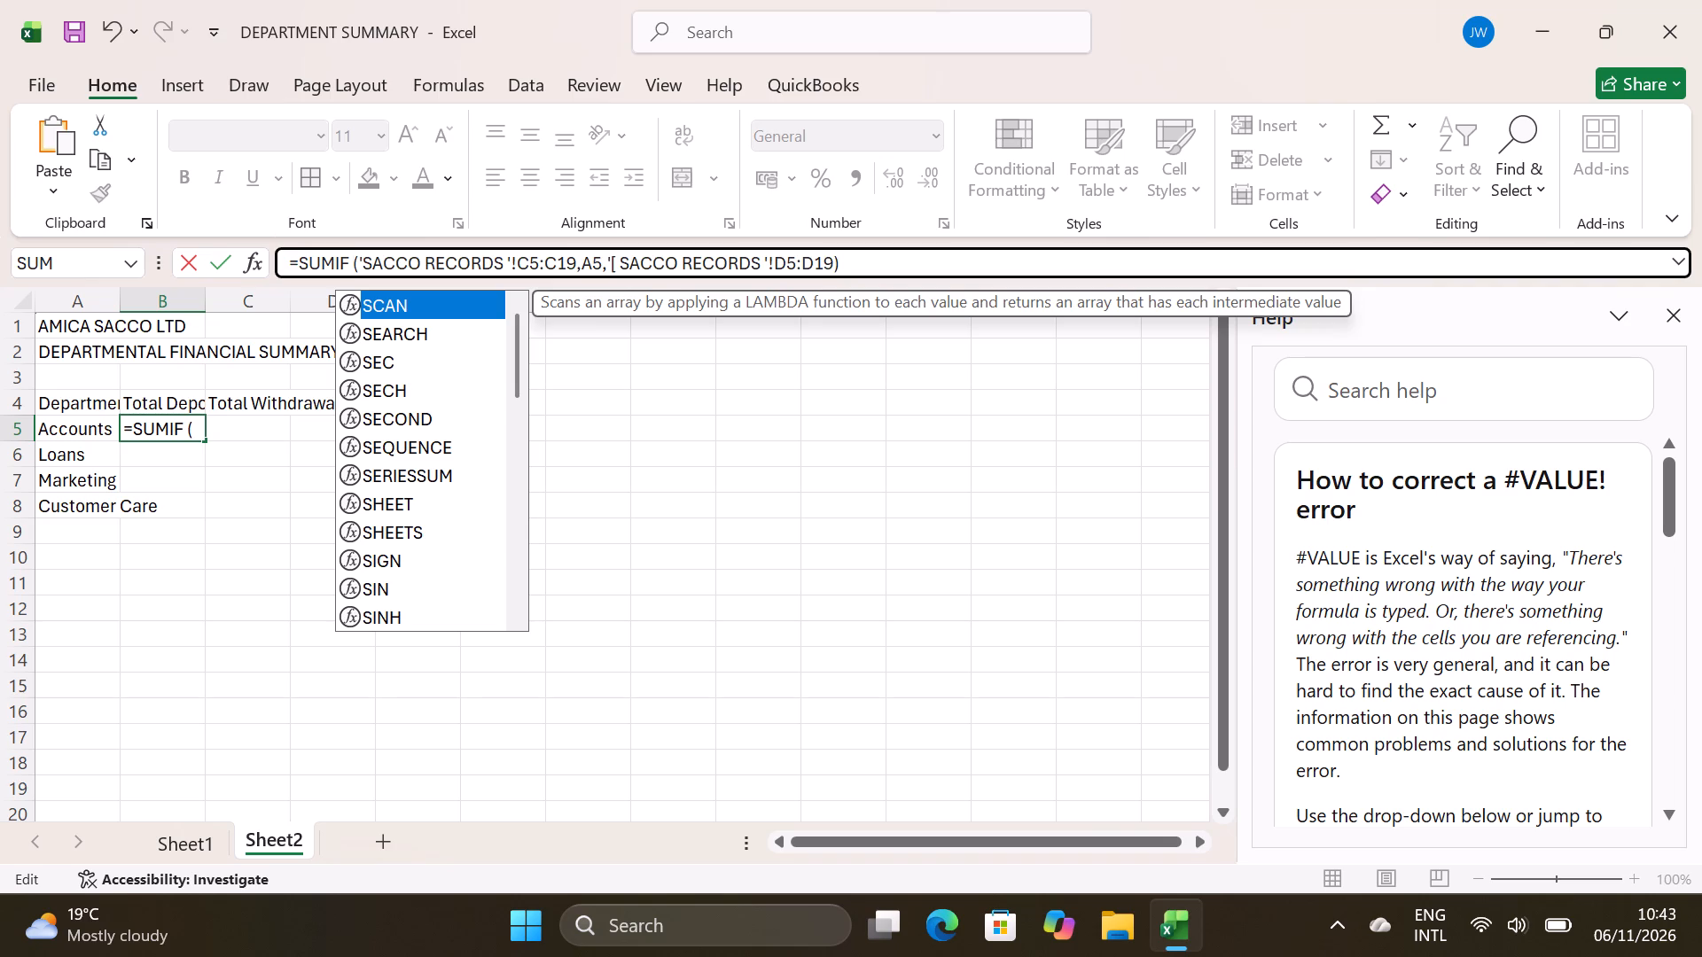
pyautogui.press('BackSpace')
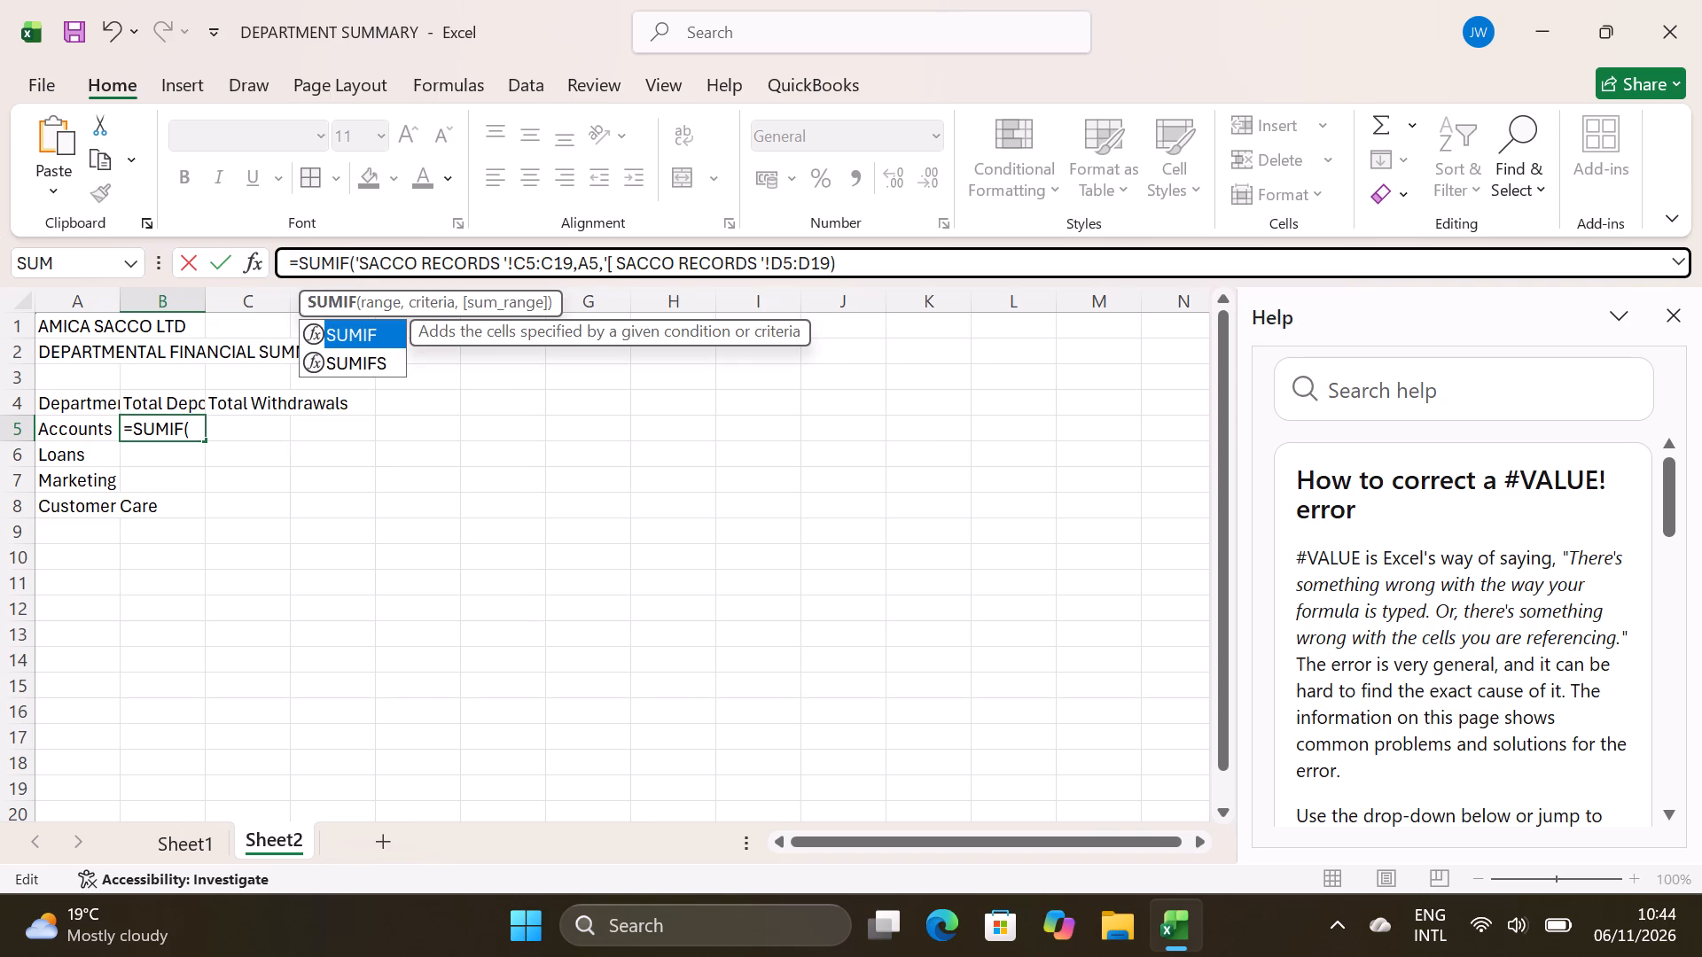
pyautogui.click(353, 264)
pyautogui.press('space')
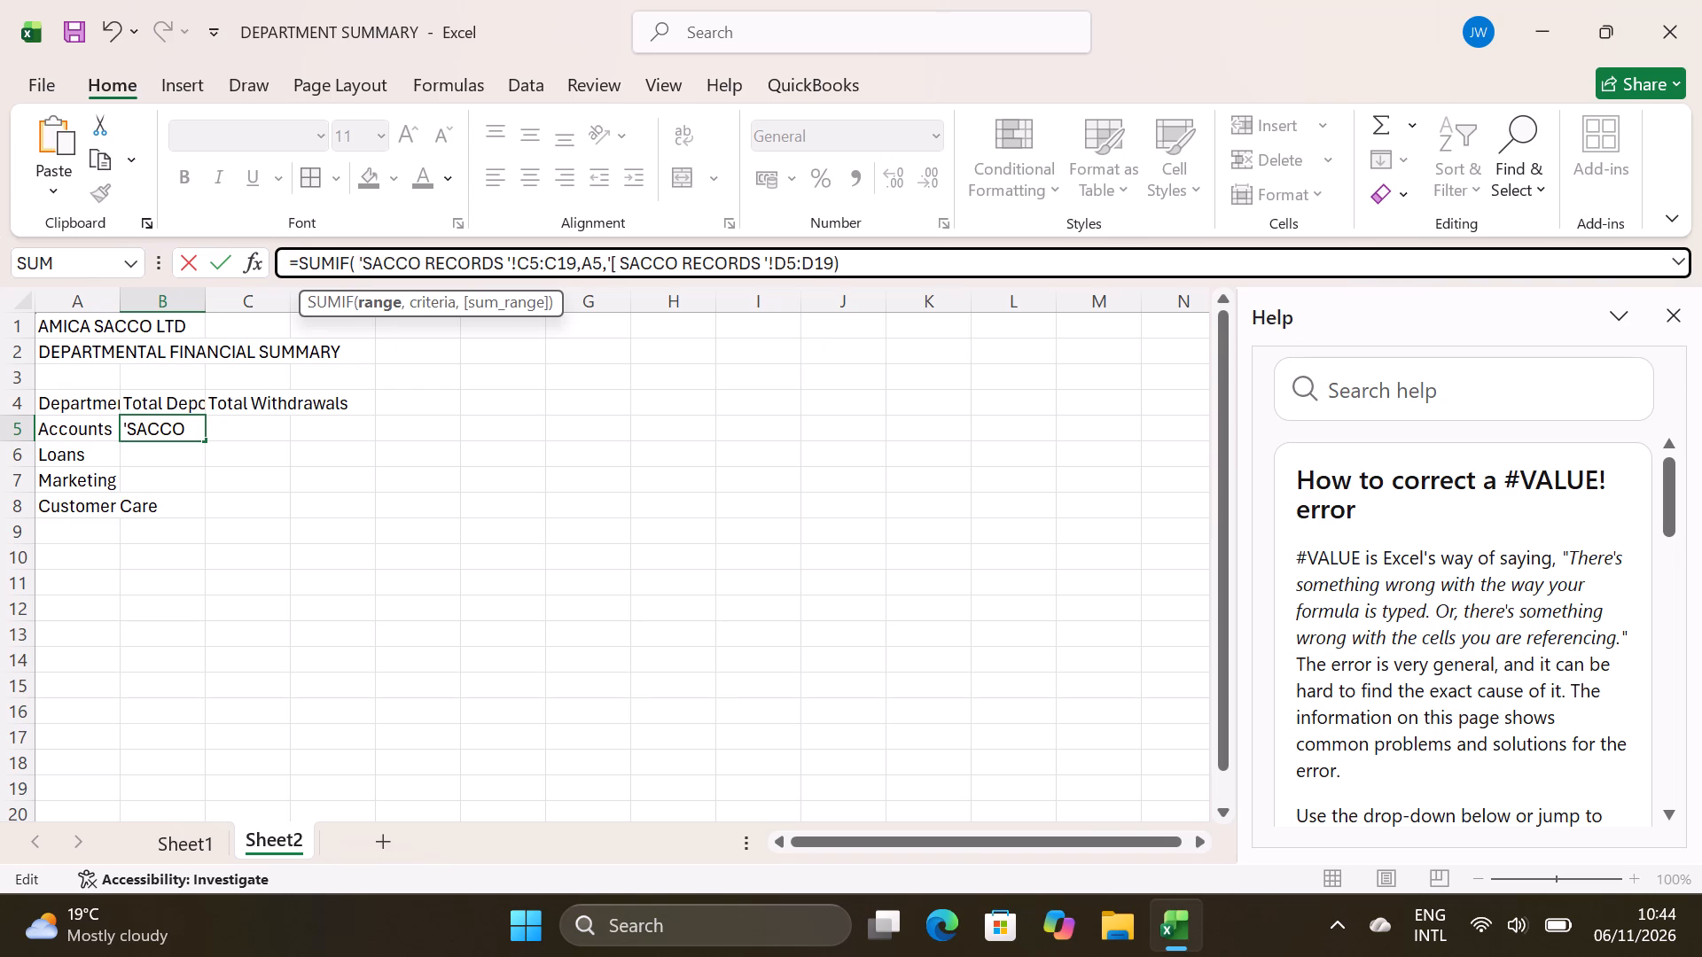
# Remove the opening square bracket and the space before SACCO RECORDS in the sum range reference of the B5 formula.
pyautogui.click(621, 260)
pyautogui.press('BackSpace')
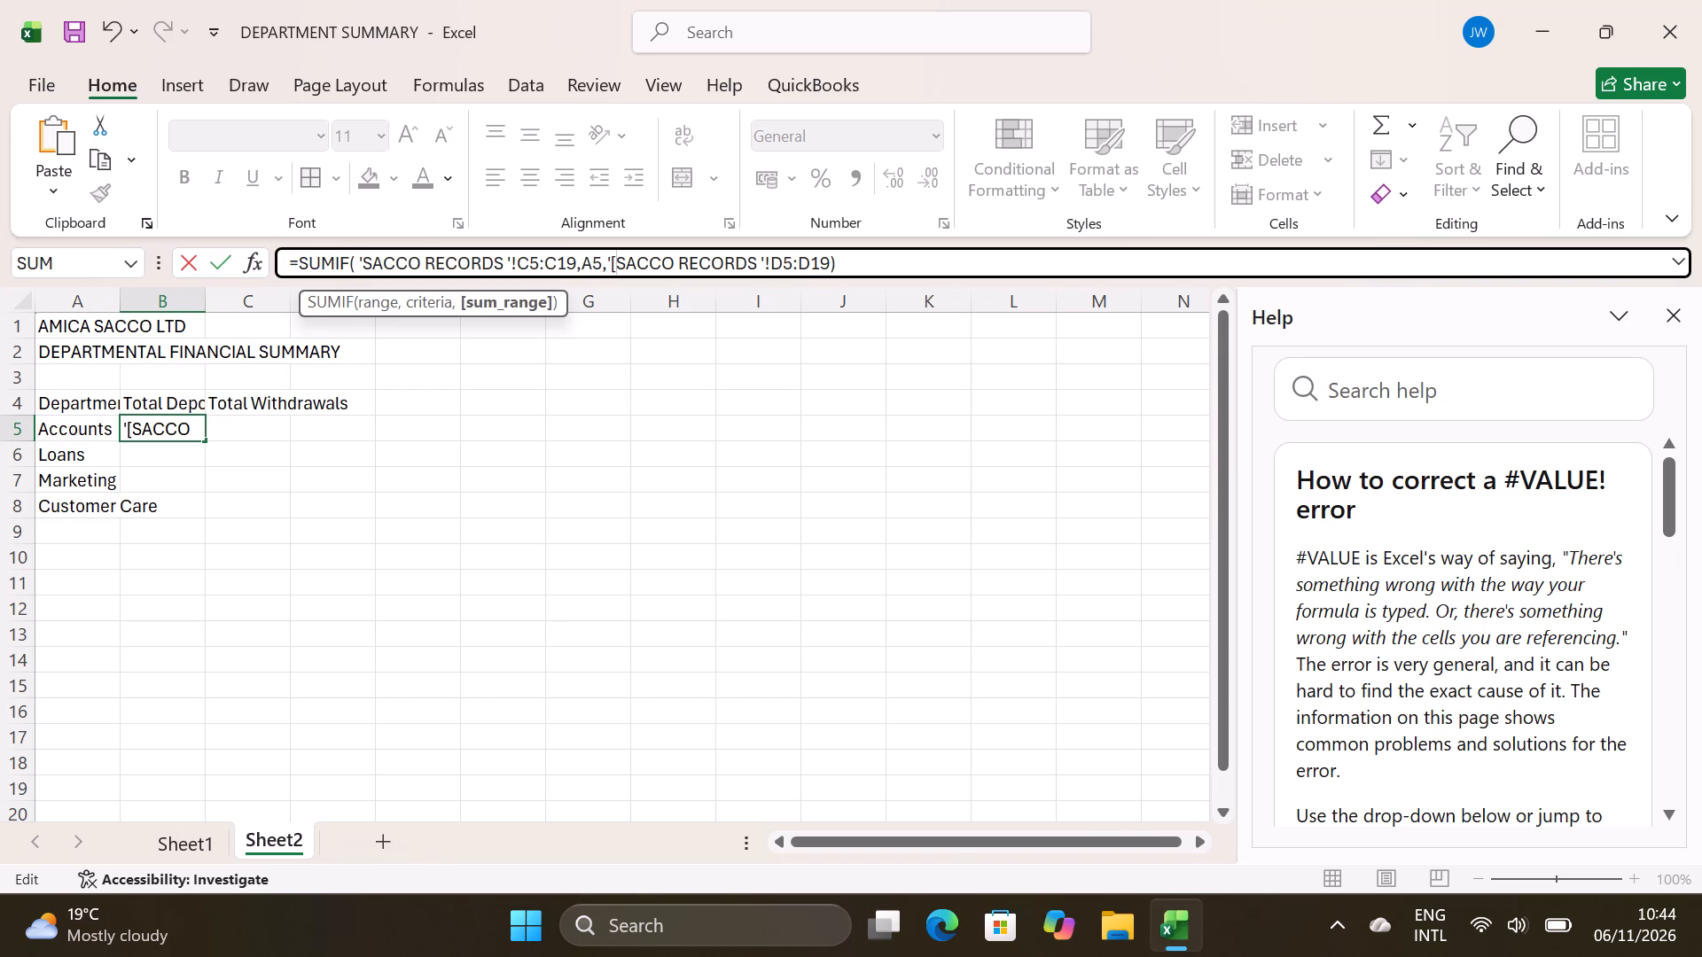
pyautogui.press('BackSpace')
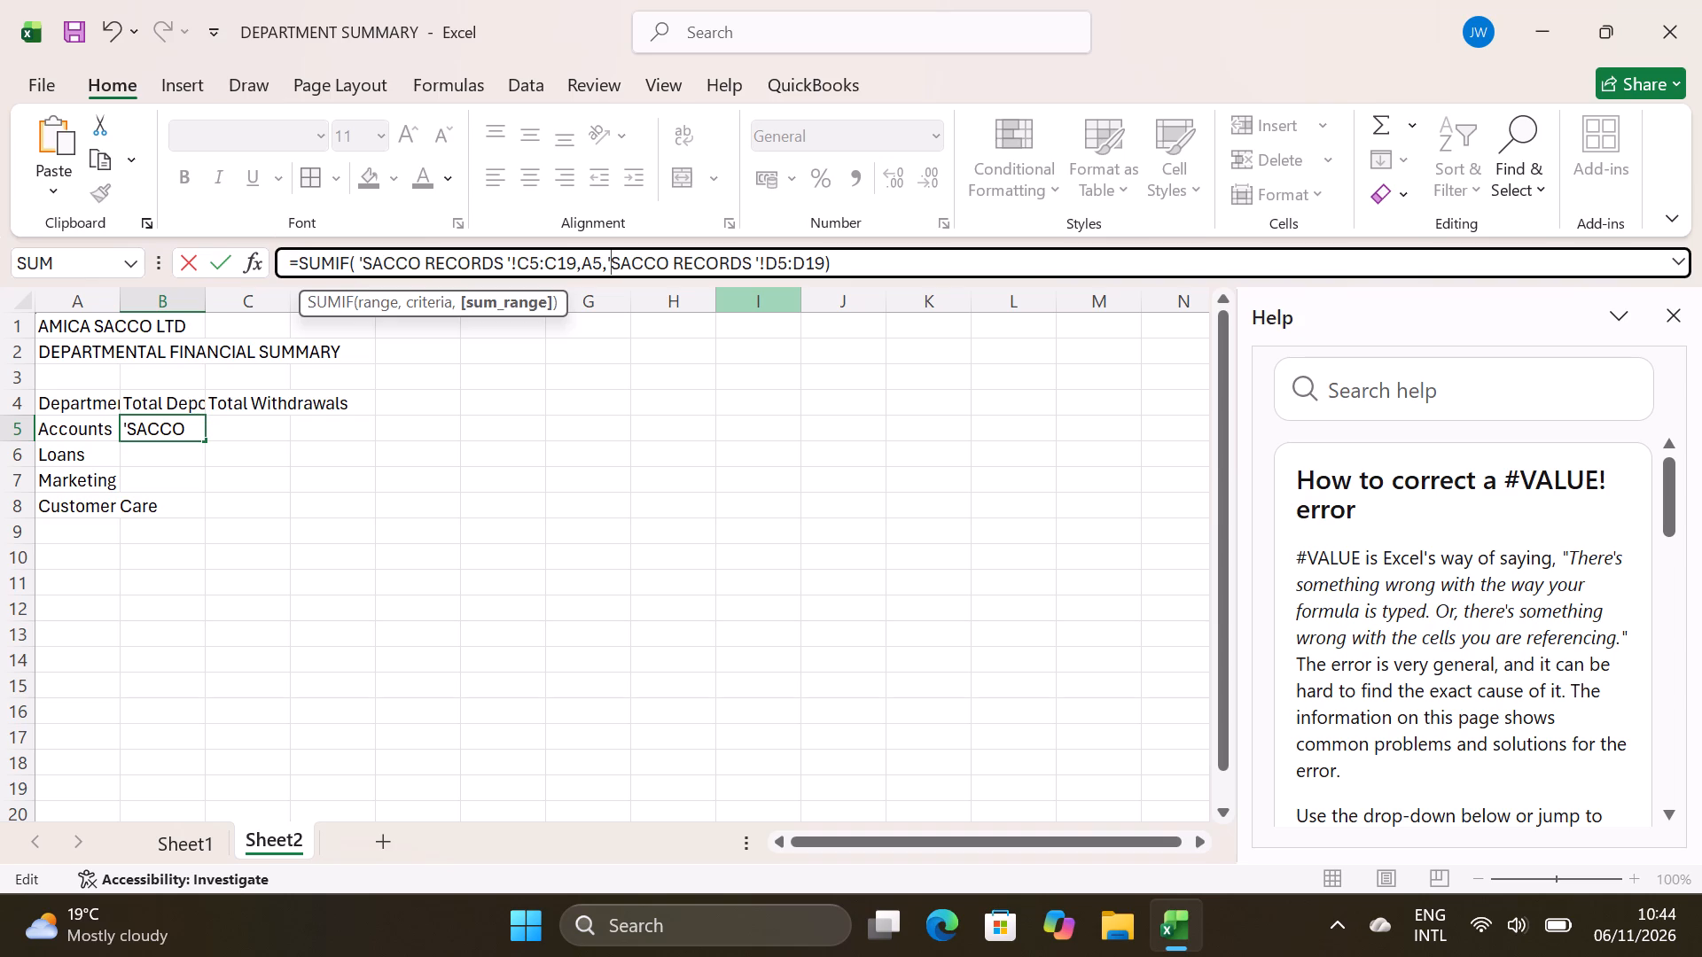
# Insert a space before each exclamation mark and one after the comma following A5 in the B5 formula.
pyautogui.click(510, 251)
pyautogui.press('space')
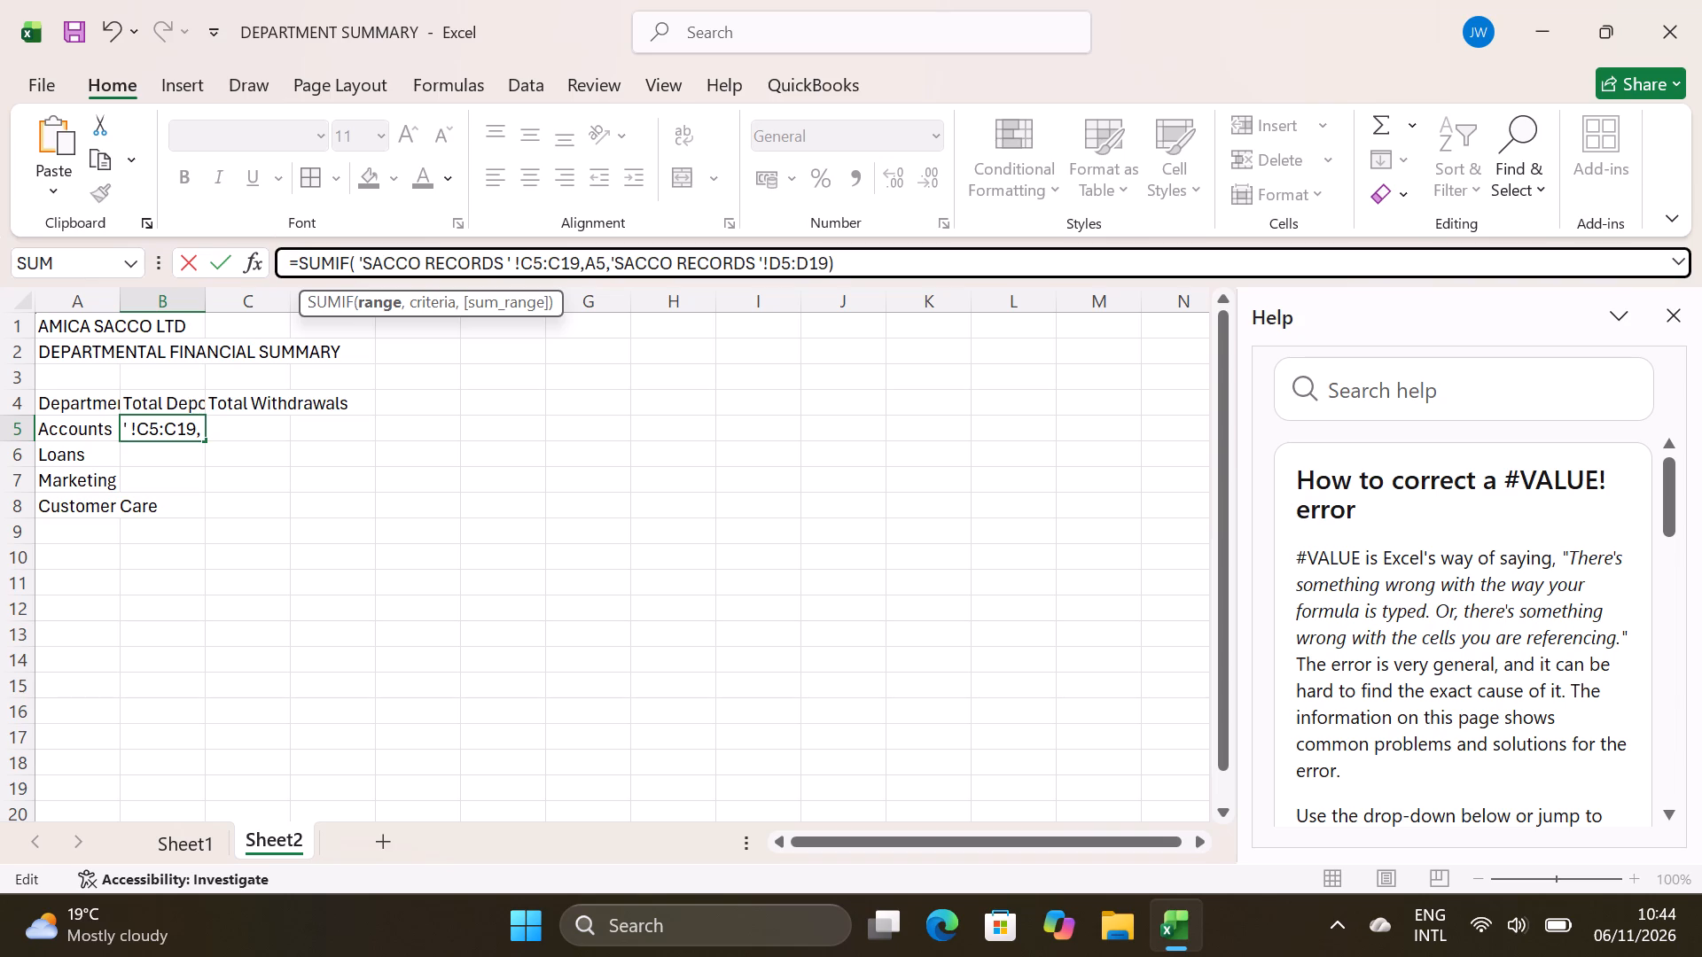
pyautogui.click(608, 263)
pyautogui.press('space')
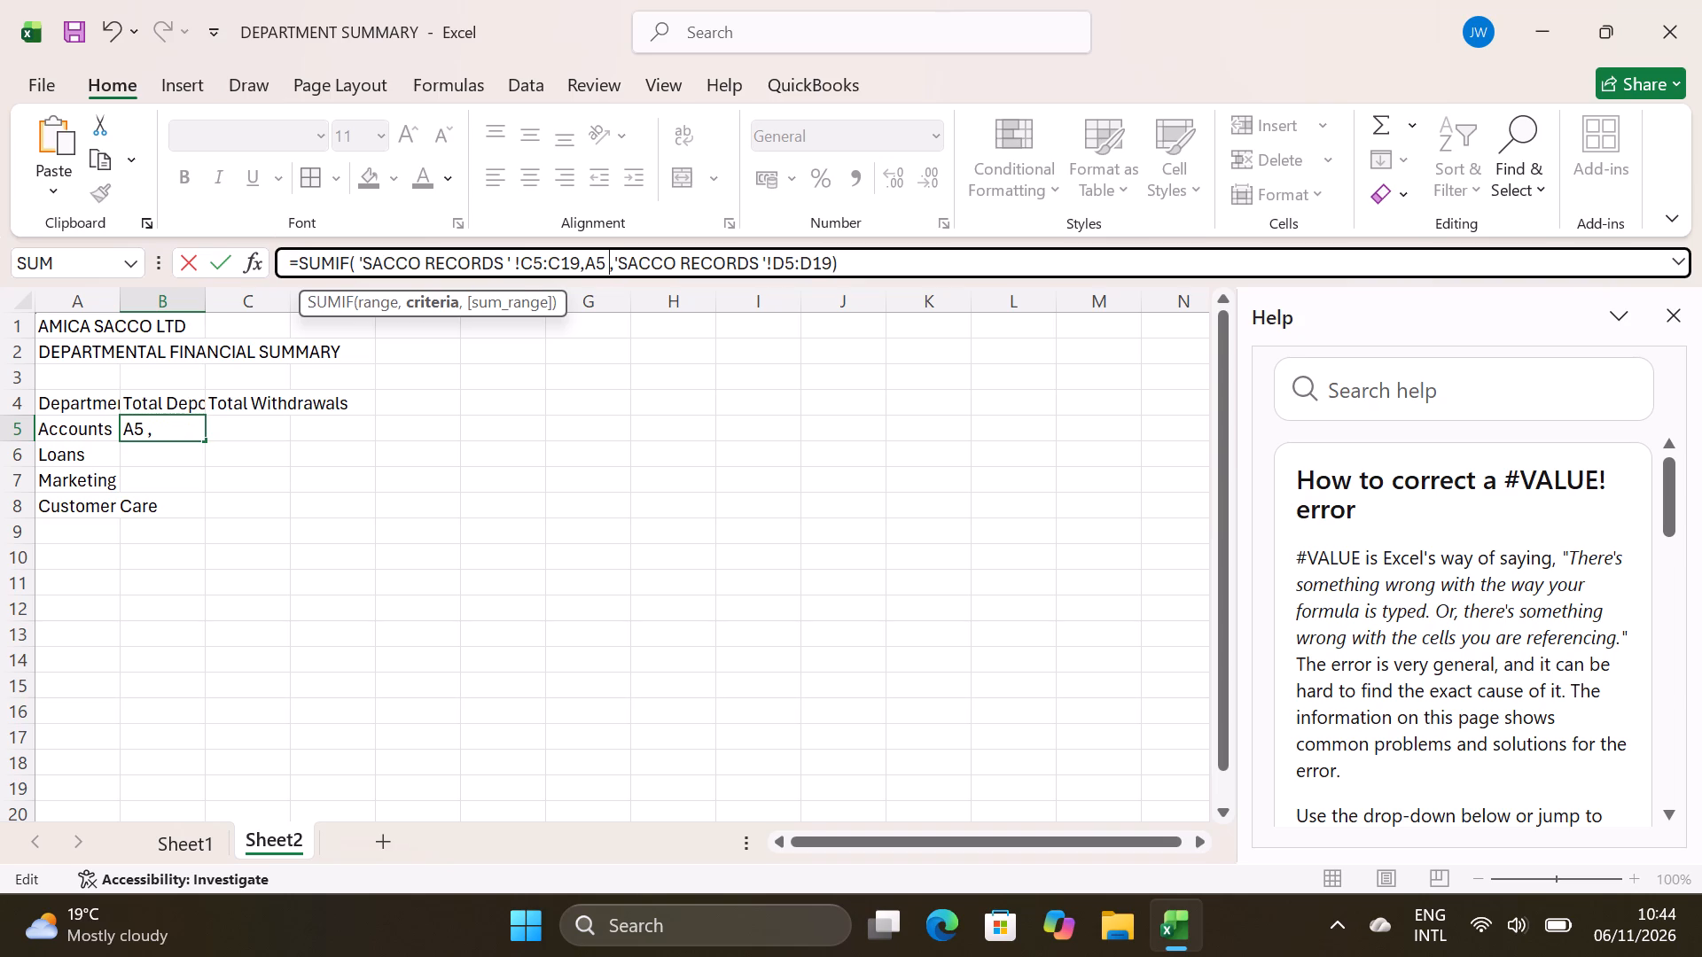
pyautogui.press('BackSpace')
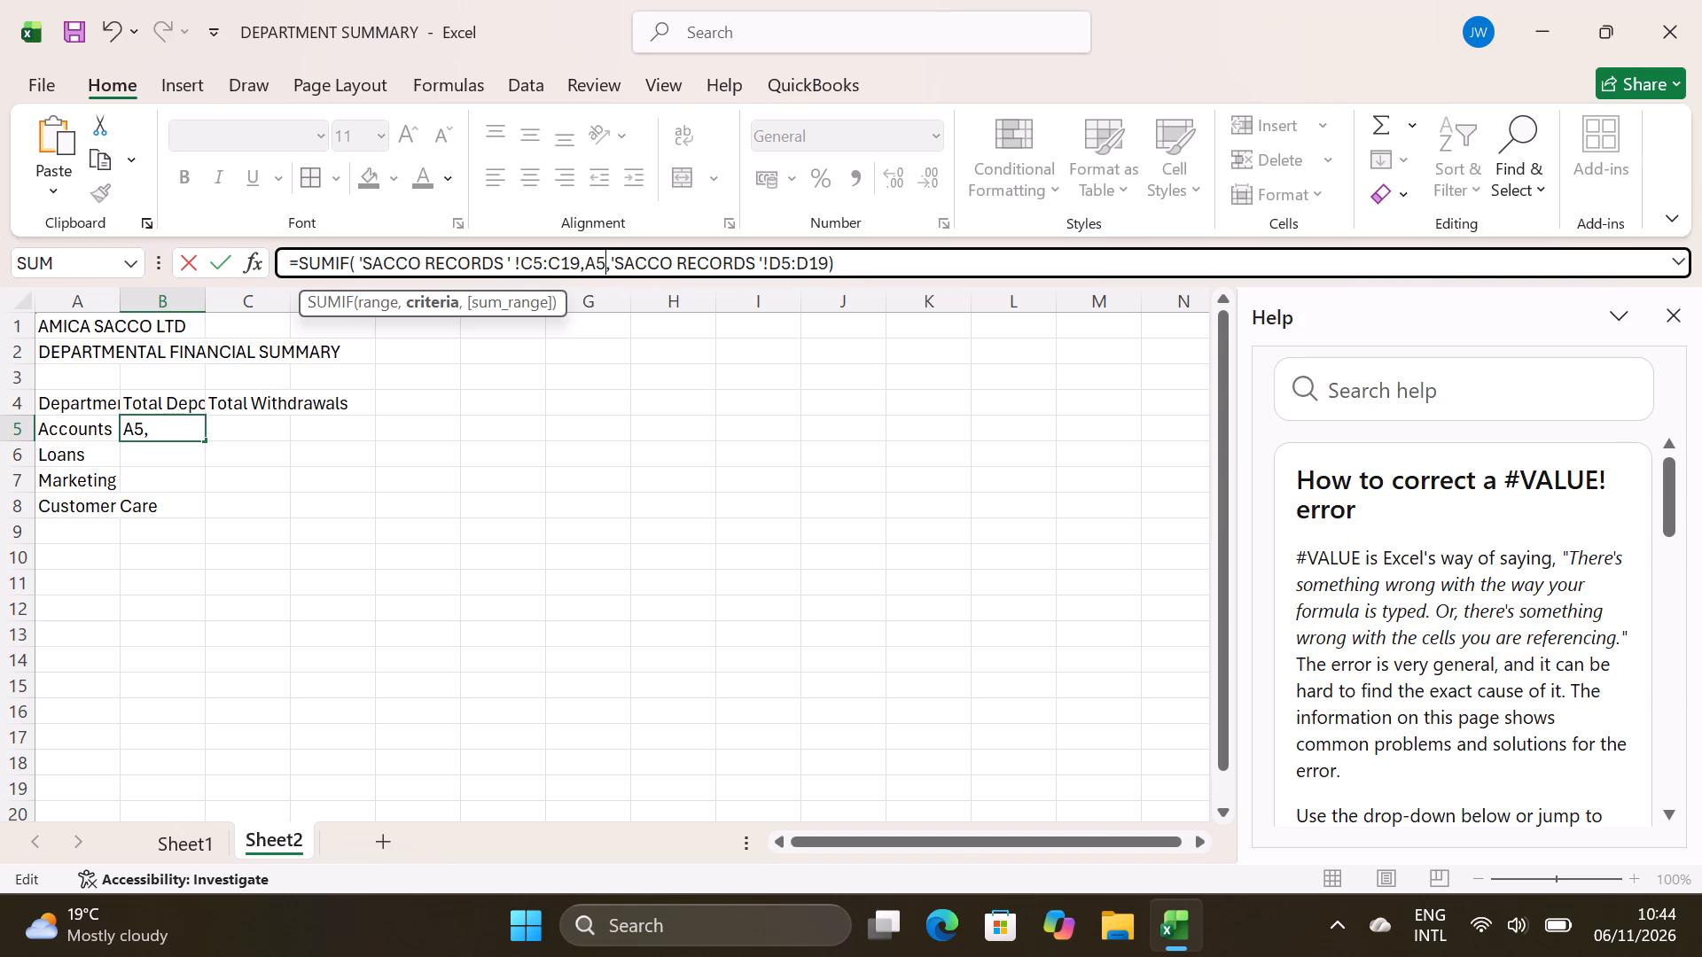
pyautogui.click(609, 264)
pyautogui.press('space')
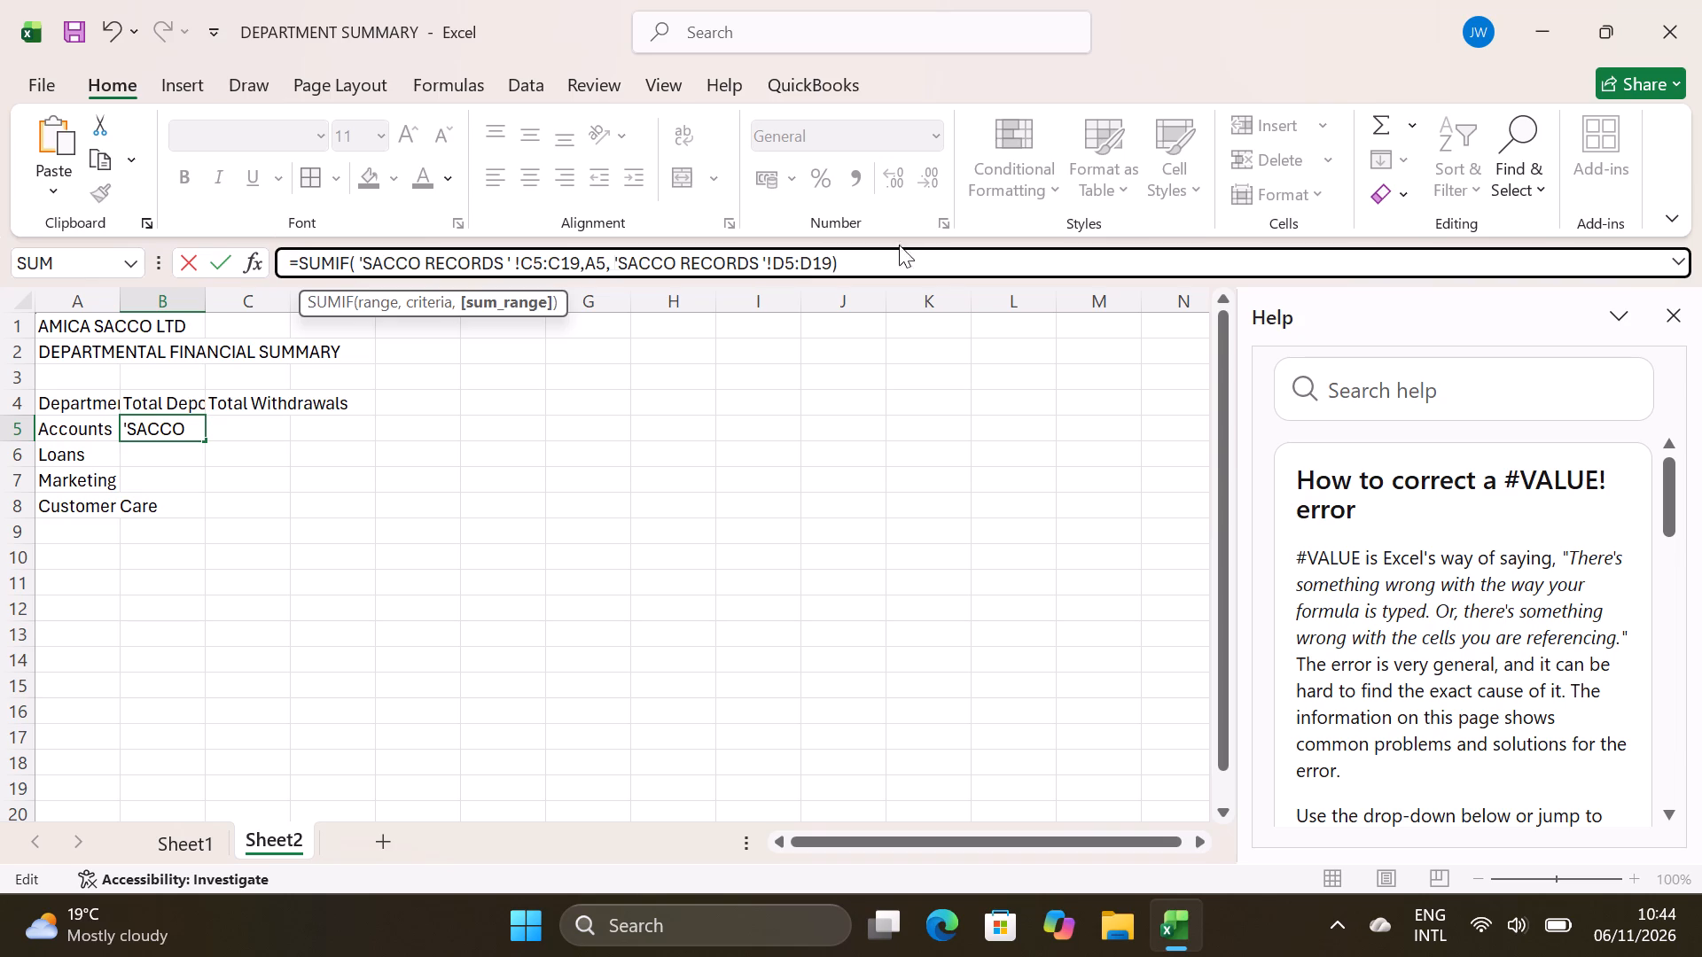
pyautogui.click(766, 259)
pyautogui.press('space')
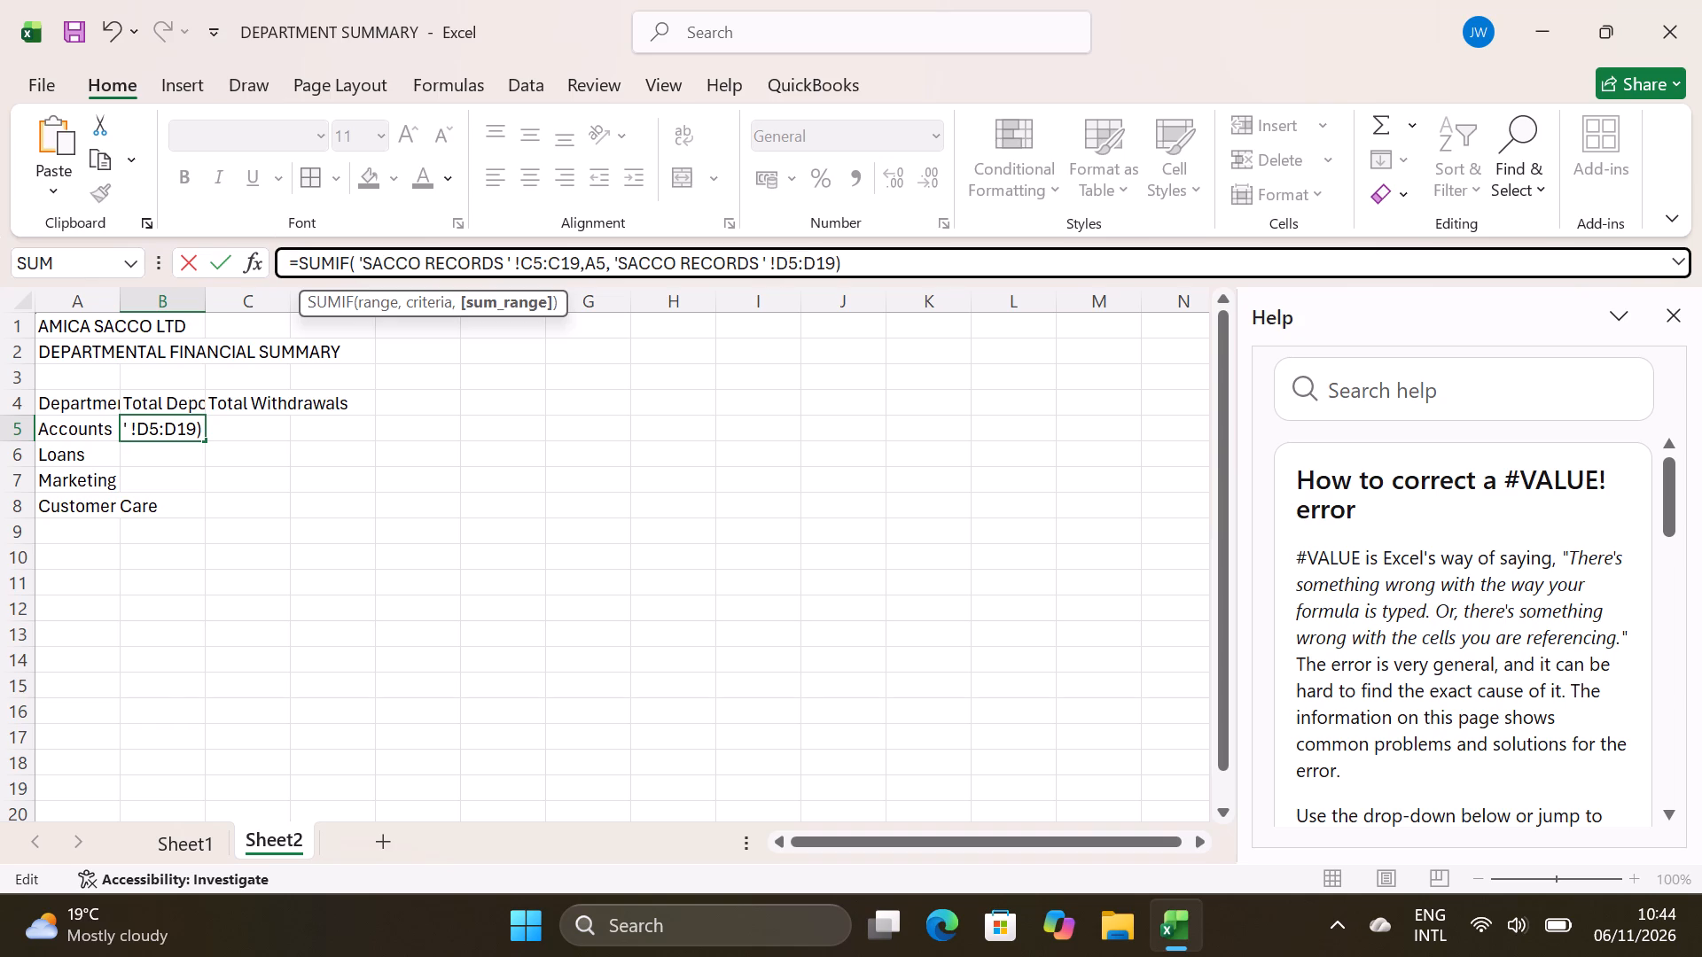
# Copy the entire SUMIF formula text of B5.
pyautogui.click(285, 263)
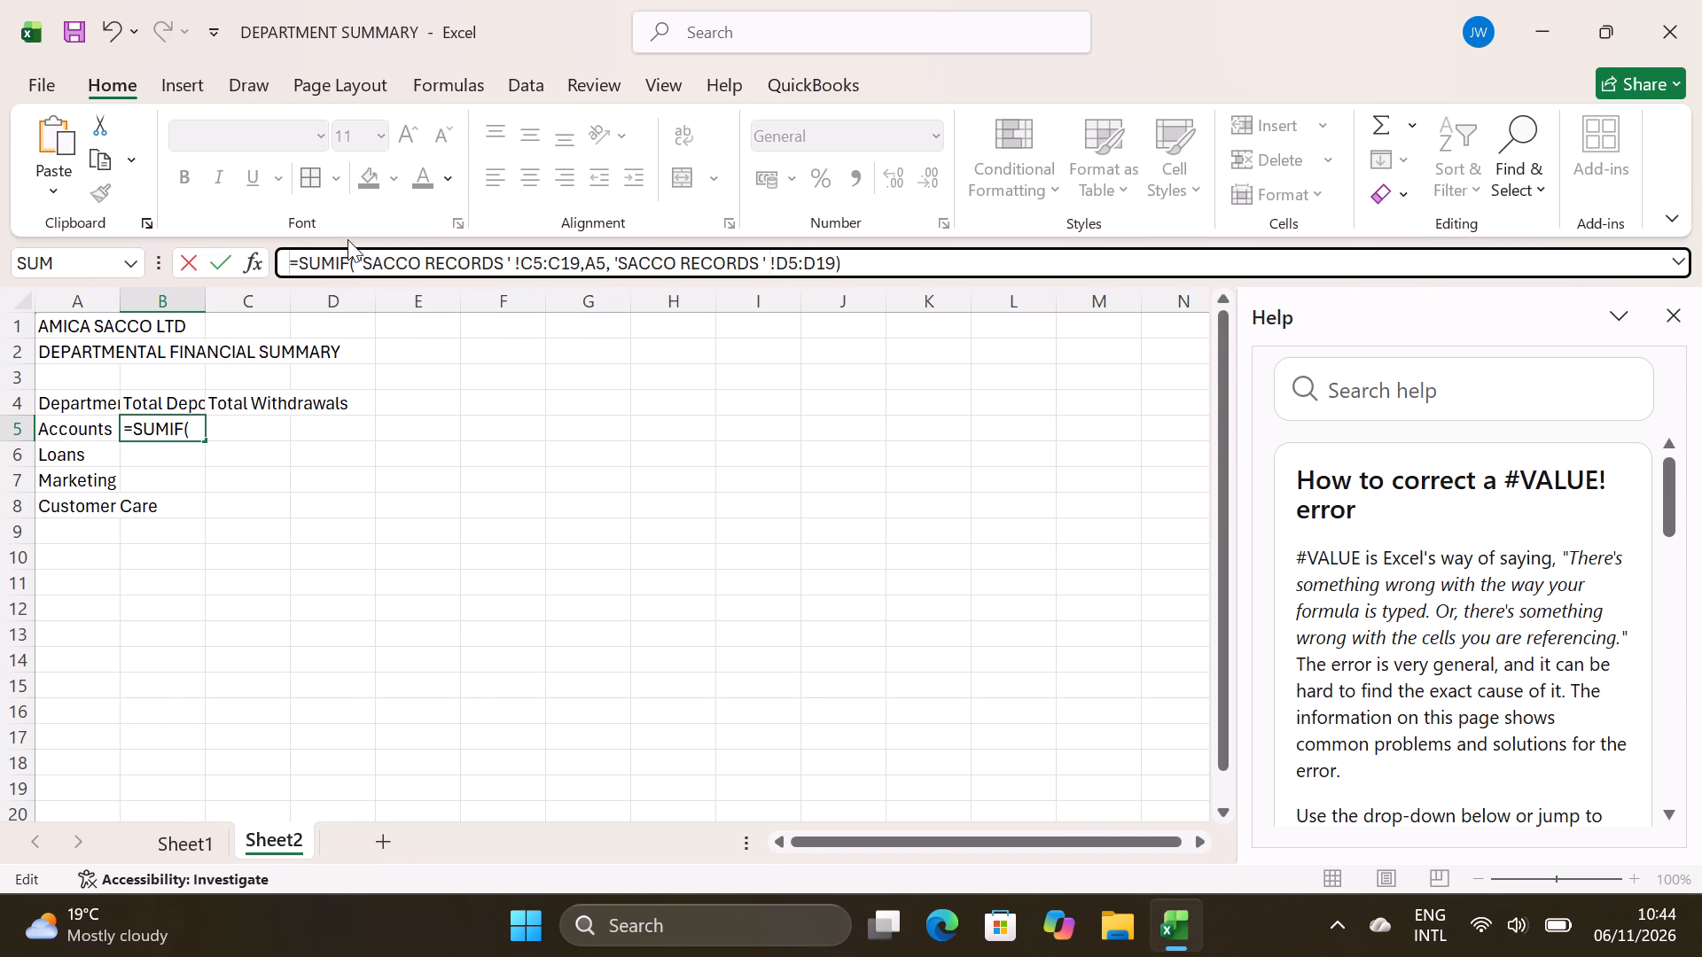
pyautogui.keyDown('shift'); pyautogui.click(847, 261); pyautogui.keyUp('shift')
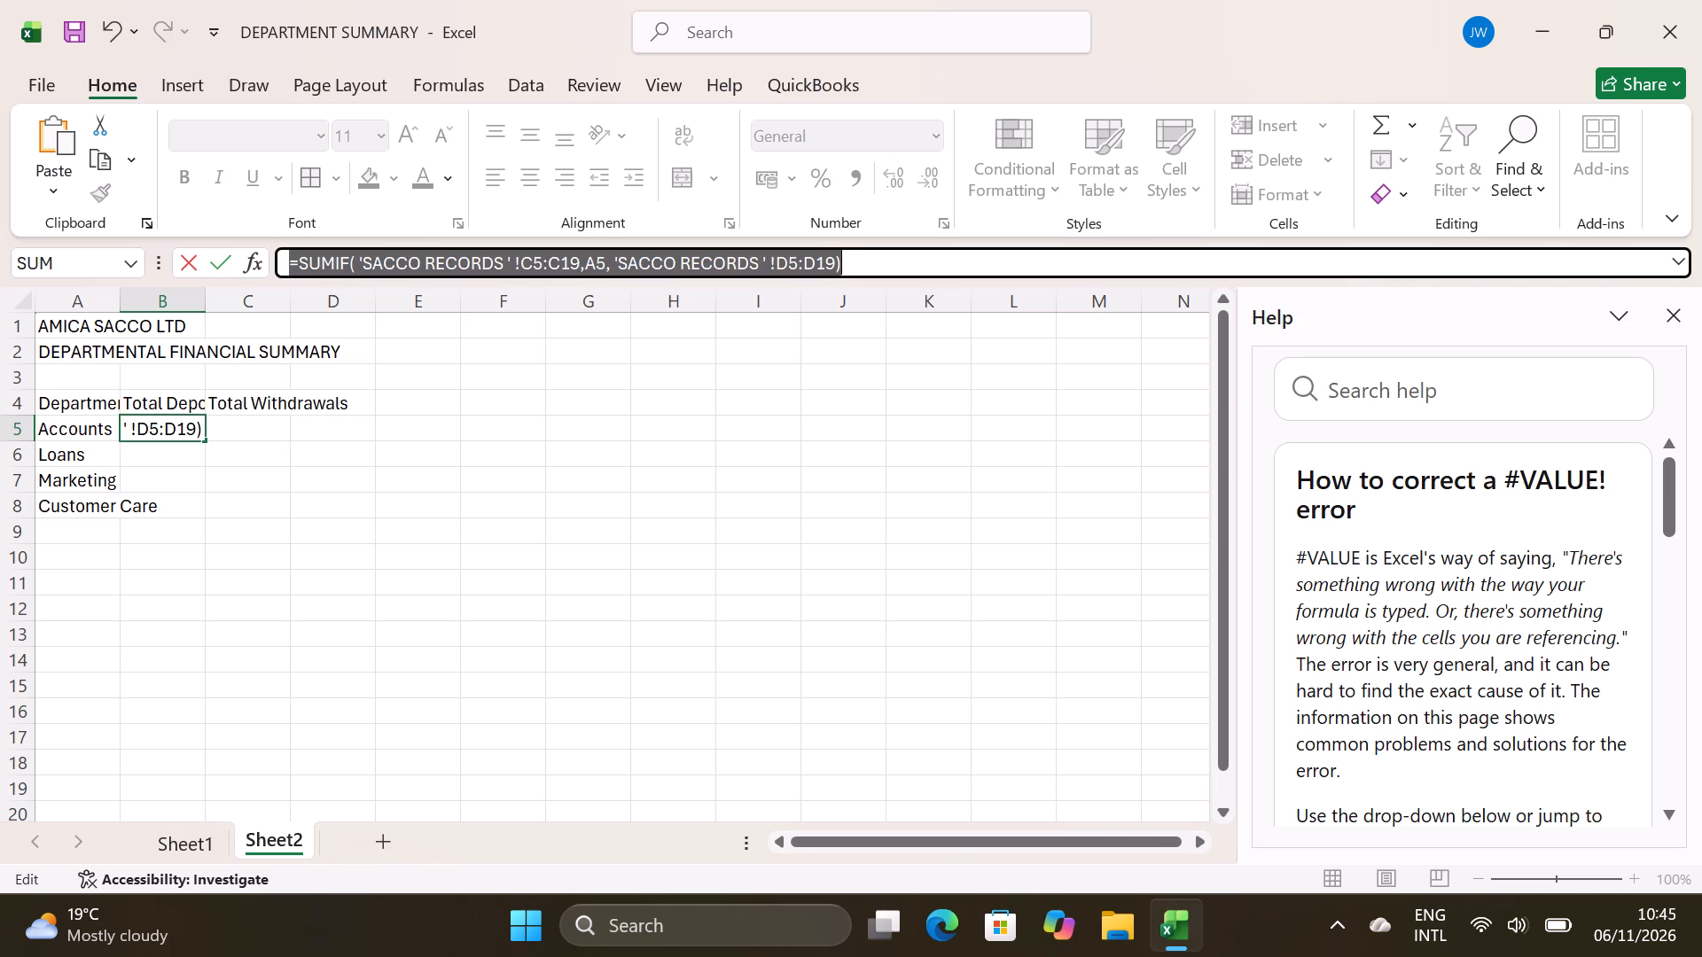
pyautogui.hotkey('ctrl', 'c')
# Add a space before the closing parenthesis of the B5 formula and try to enter it, dismissing the proposed correction.
pyautogui.click(183, 426)
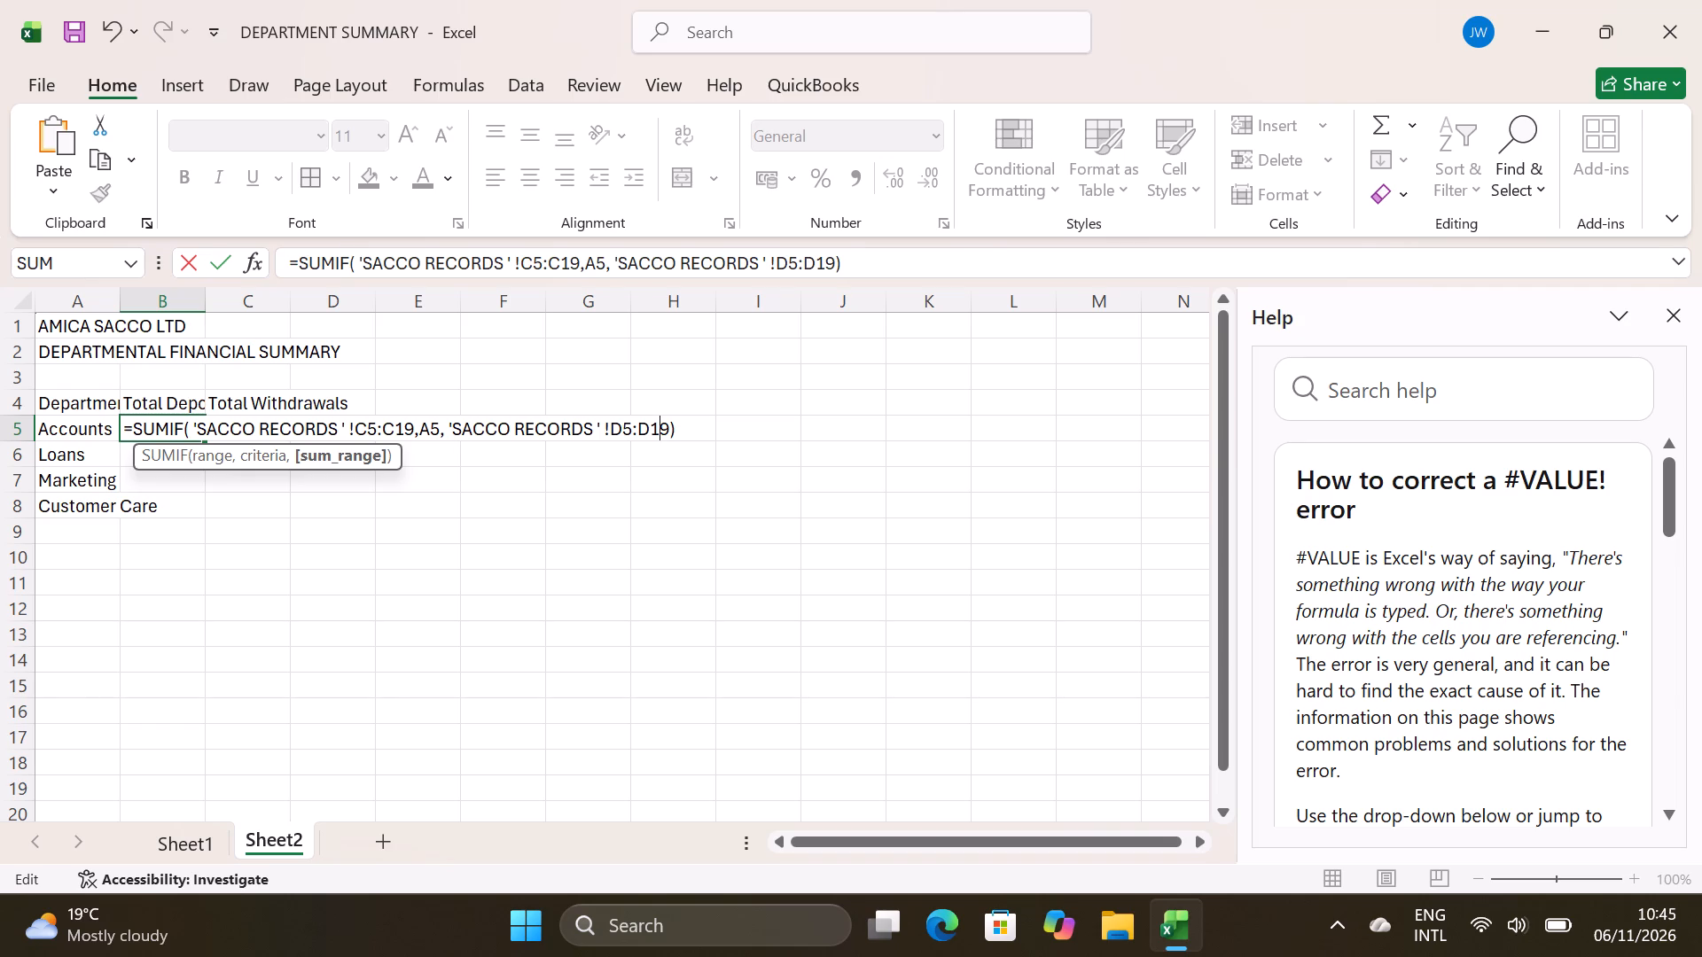
pyautogui.click(668, 432)
pyautogui.press('space')
pyautogui.press('Return')
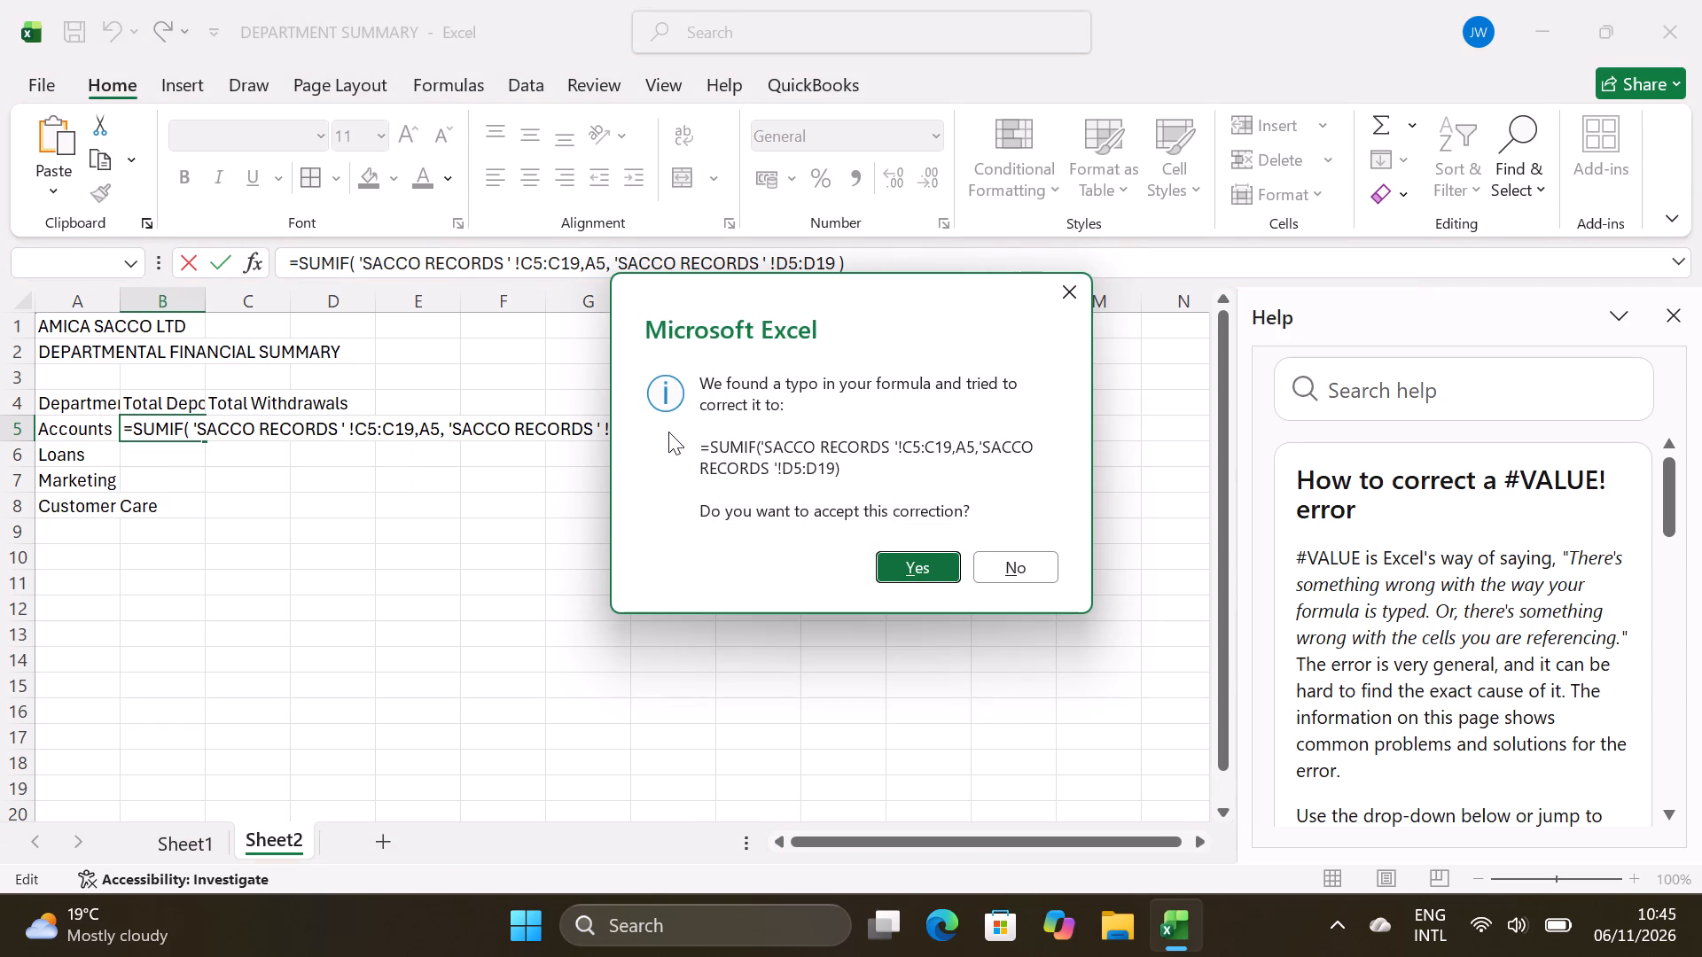
pyautogui.click(1055, 291)
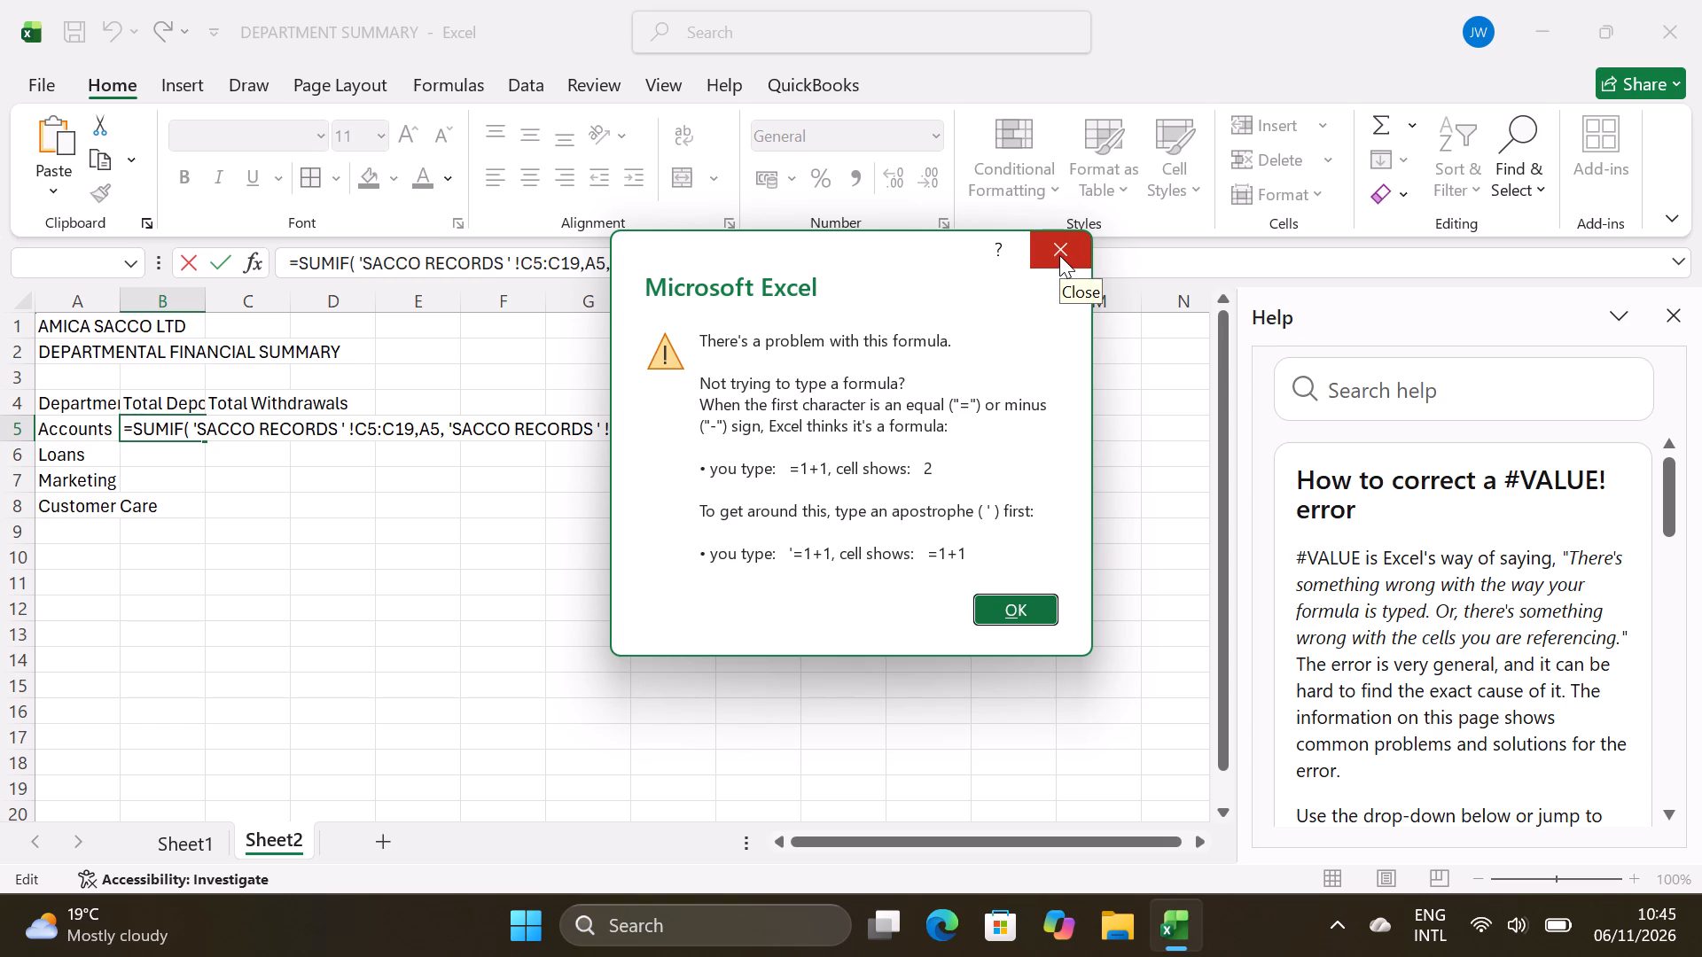
pyautogui.click(1059, 255)
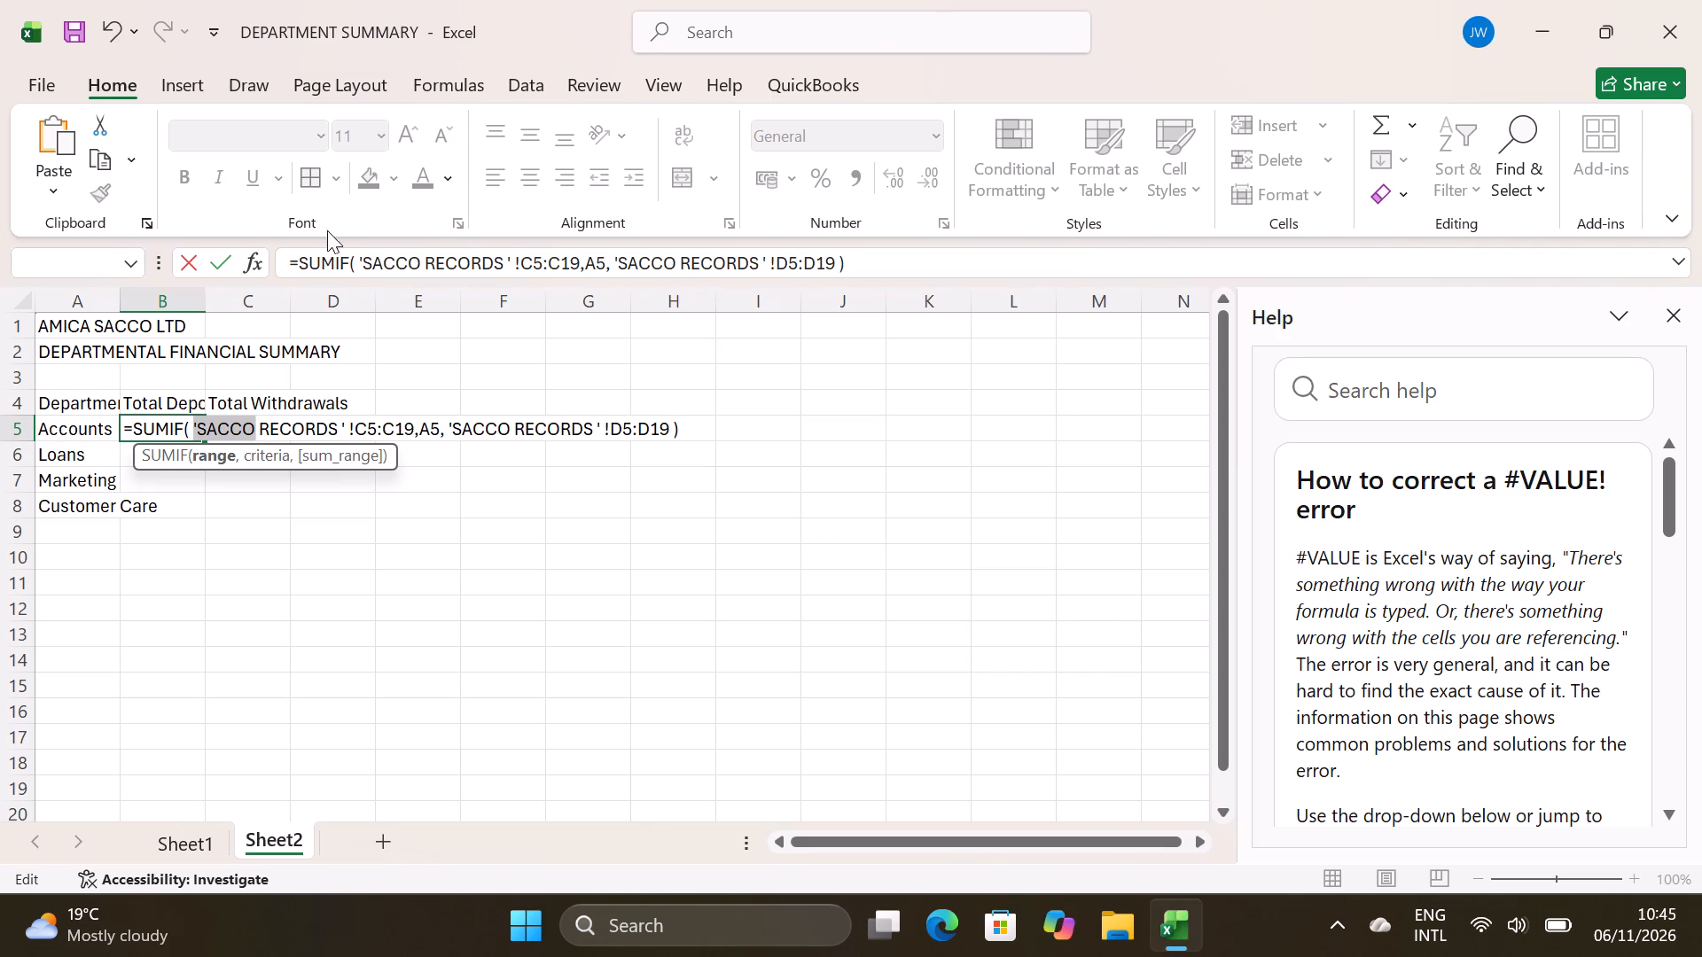
# Put a single apostrophe in front of the equals sign of the SUMIF formula in B5 and enter it.
pyautogui.click(282, 253)
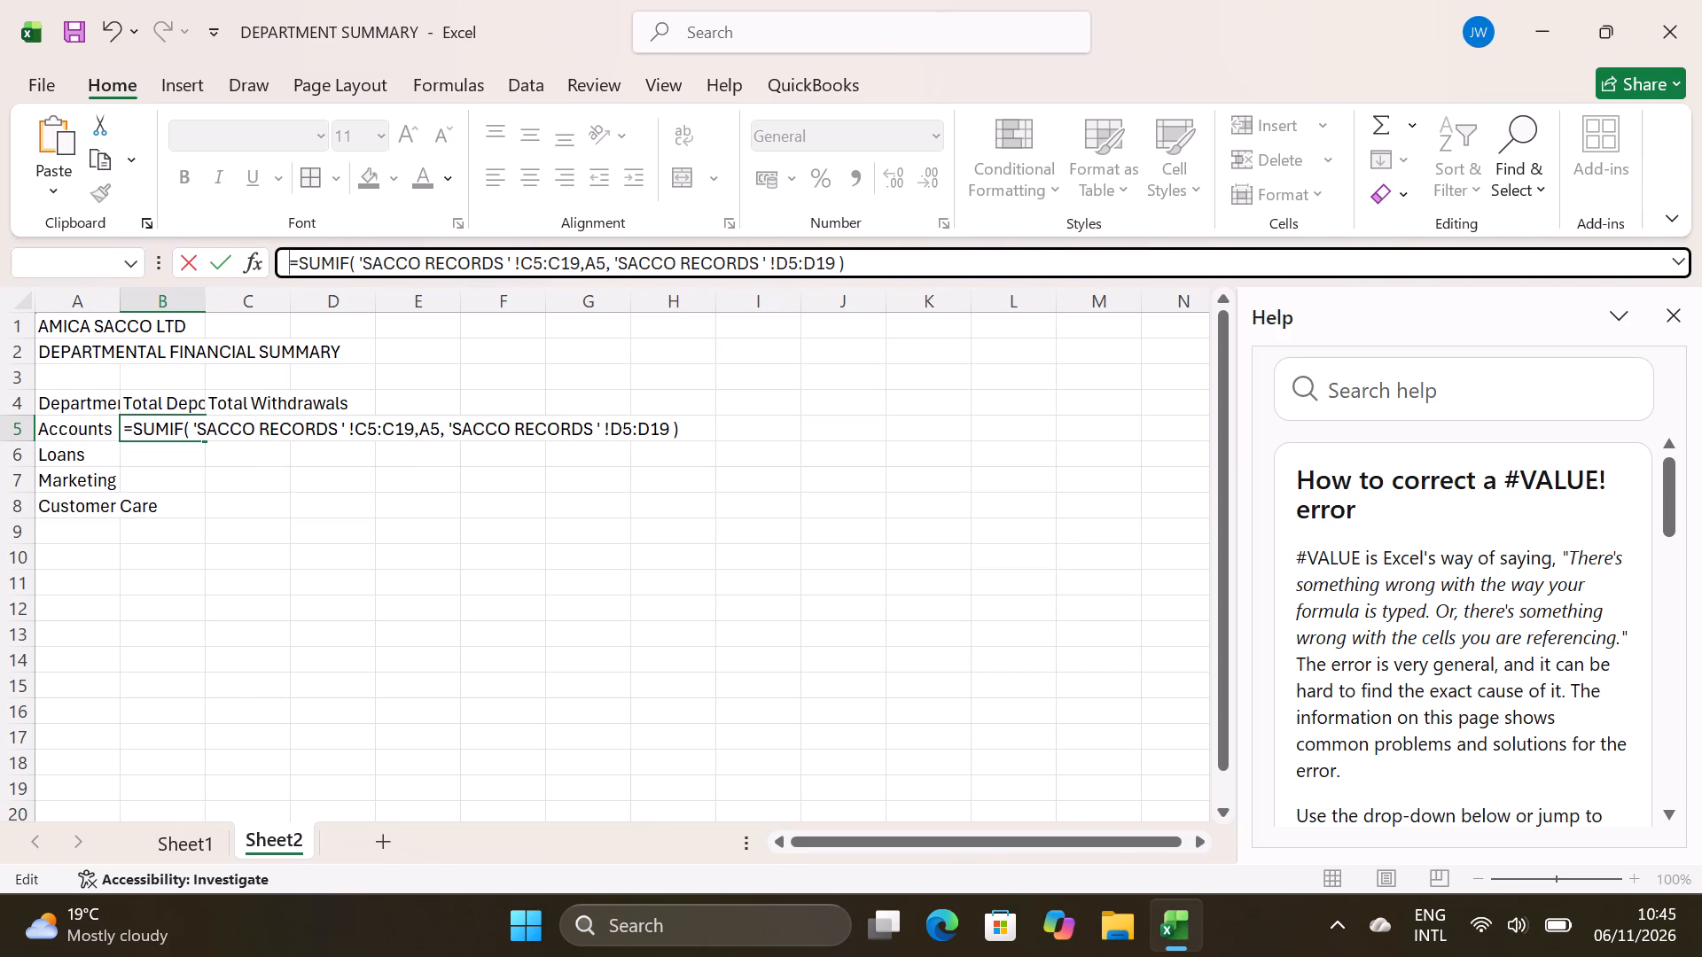
pyautogui.write("''")
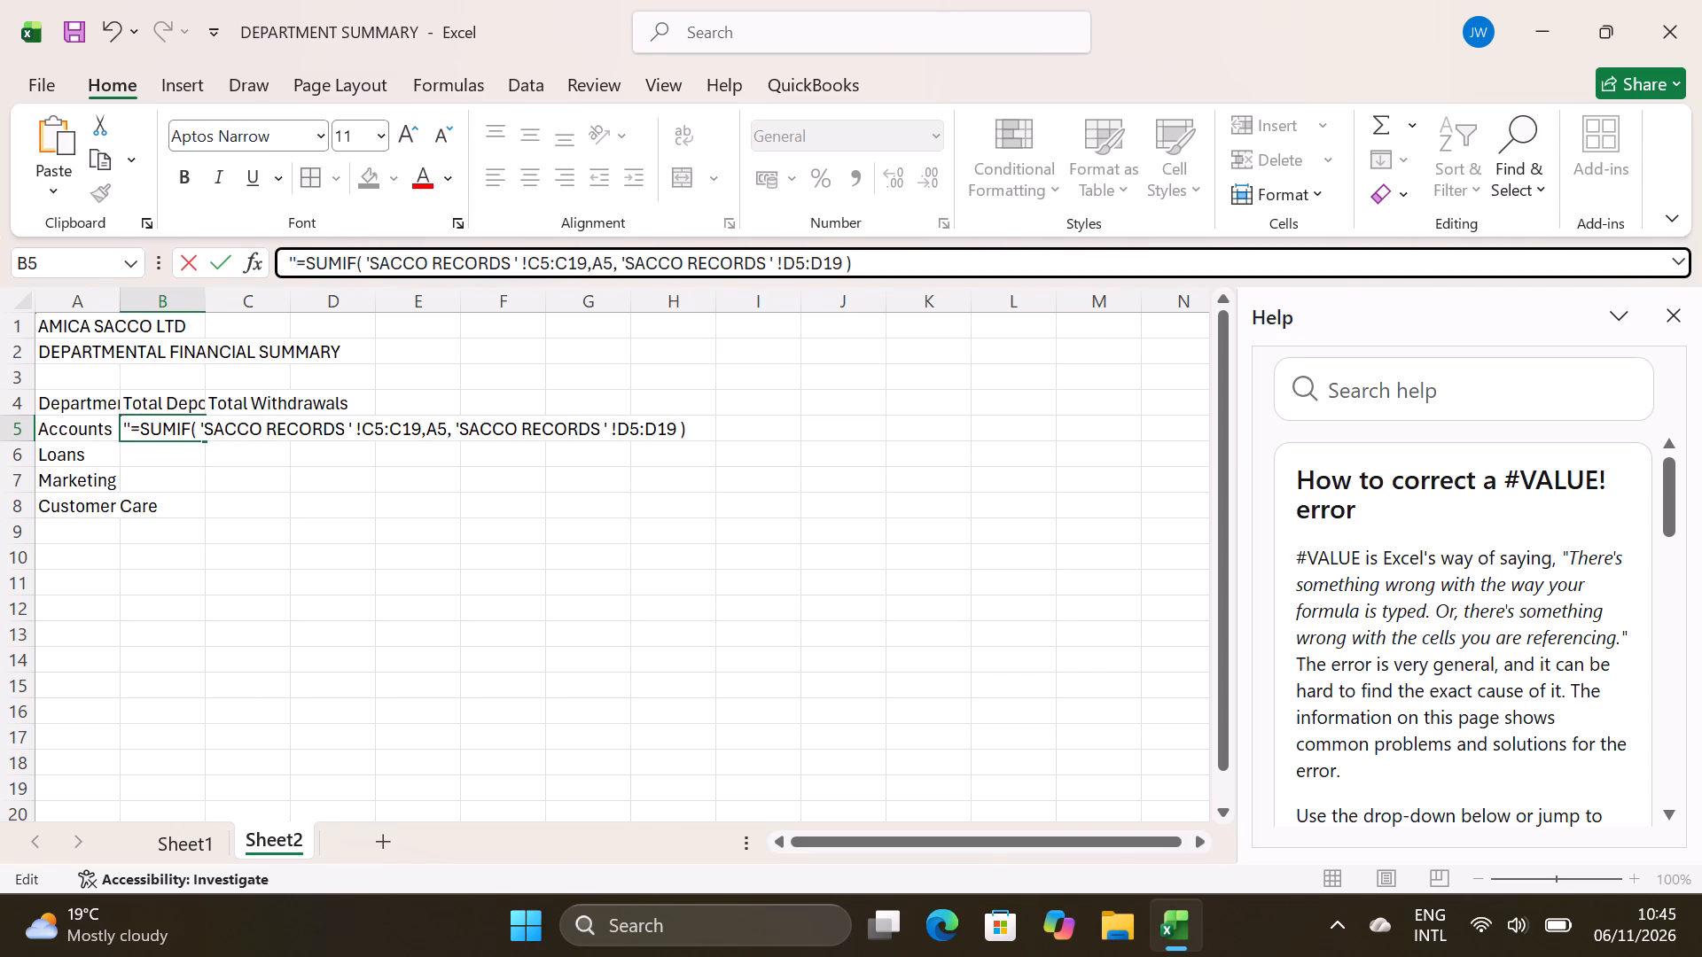
pyautogui.press('BackSpace')
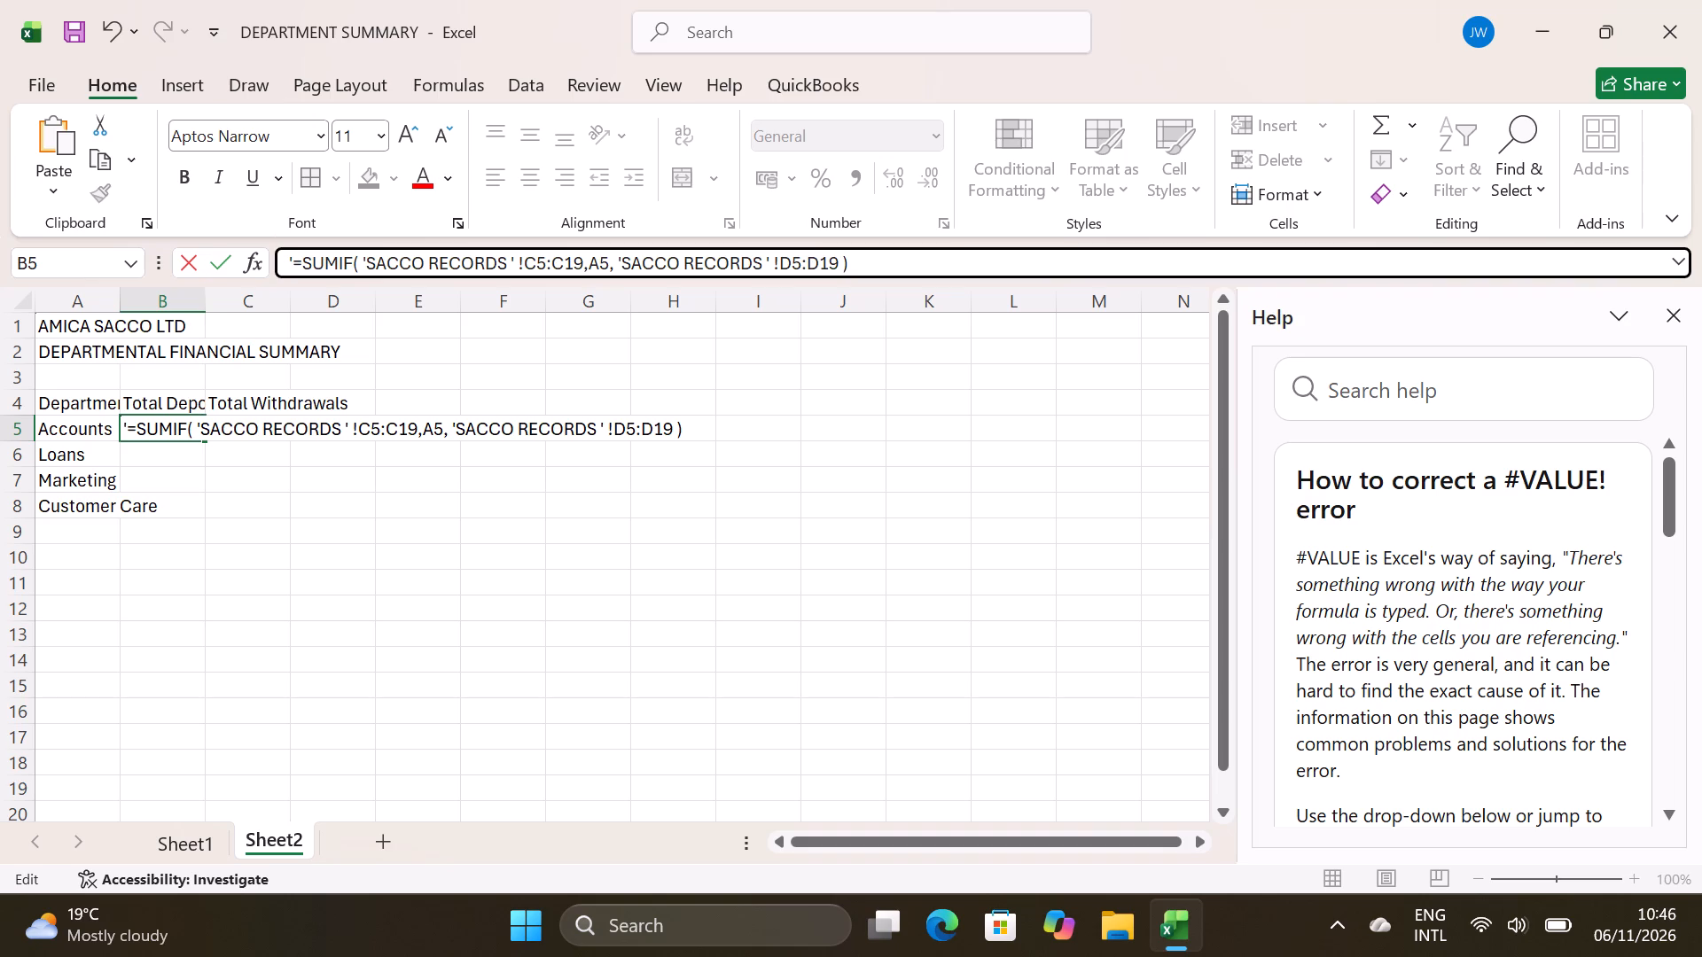
pyautogui.press('Return')
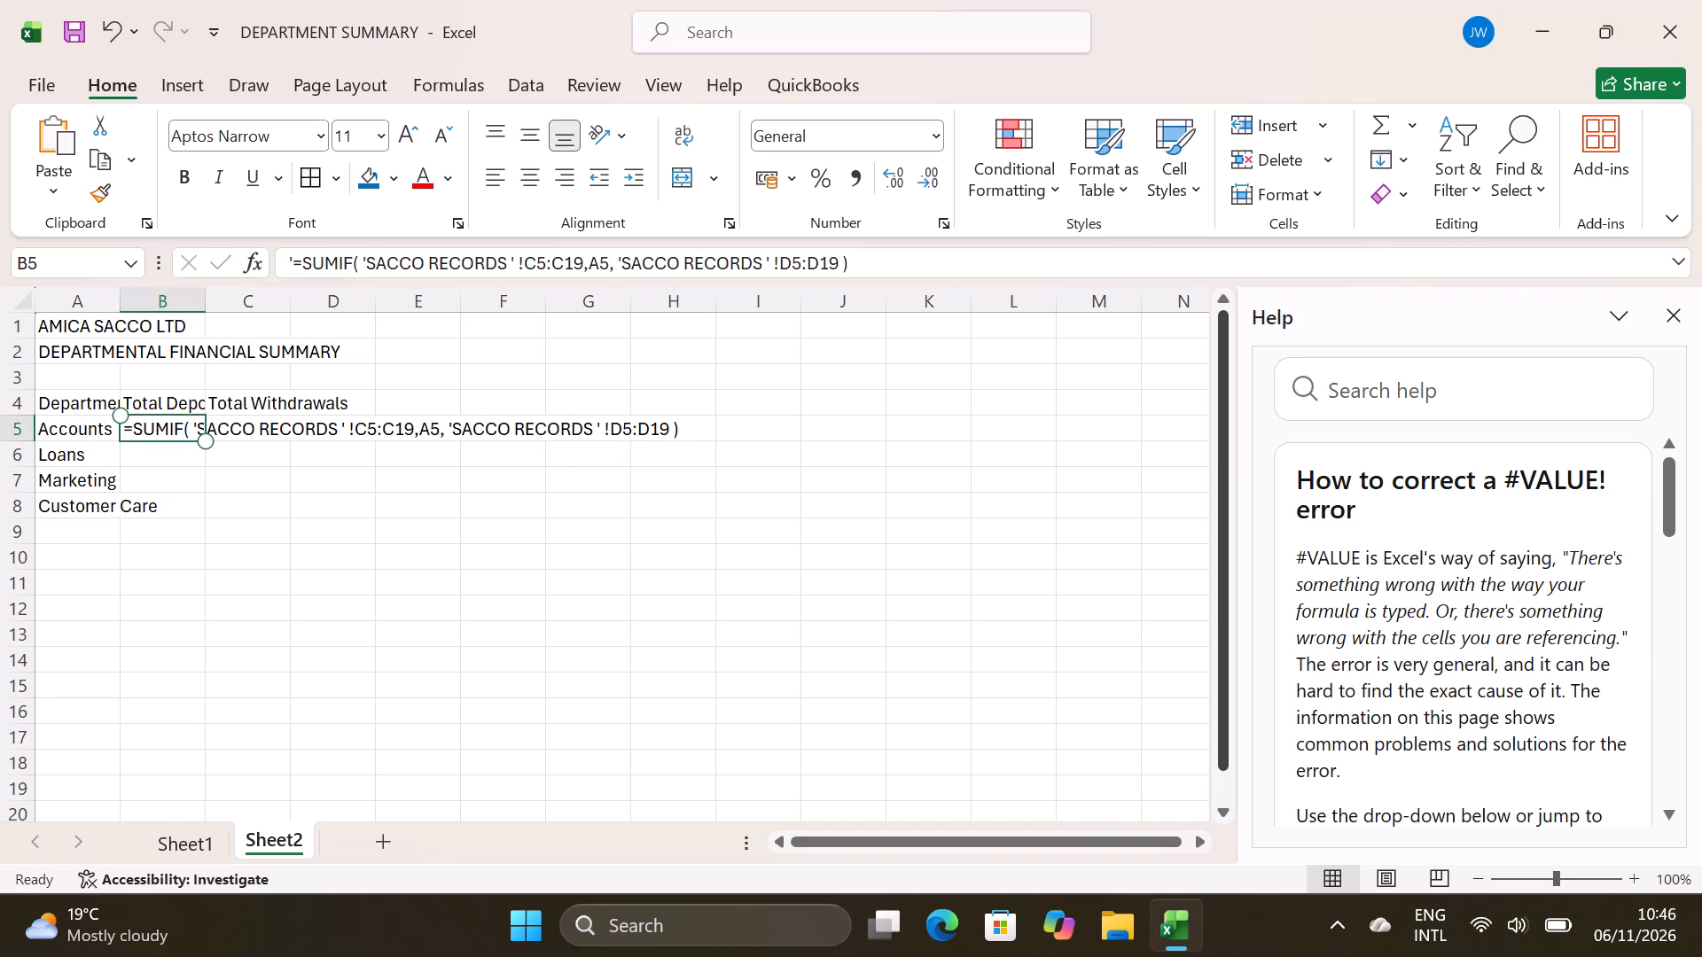
pyautogui.press('Return')
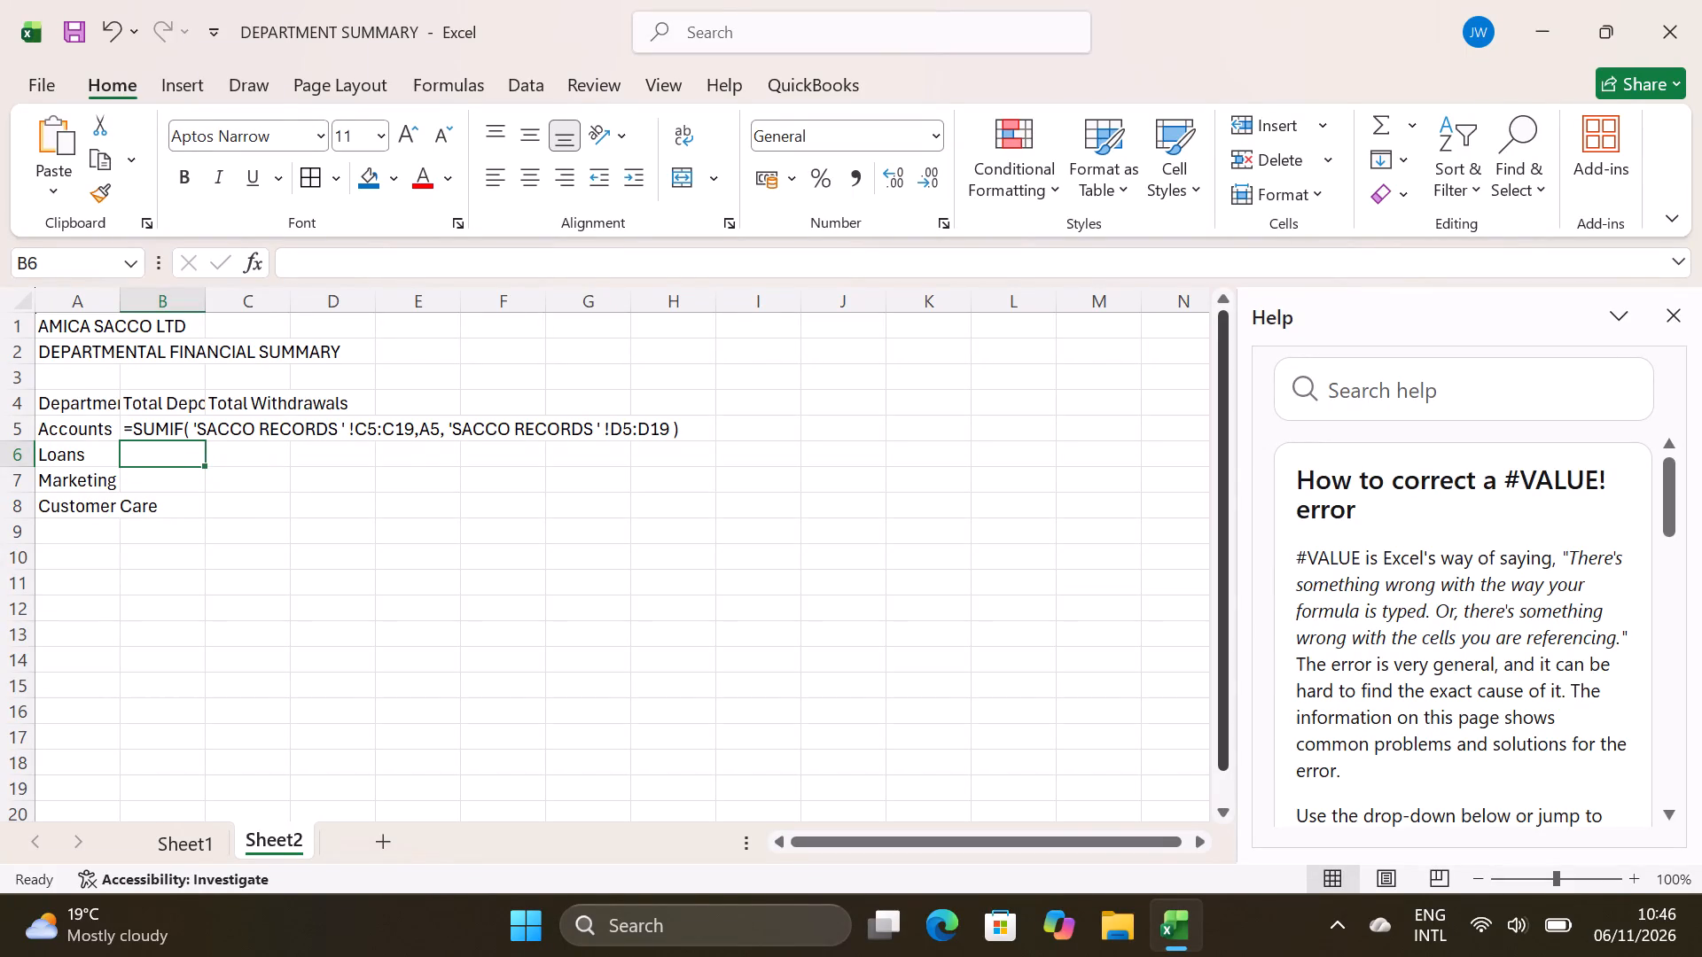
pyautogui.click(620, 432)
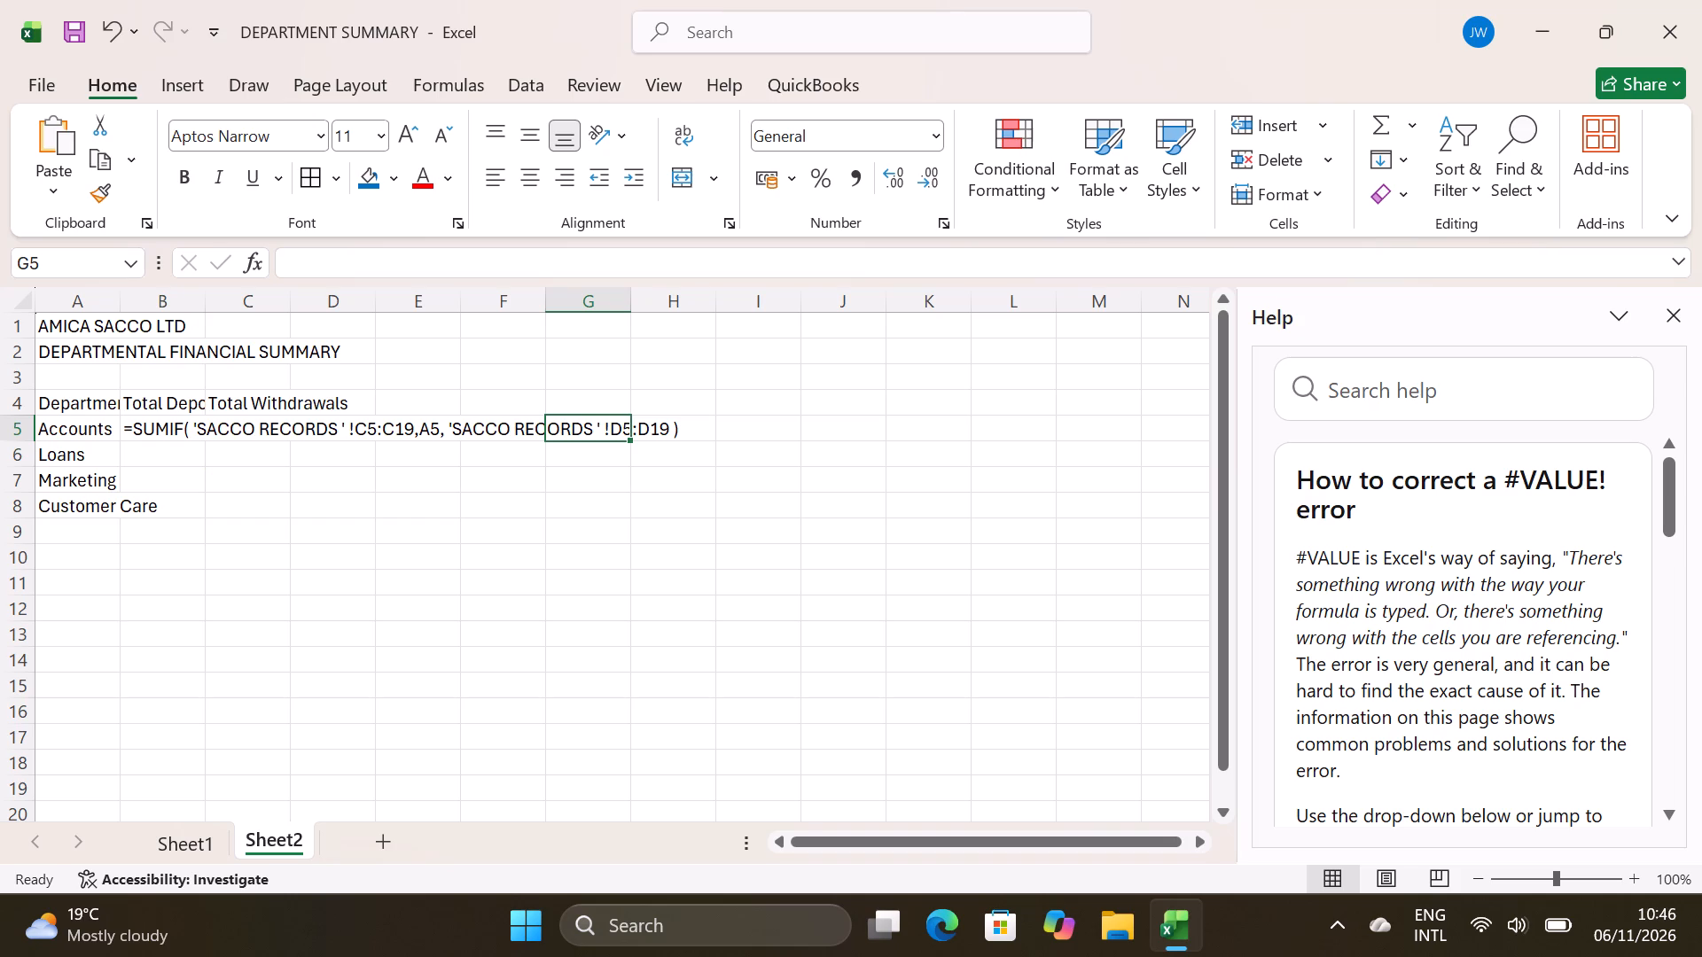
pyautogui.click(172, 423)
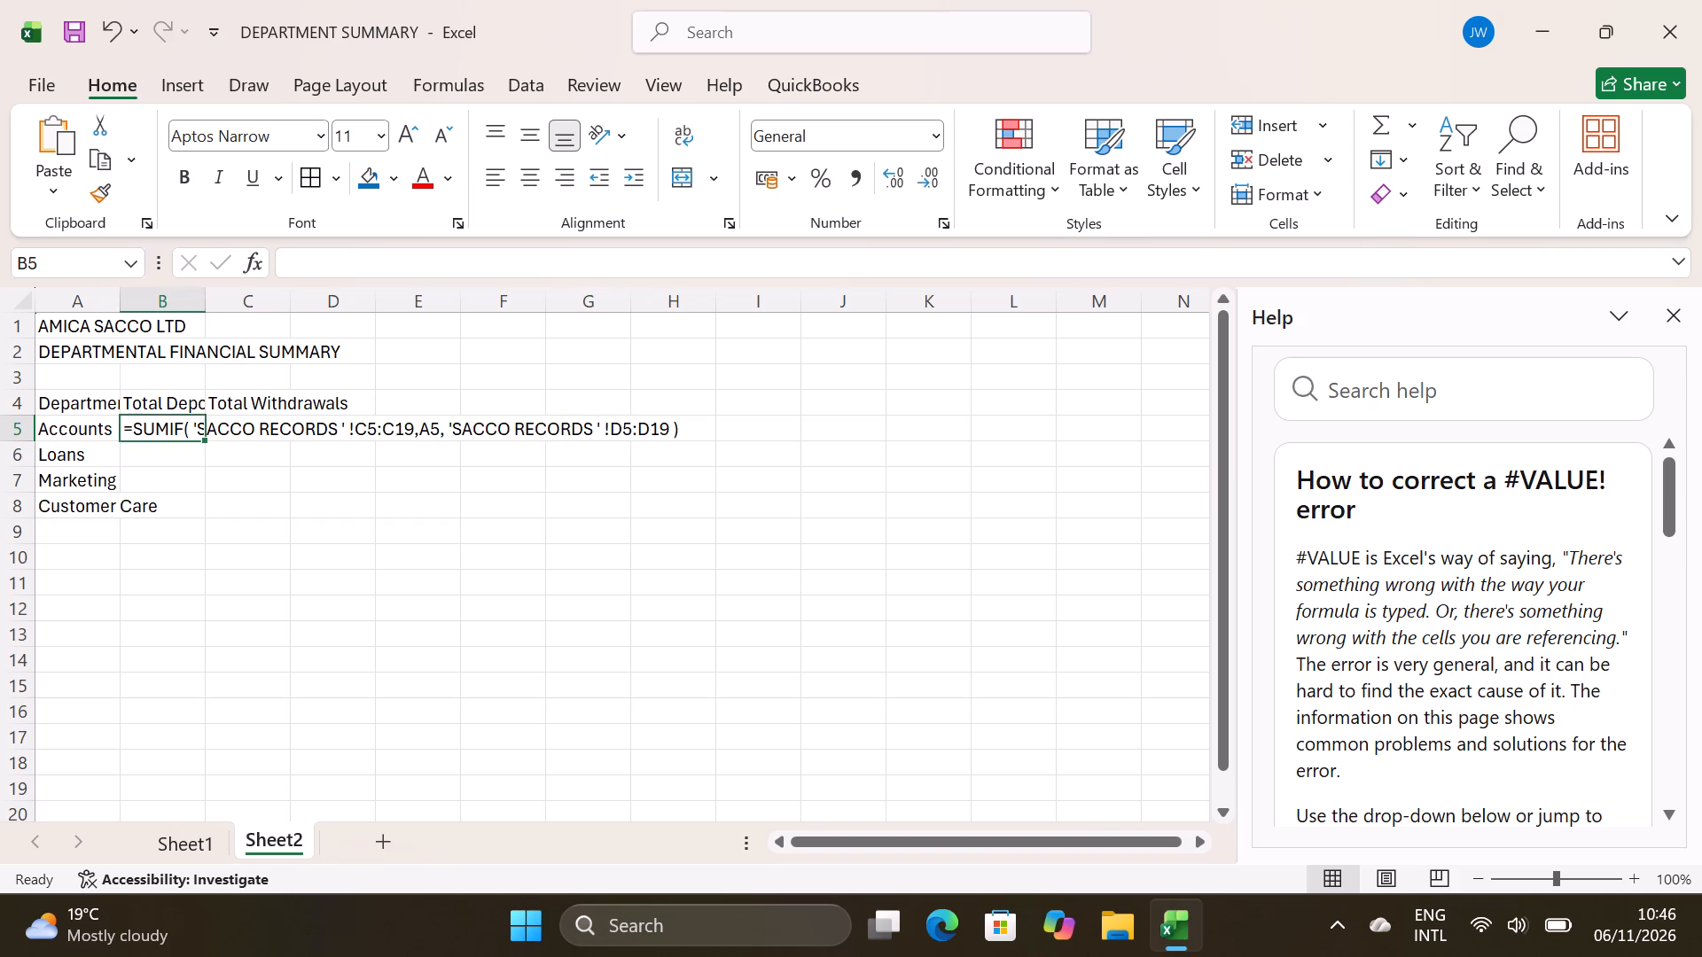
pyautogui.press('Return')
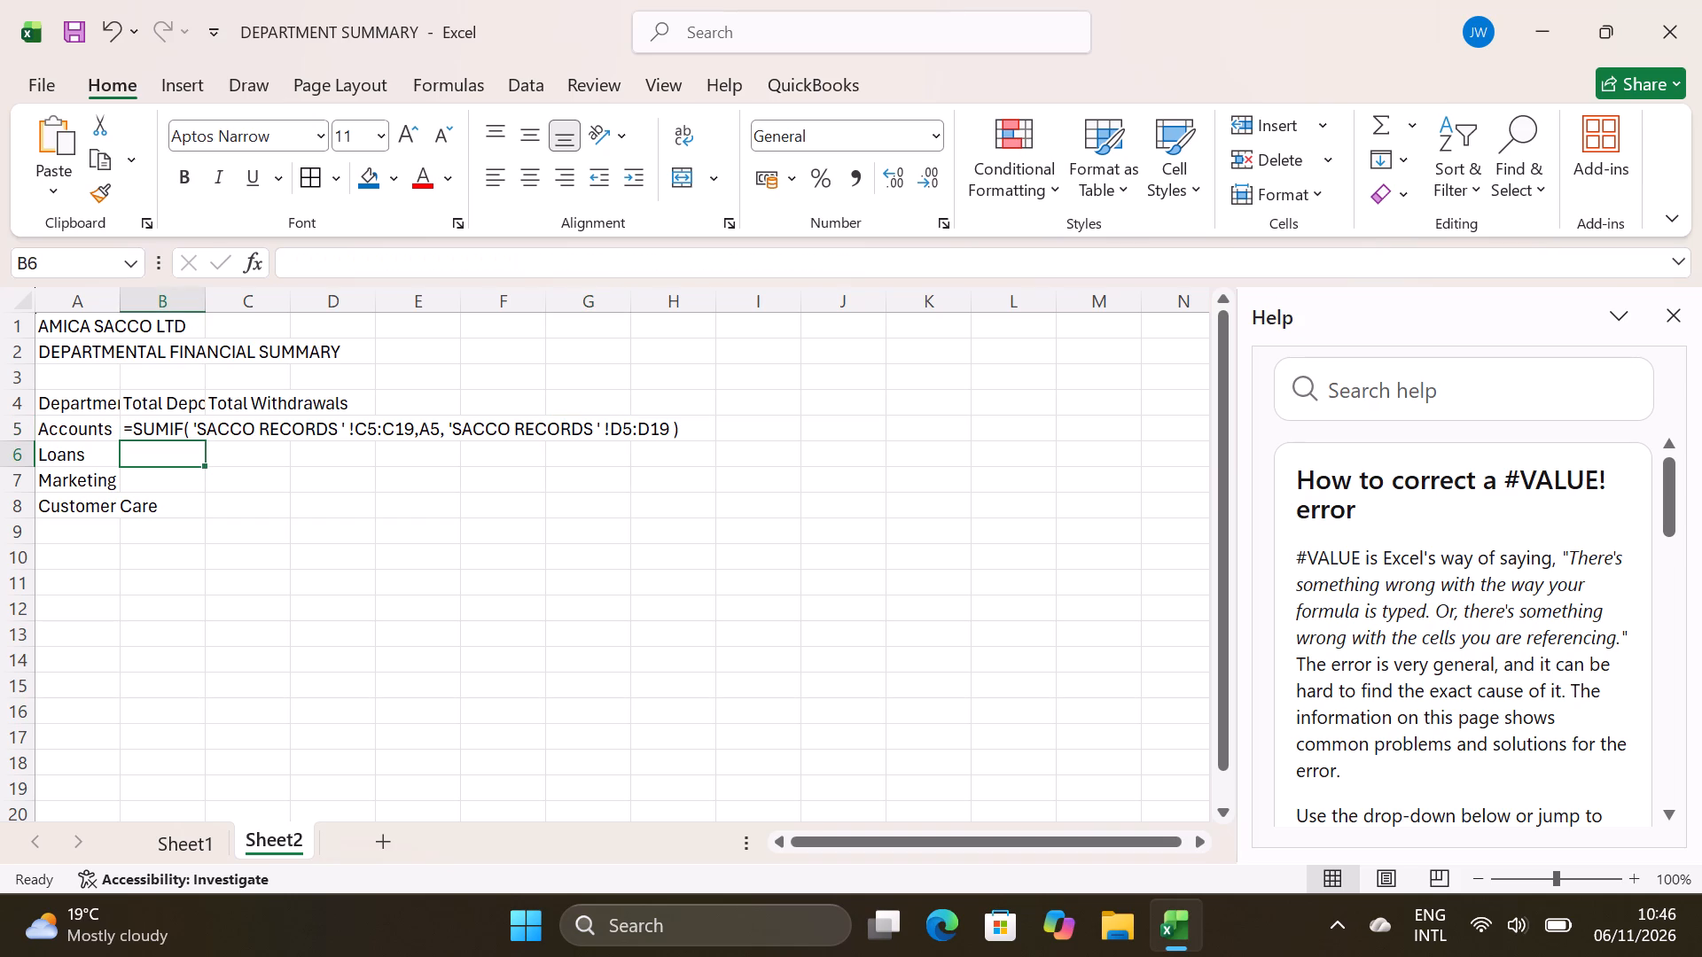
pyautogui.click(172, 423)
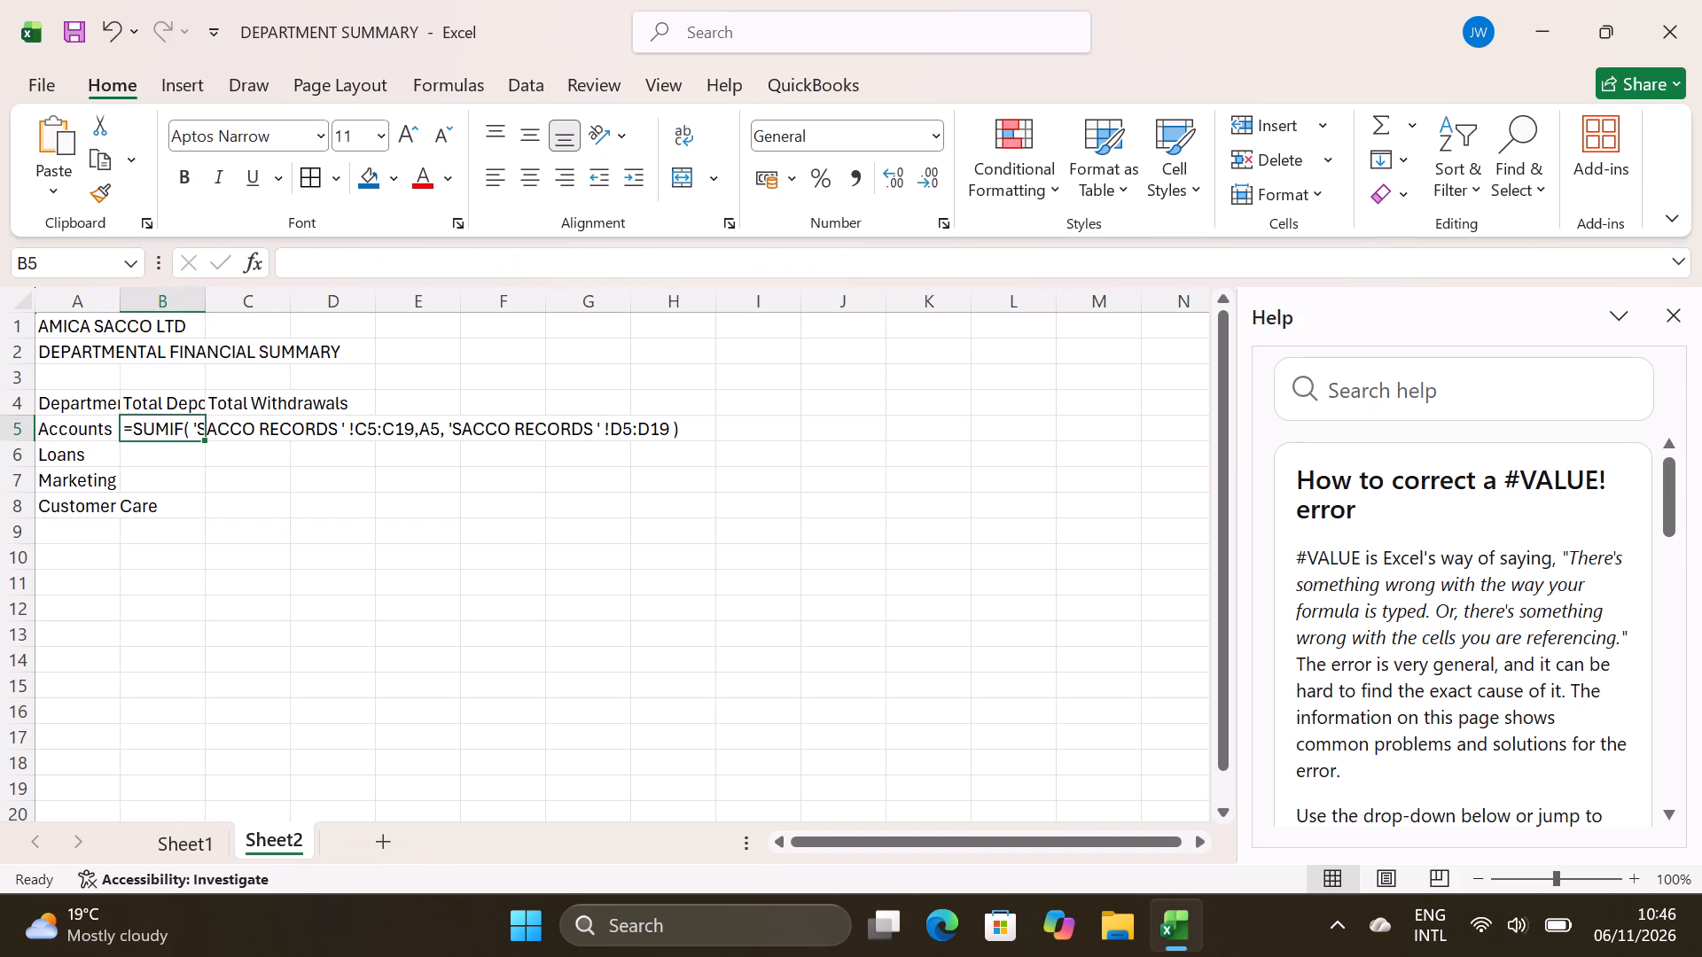
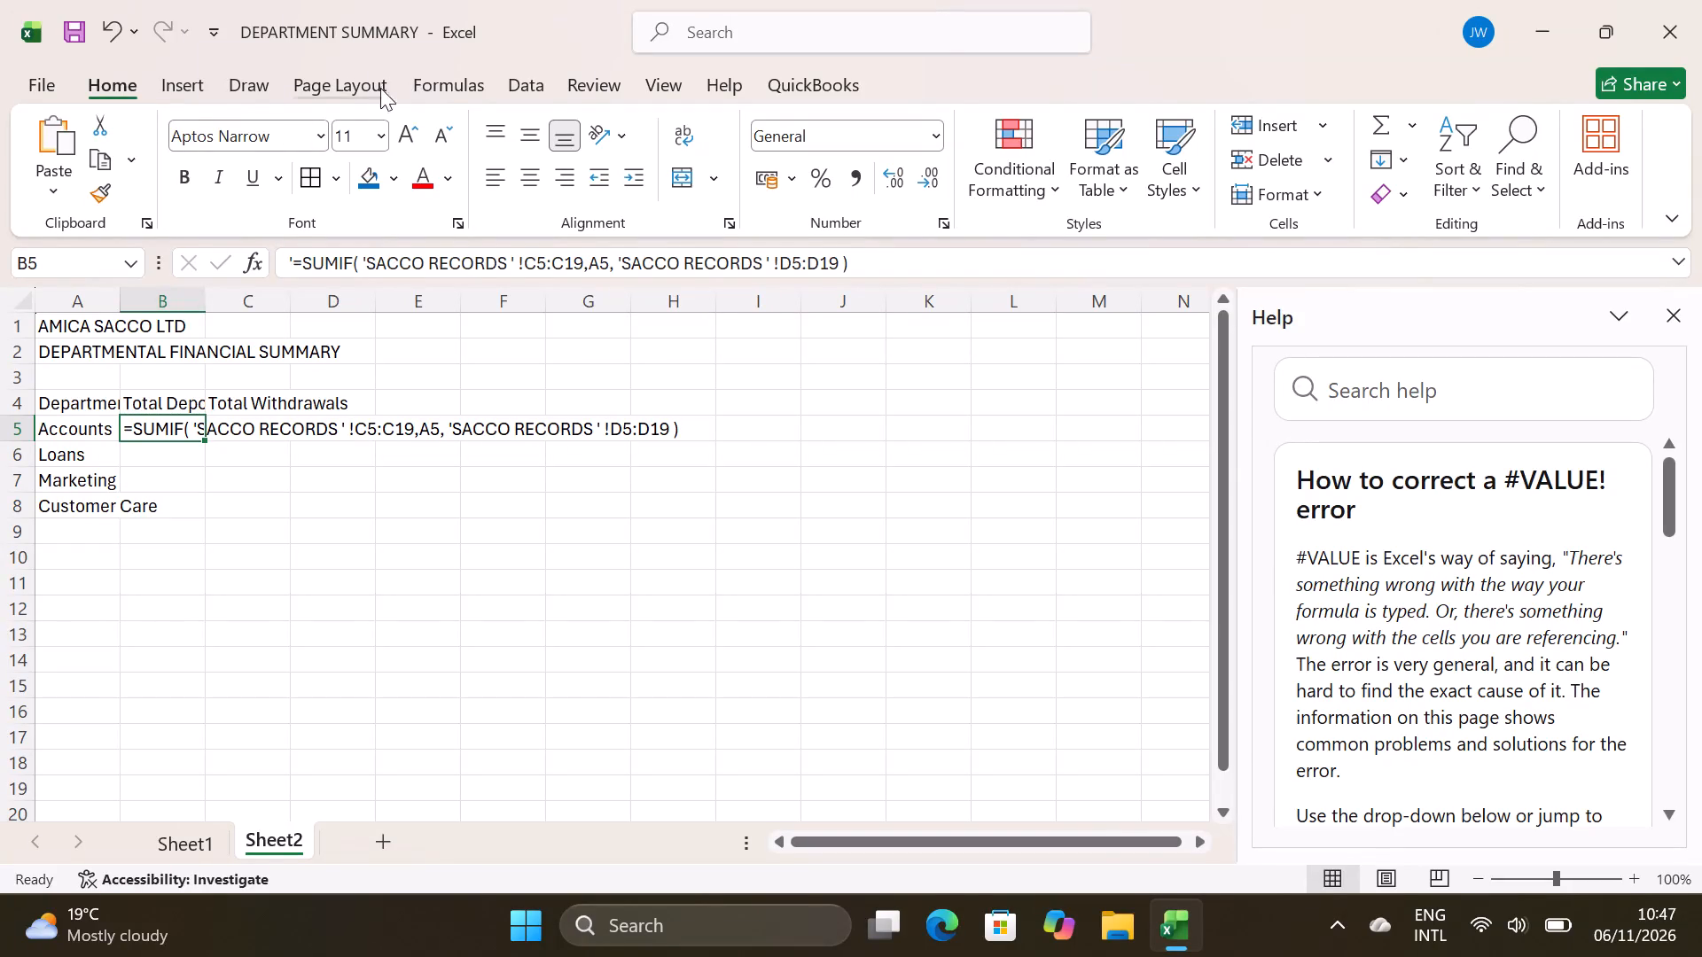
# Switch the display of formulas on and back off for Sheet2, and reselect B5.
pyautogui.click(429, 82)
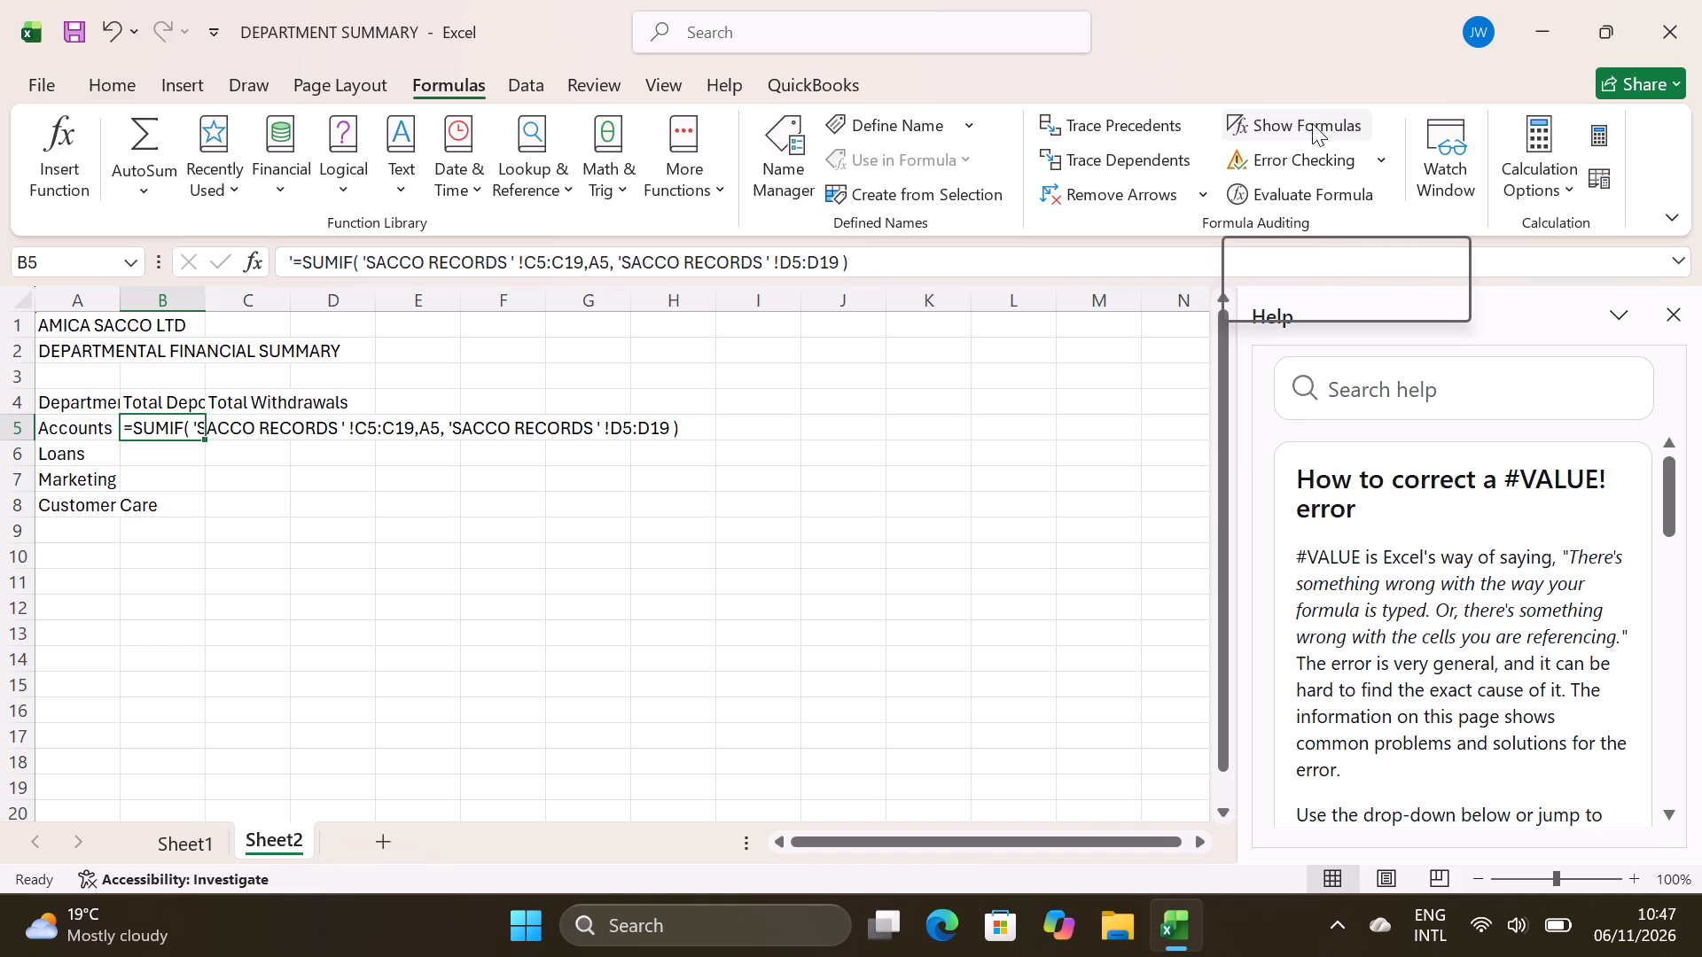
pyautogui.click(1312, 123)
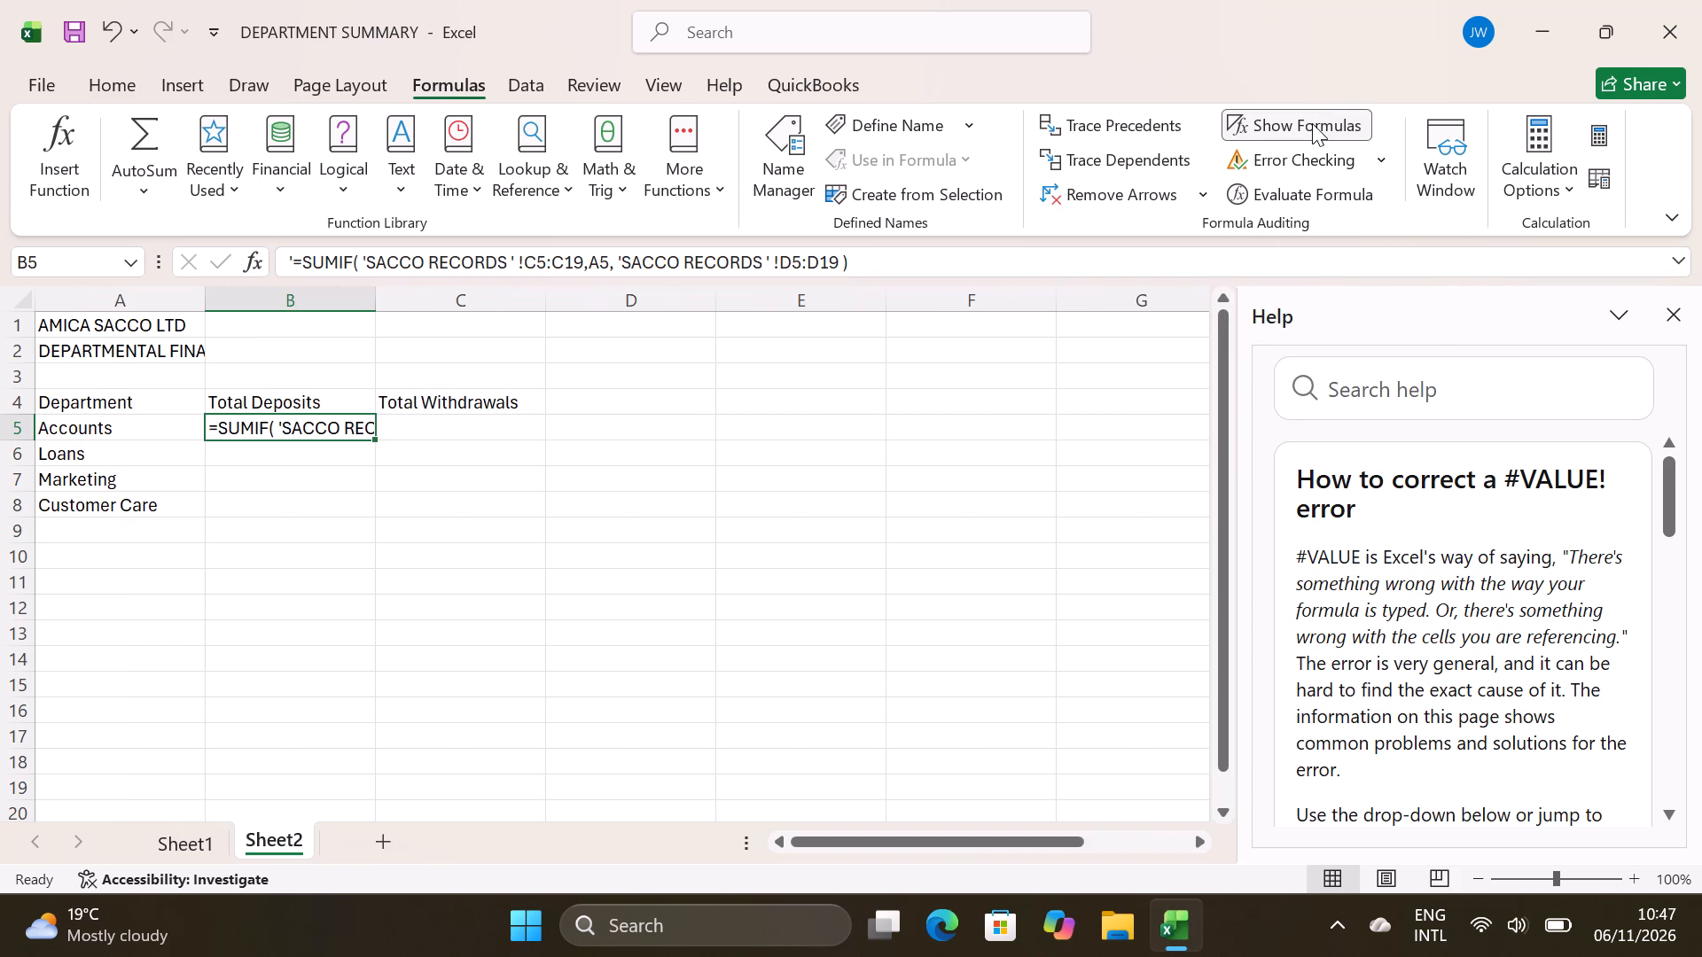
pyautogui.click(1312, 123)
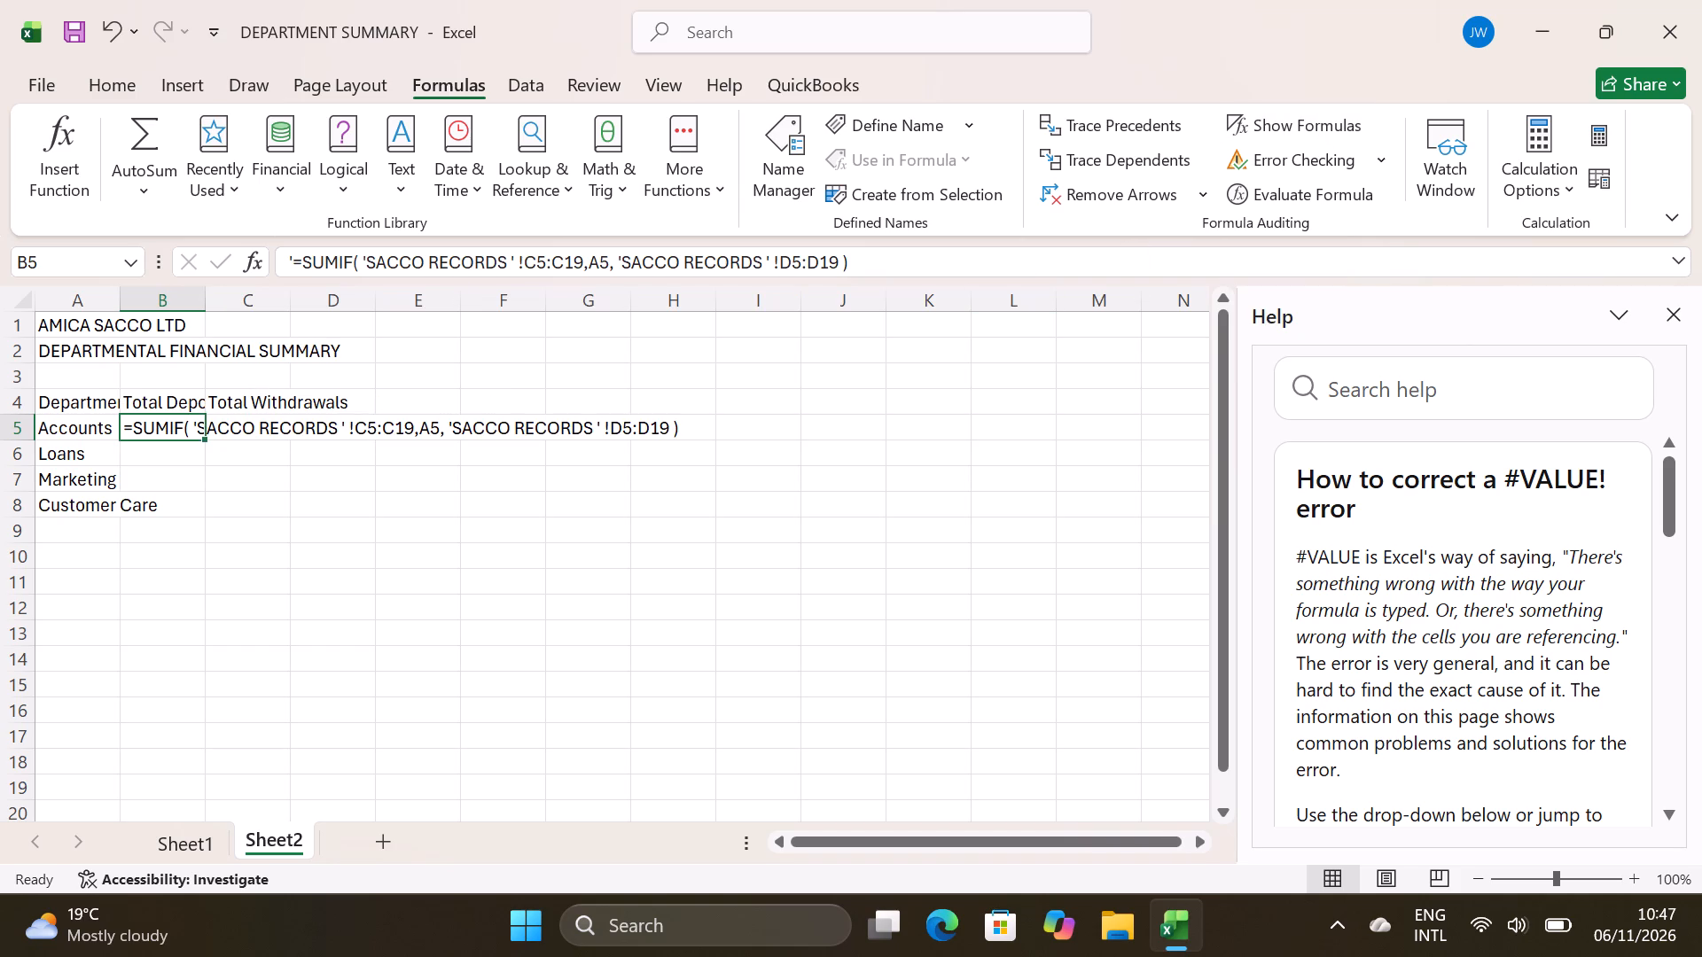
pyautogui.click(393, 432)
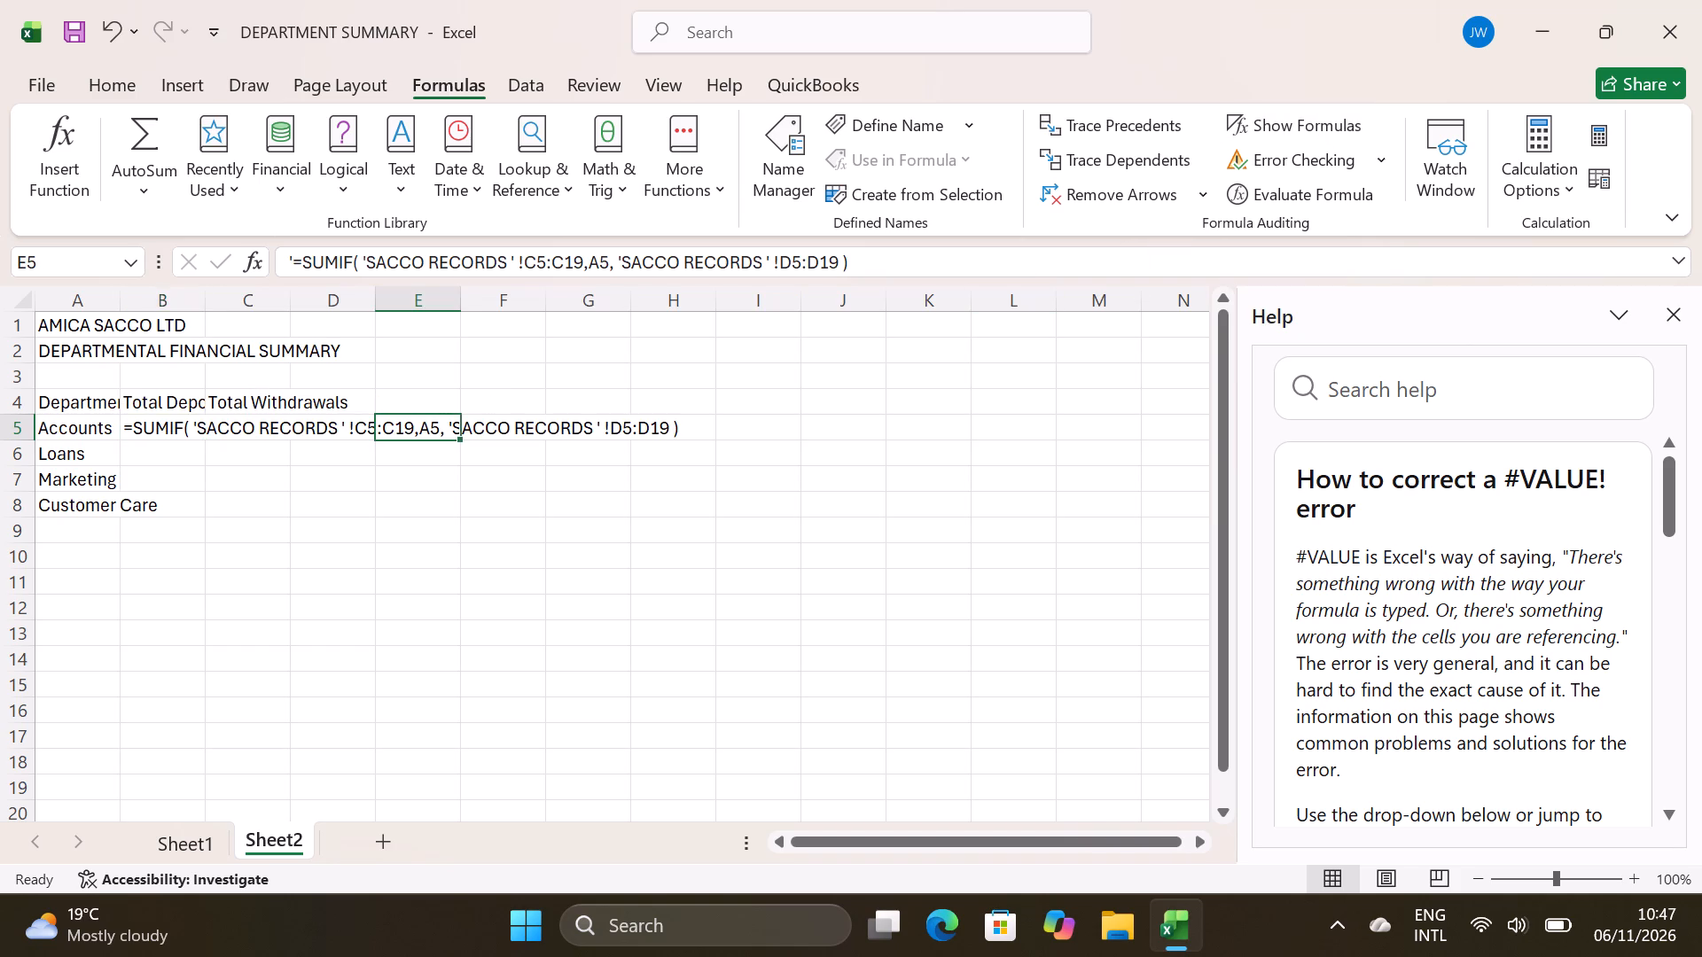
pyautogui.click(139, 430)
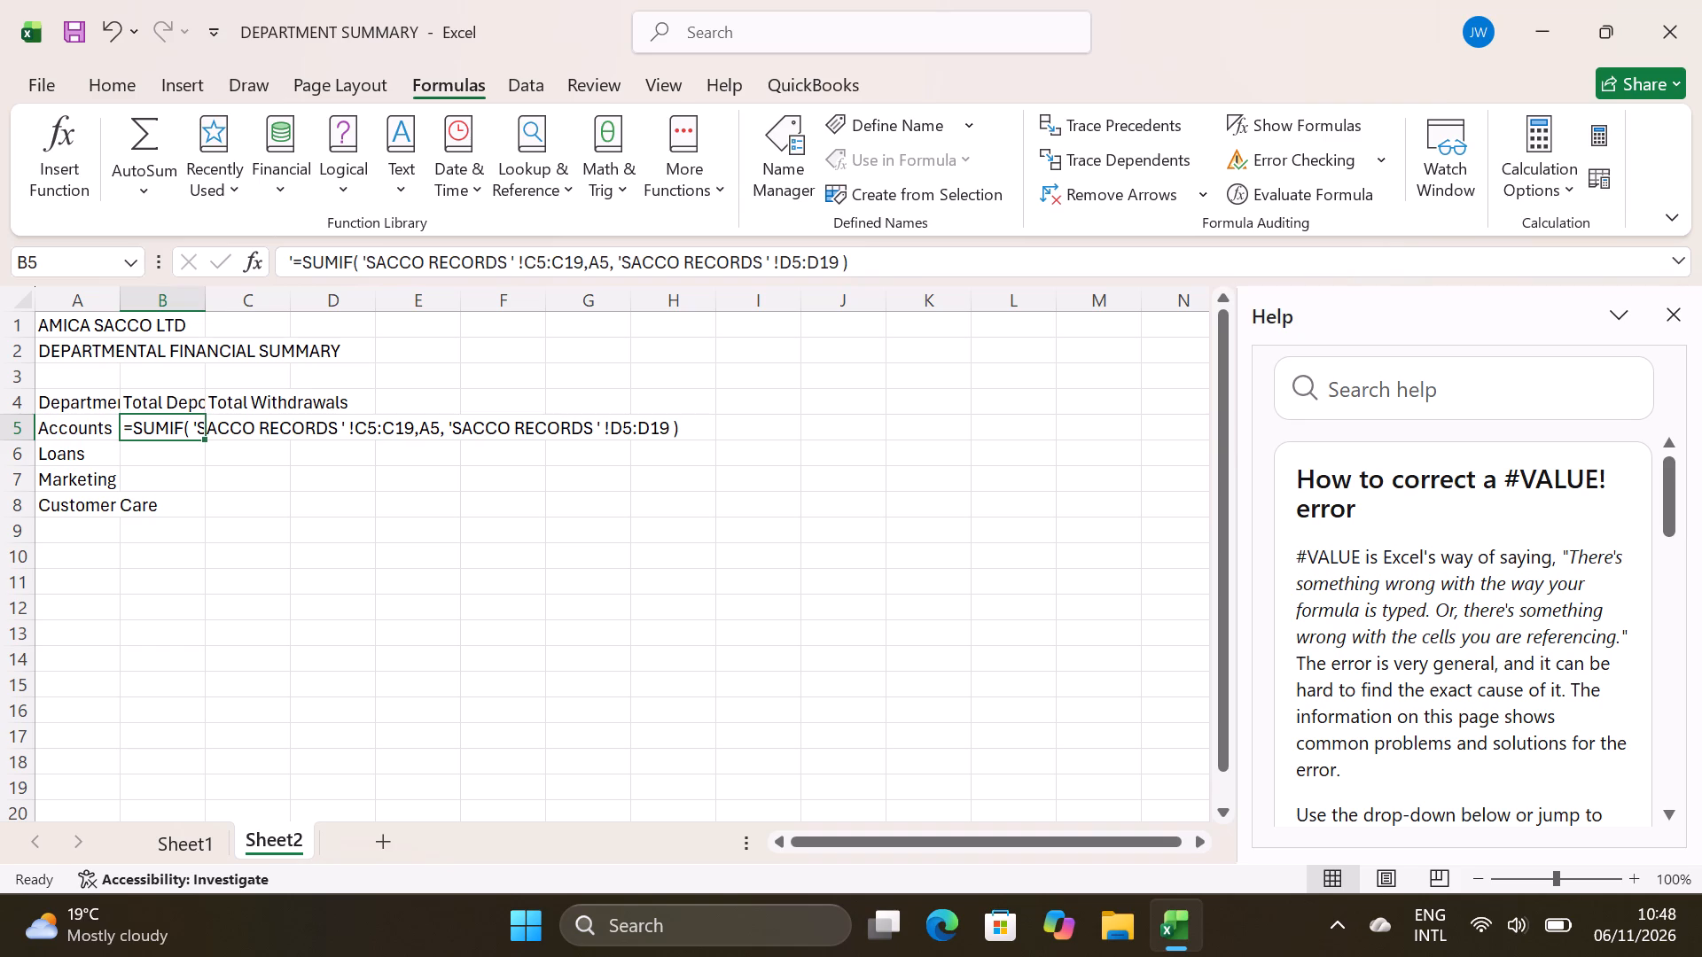
# Show the formulas instead of their results in the cells of Sheet2.
pyautogui.hotkey('ctrl', '`')
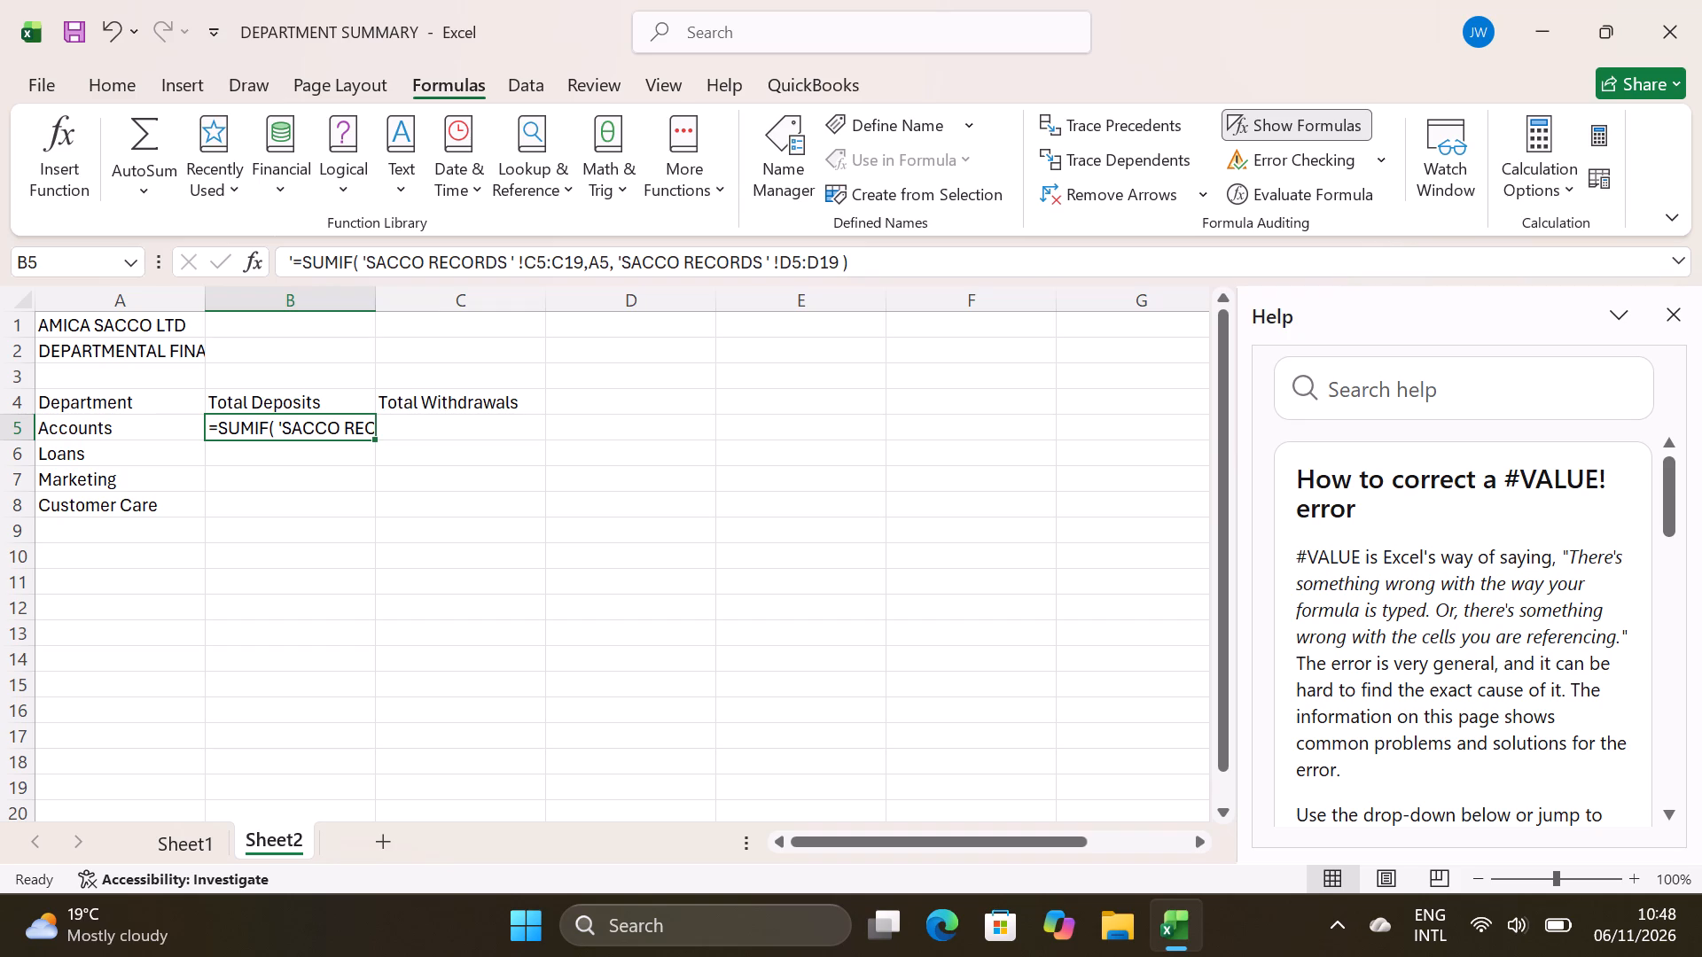
pyautogui.moveTo(319, 425); pyautogui.dragTo(501, 427)
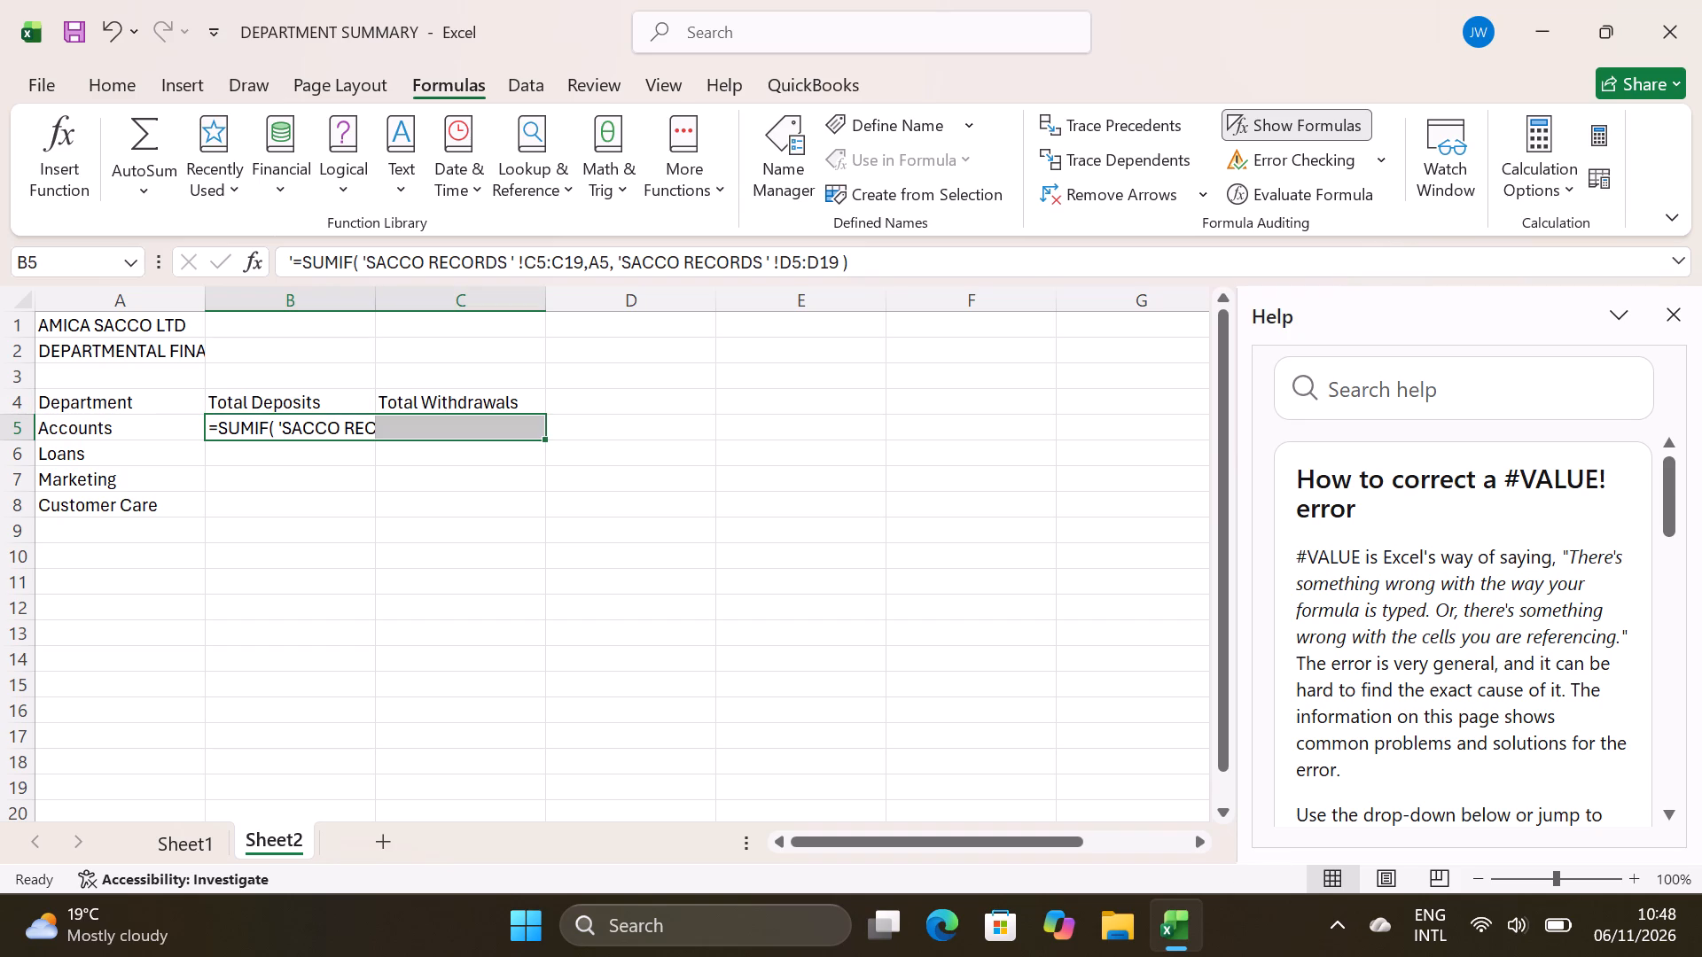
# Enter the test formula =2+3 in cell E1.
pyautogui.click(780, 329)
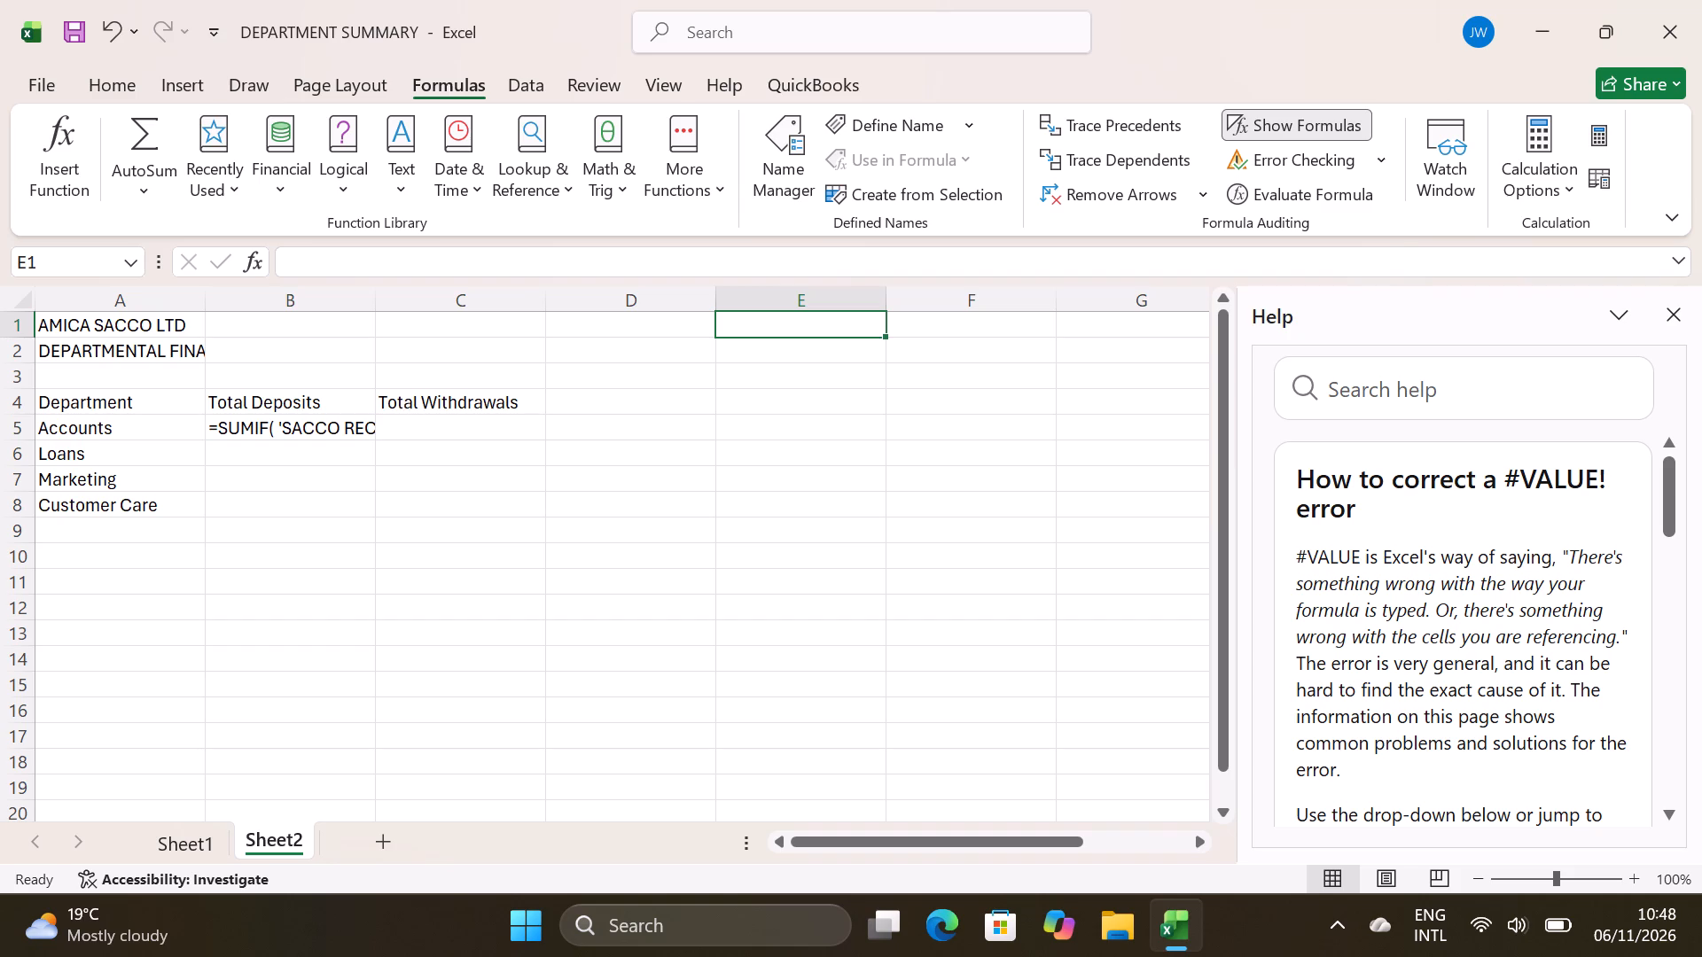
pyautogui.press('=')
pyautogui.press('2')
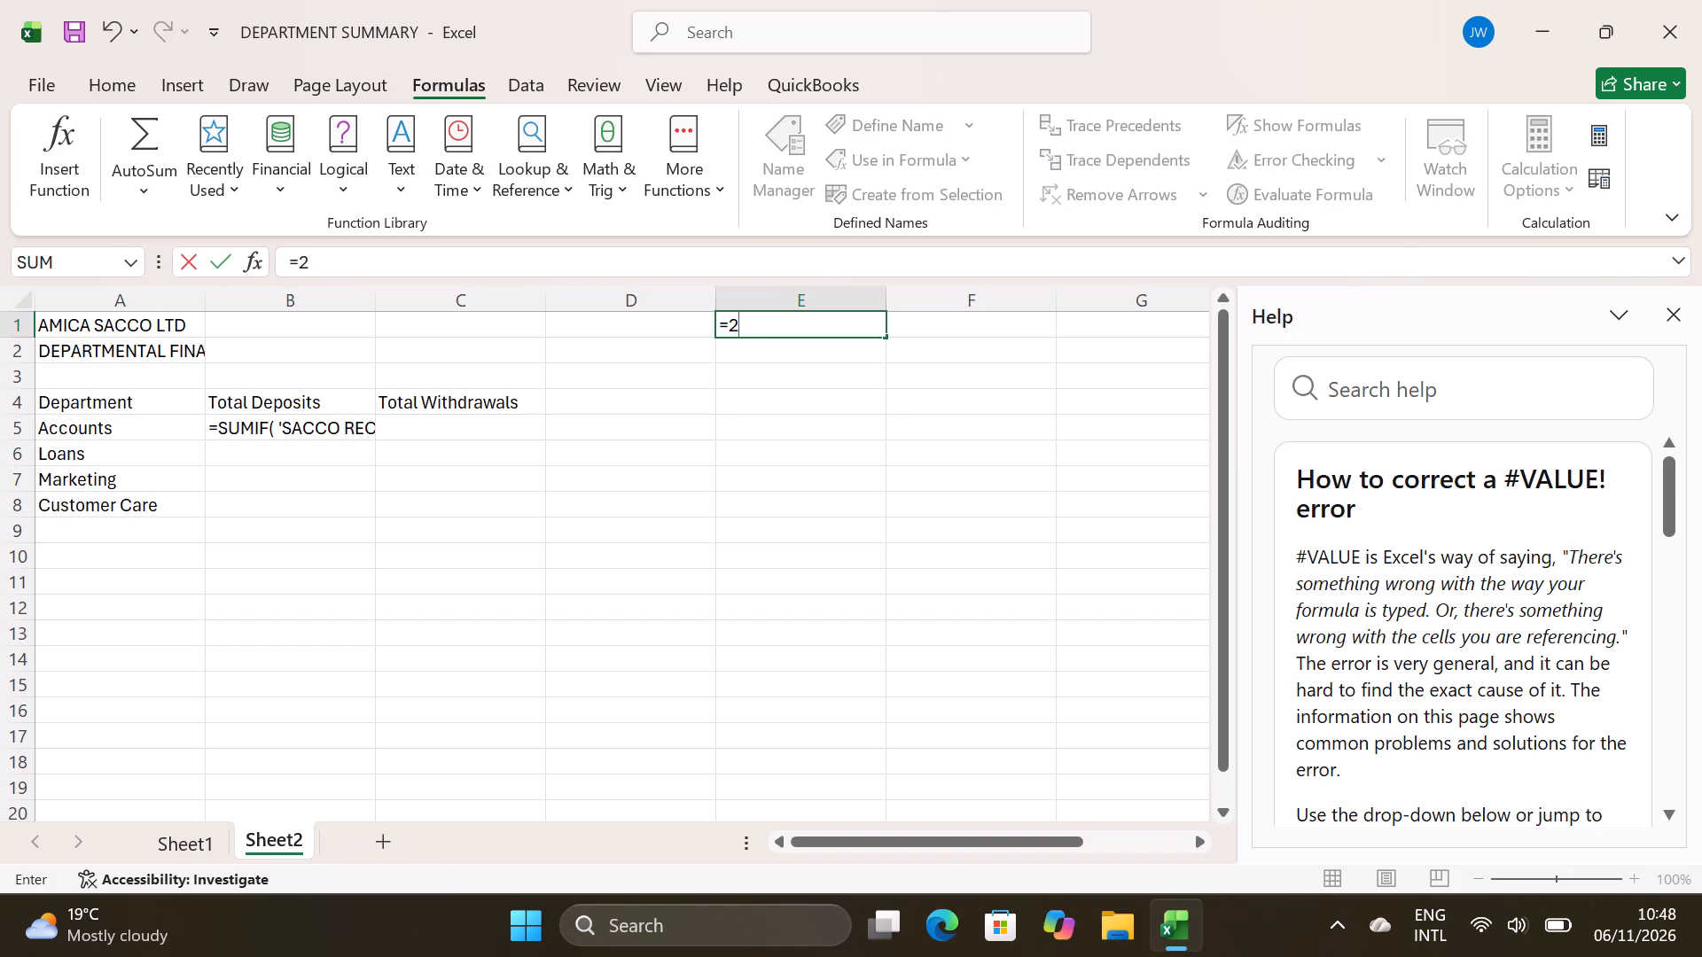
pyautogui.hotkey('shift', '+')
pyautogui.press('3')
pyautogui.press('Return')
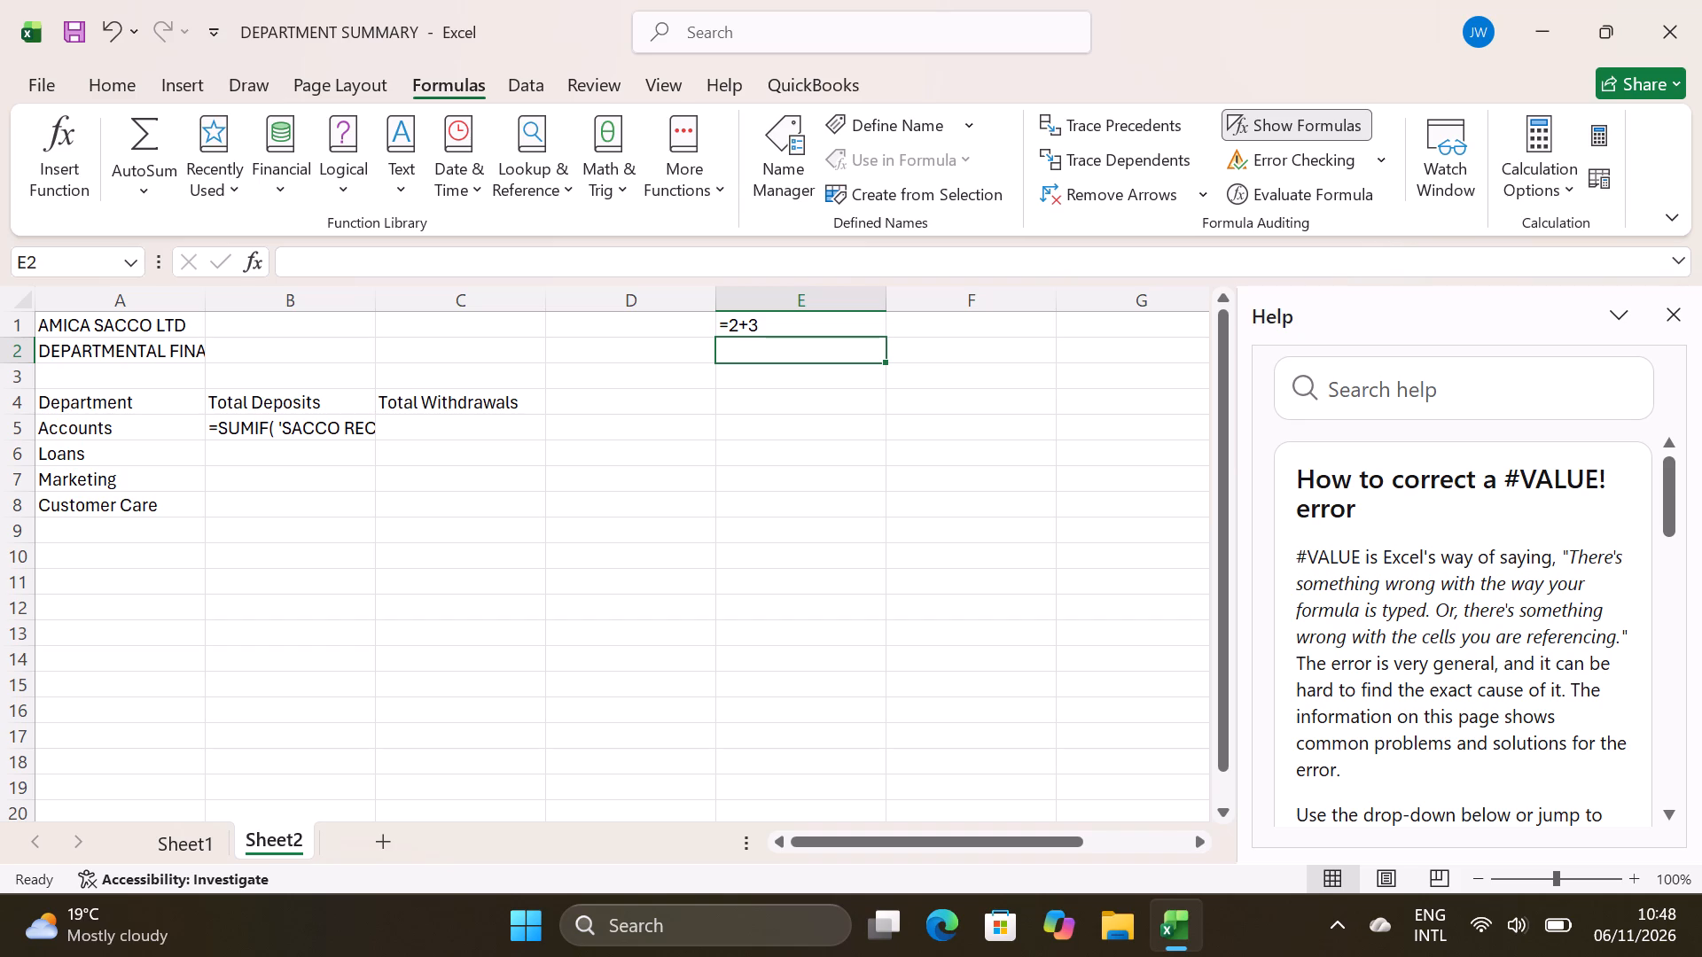
# Undo the test formula in E1 and the apostrophe edit of the SUMIF formula in B5.
pyautogui.click(114, 27)
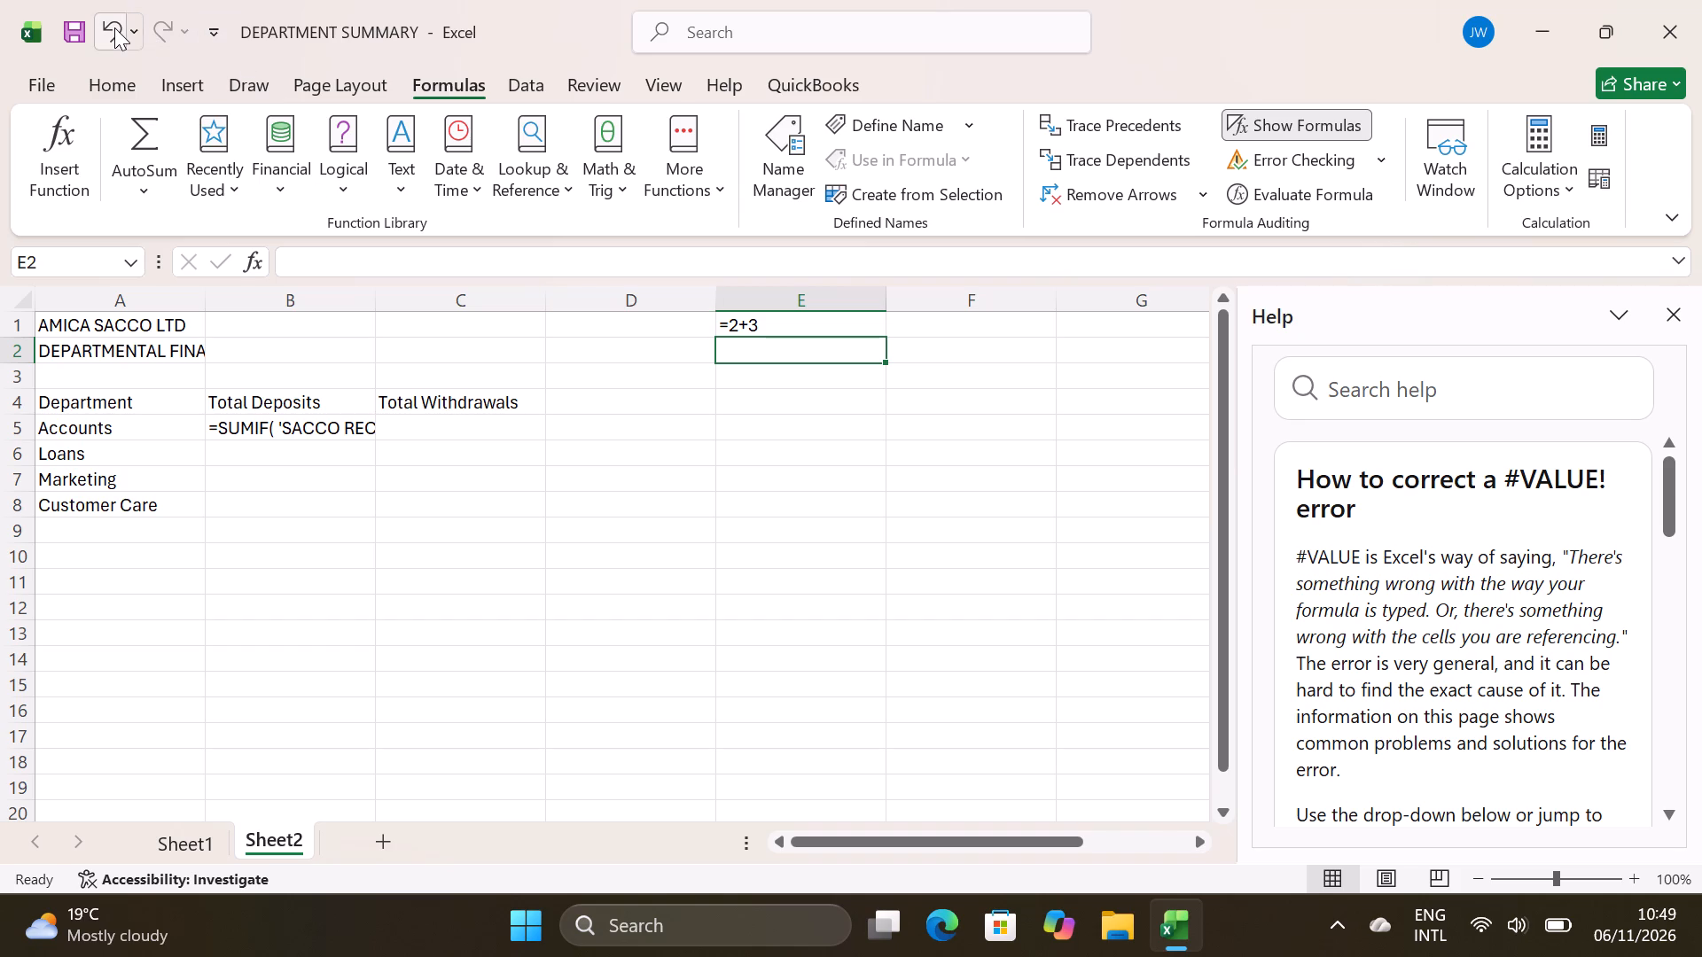
pyautogui.click(114, 27)
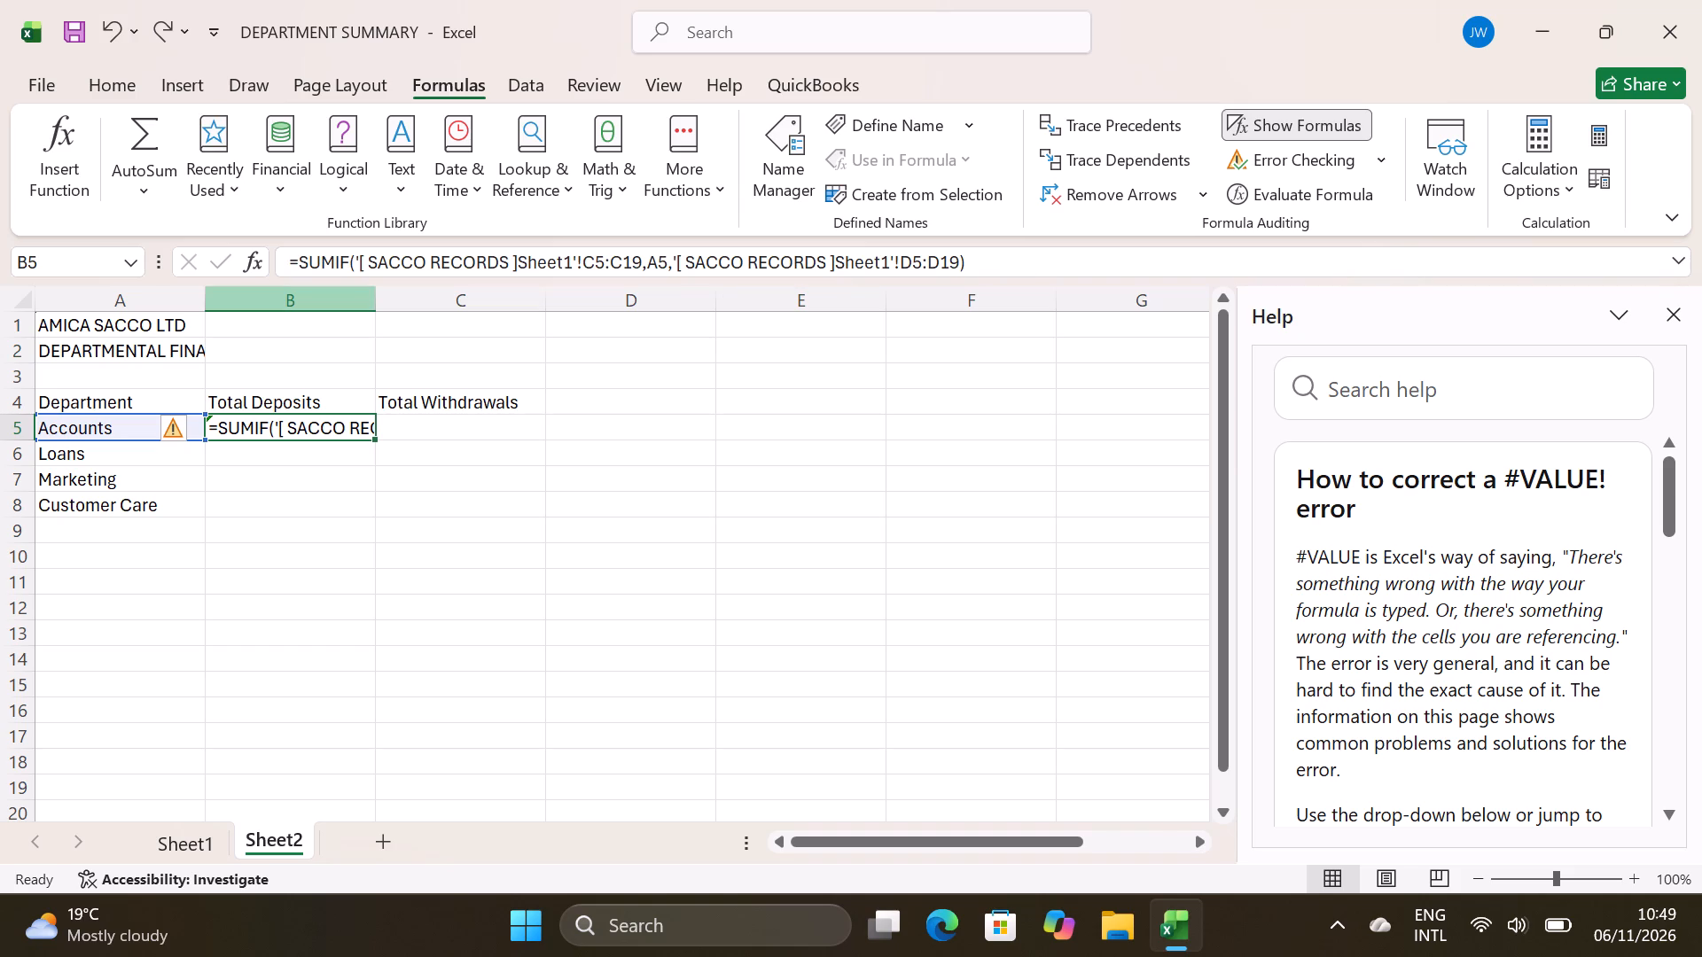
pyautogui.click(410, 429)
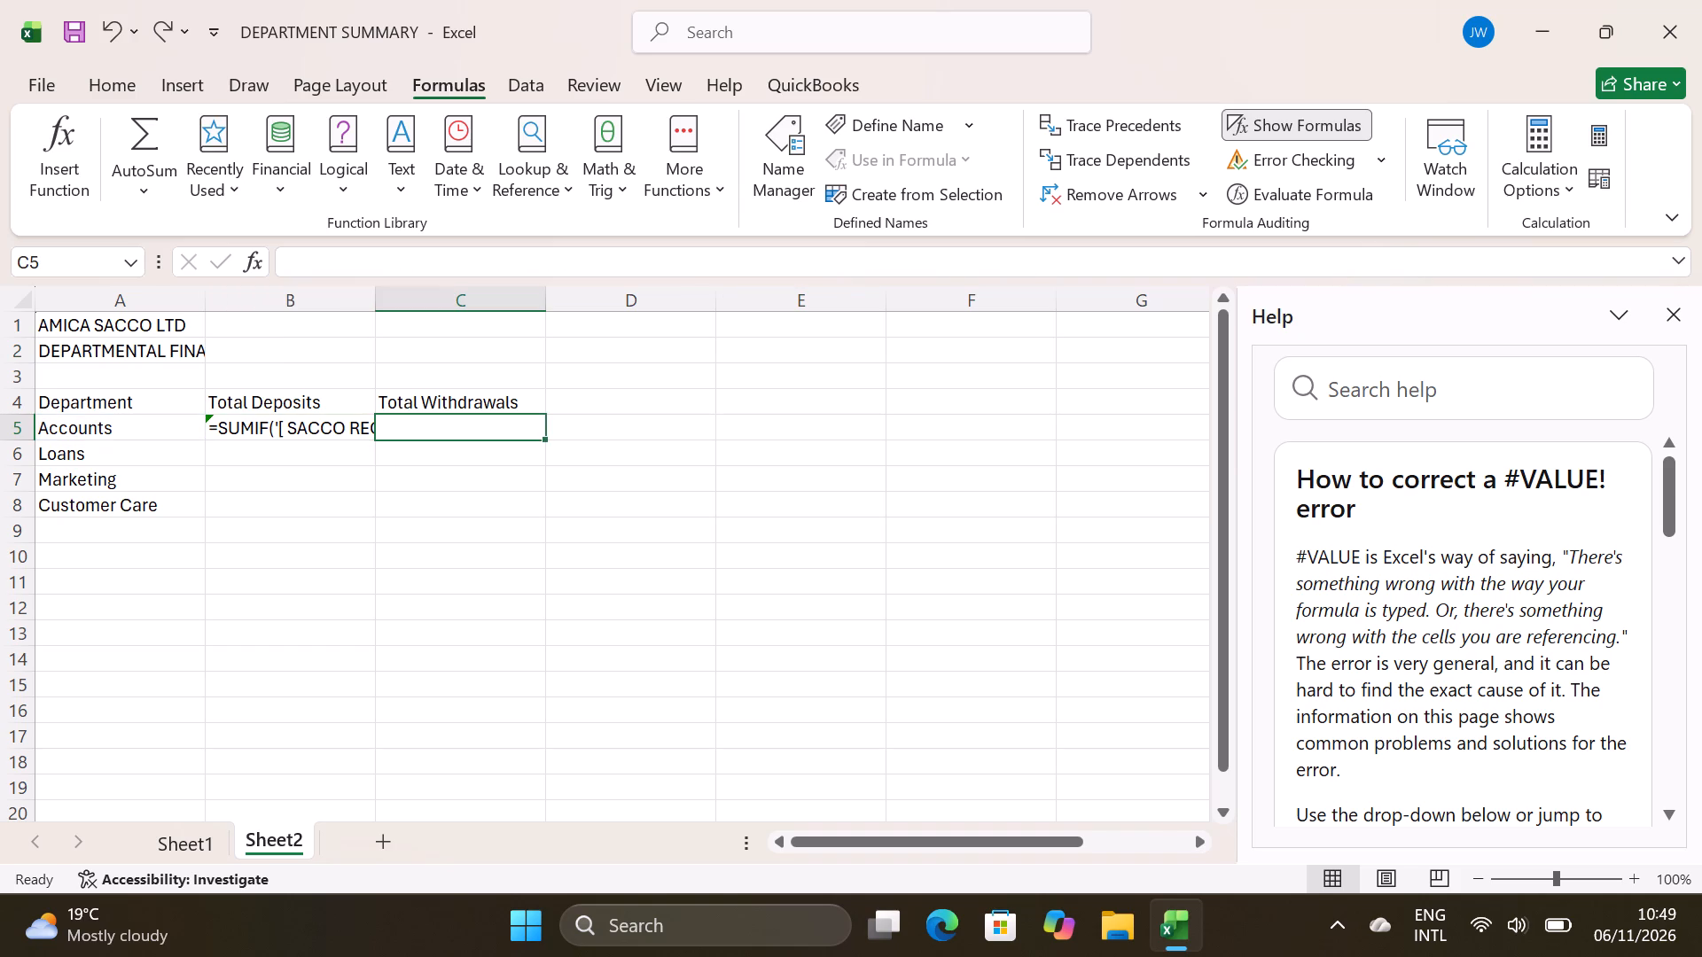
pyautogui.click(318, 437)
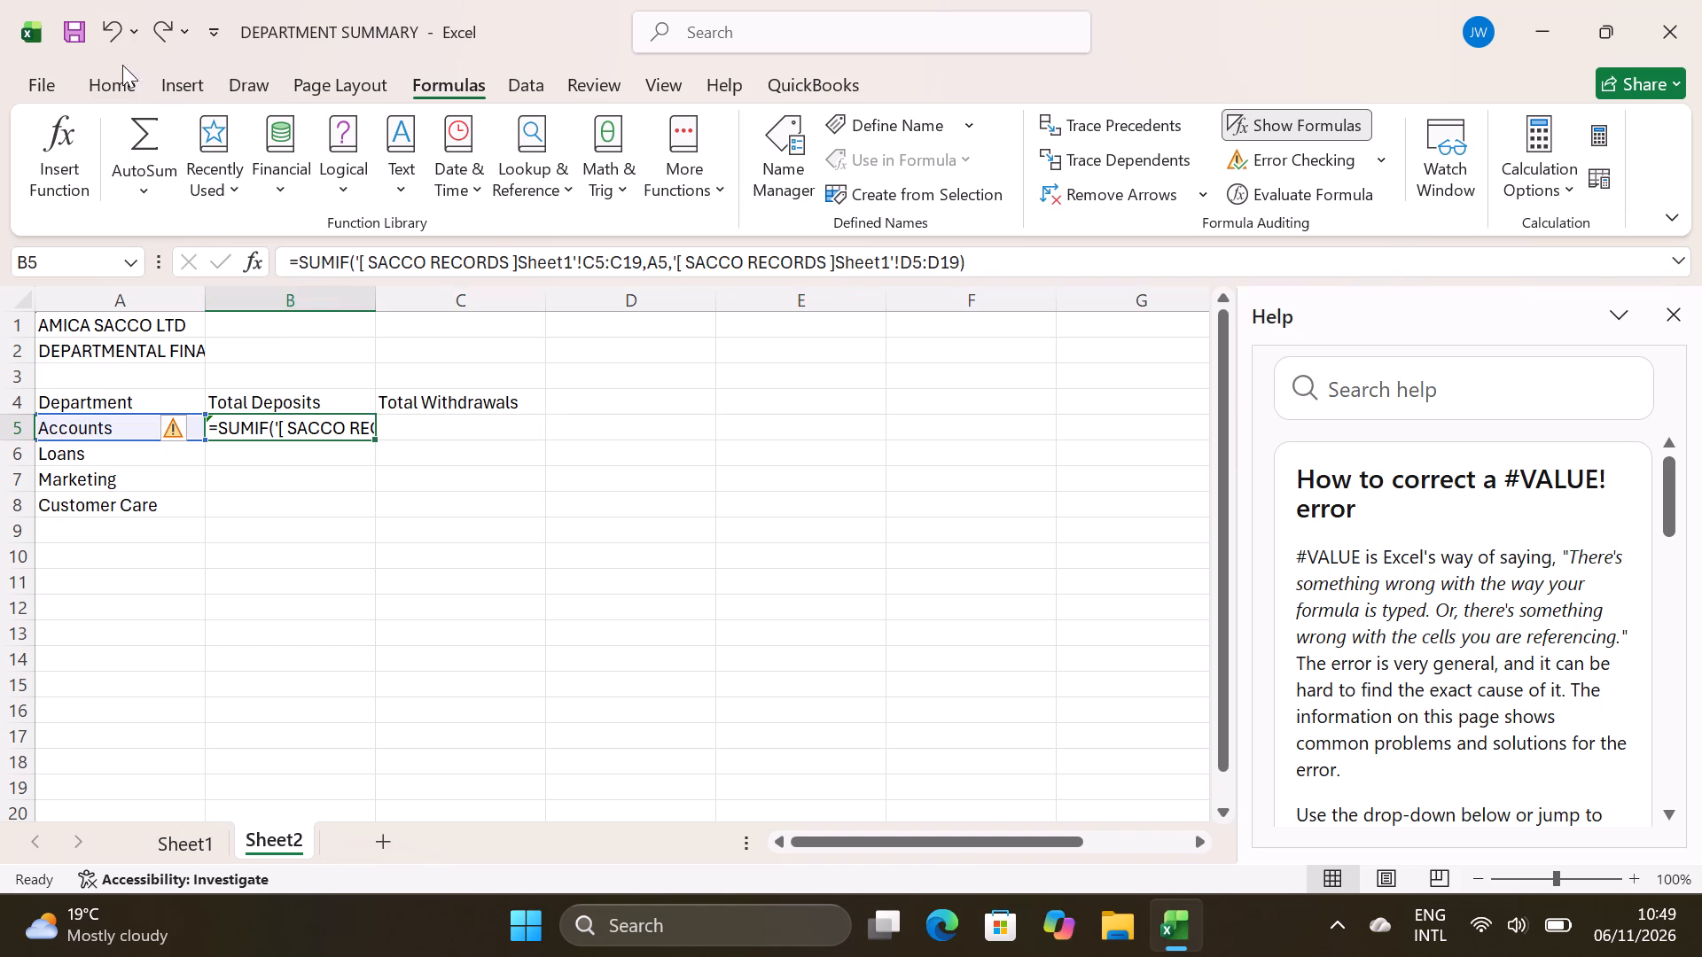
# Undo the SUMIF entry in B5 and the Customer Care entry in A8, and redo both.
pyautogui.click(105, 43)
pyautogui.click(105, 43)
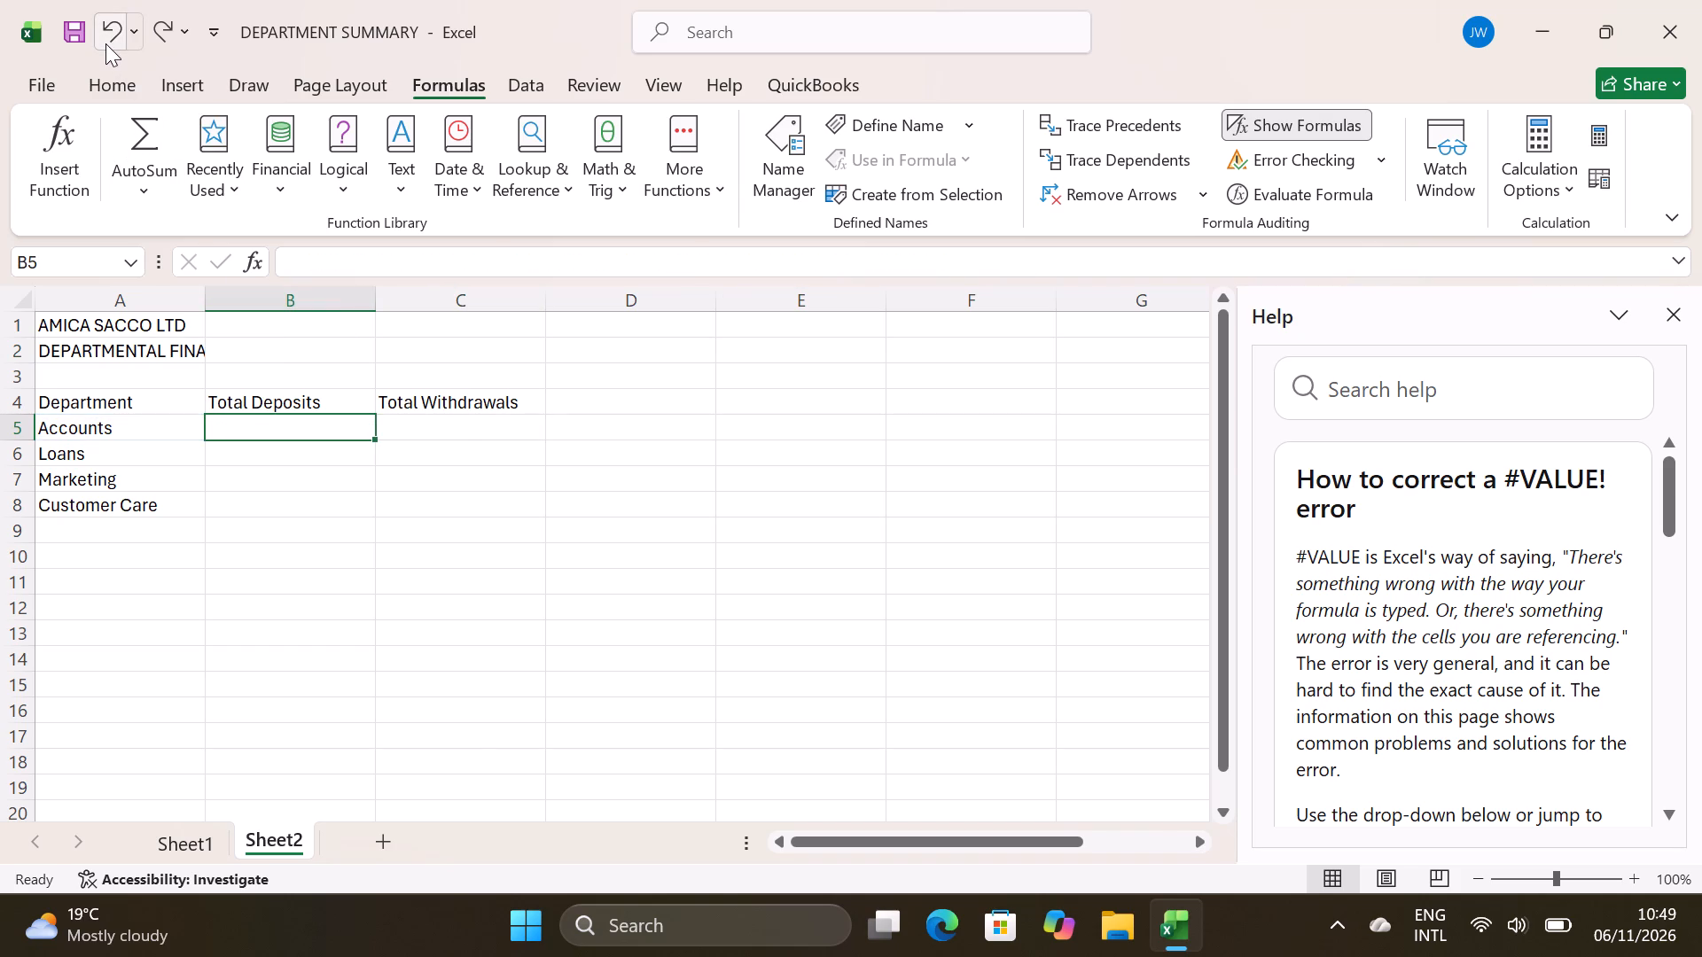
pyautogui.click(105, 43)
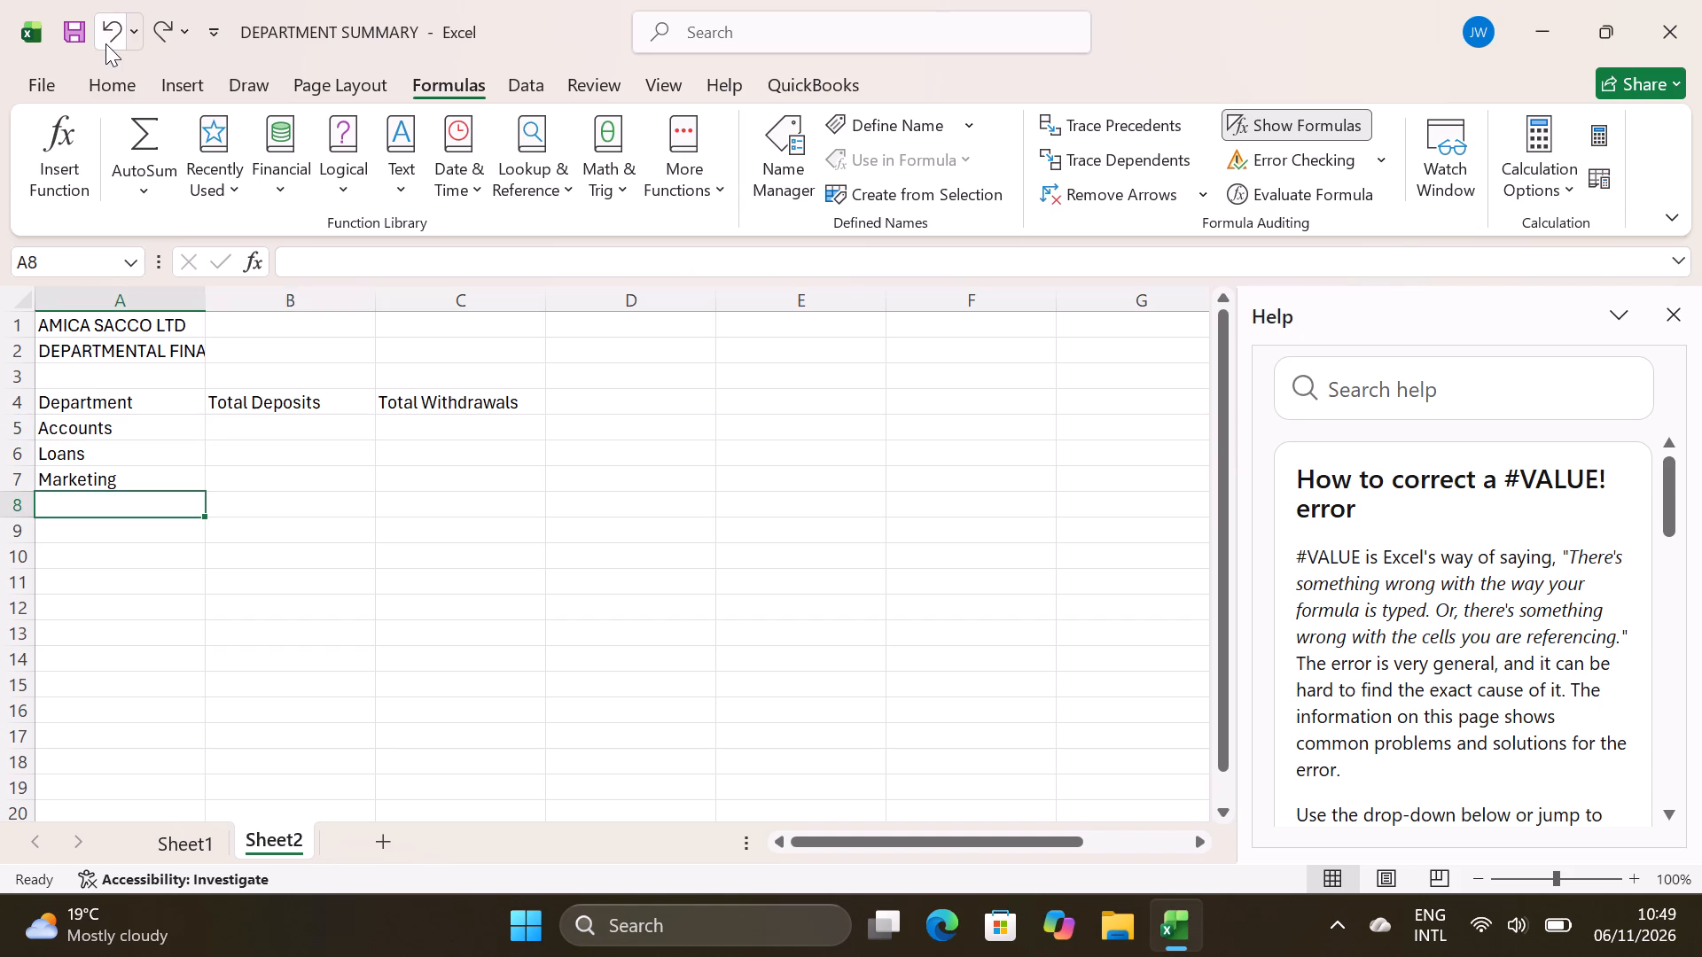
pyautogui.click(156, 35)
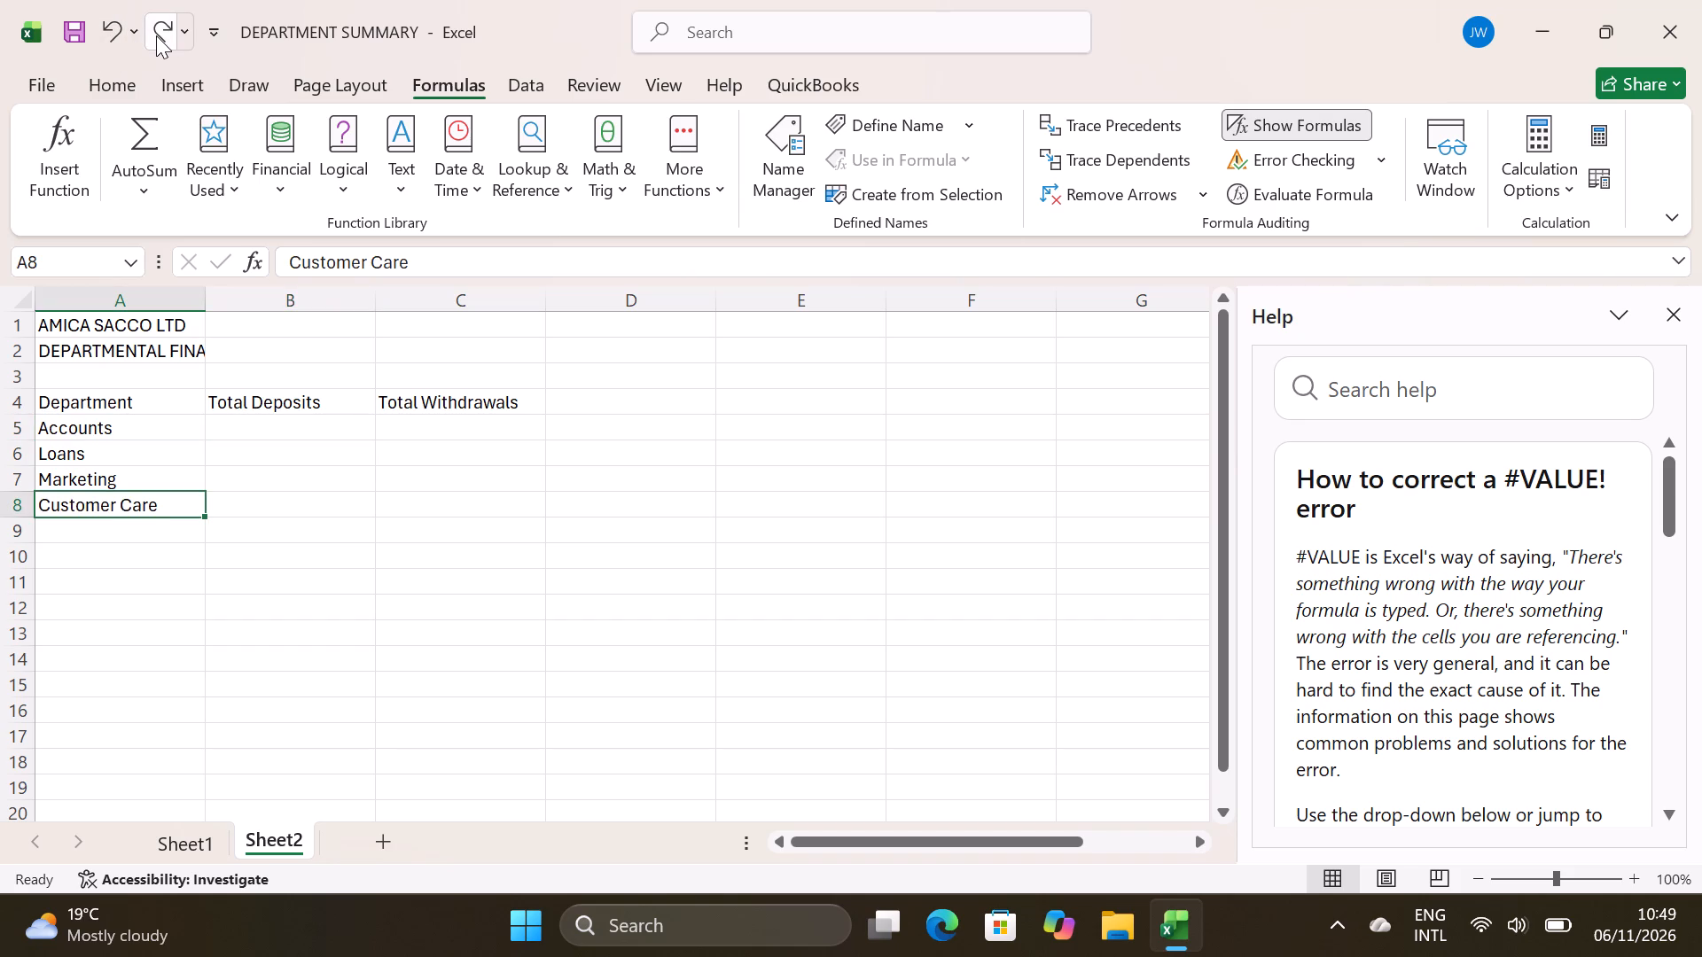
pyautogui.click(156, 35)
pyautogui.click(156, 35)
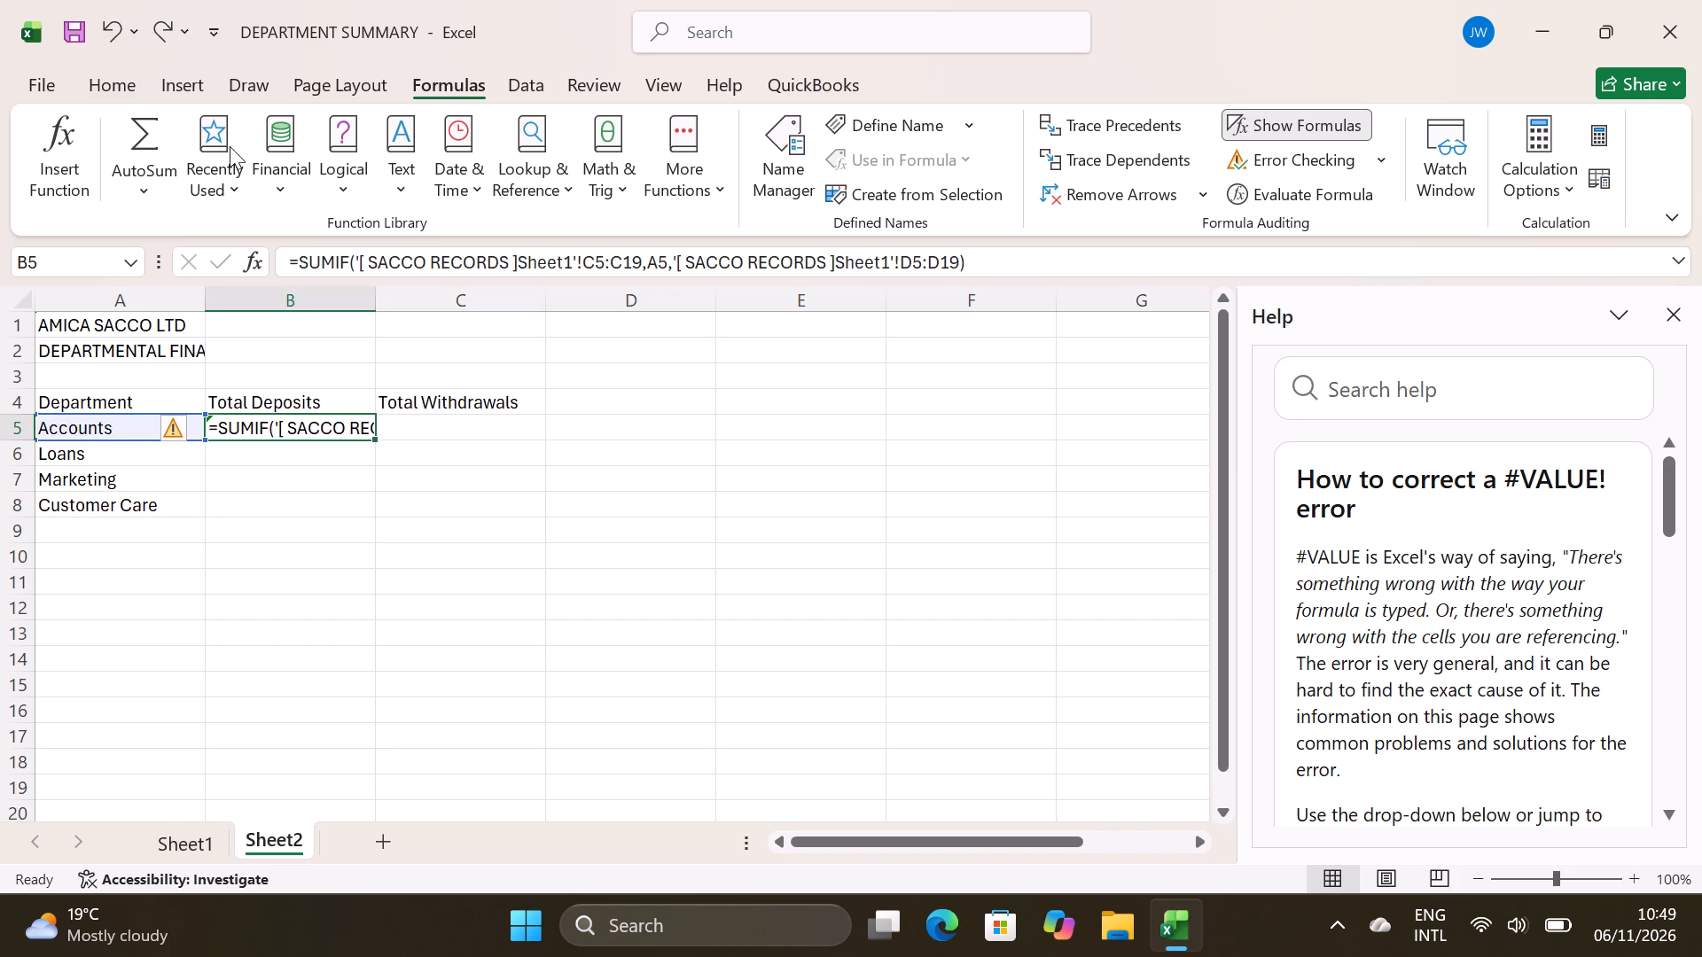
# Look at the error-checking options offered for B5 and dismiss them without choosing any.
pyautogui.click(192, 432)
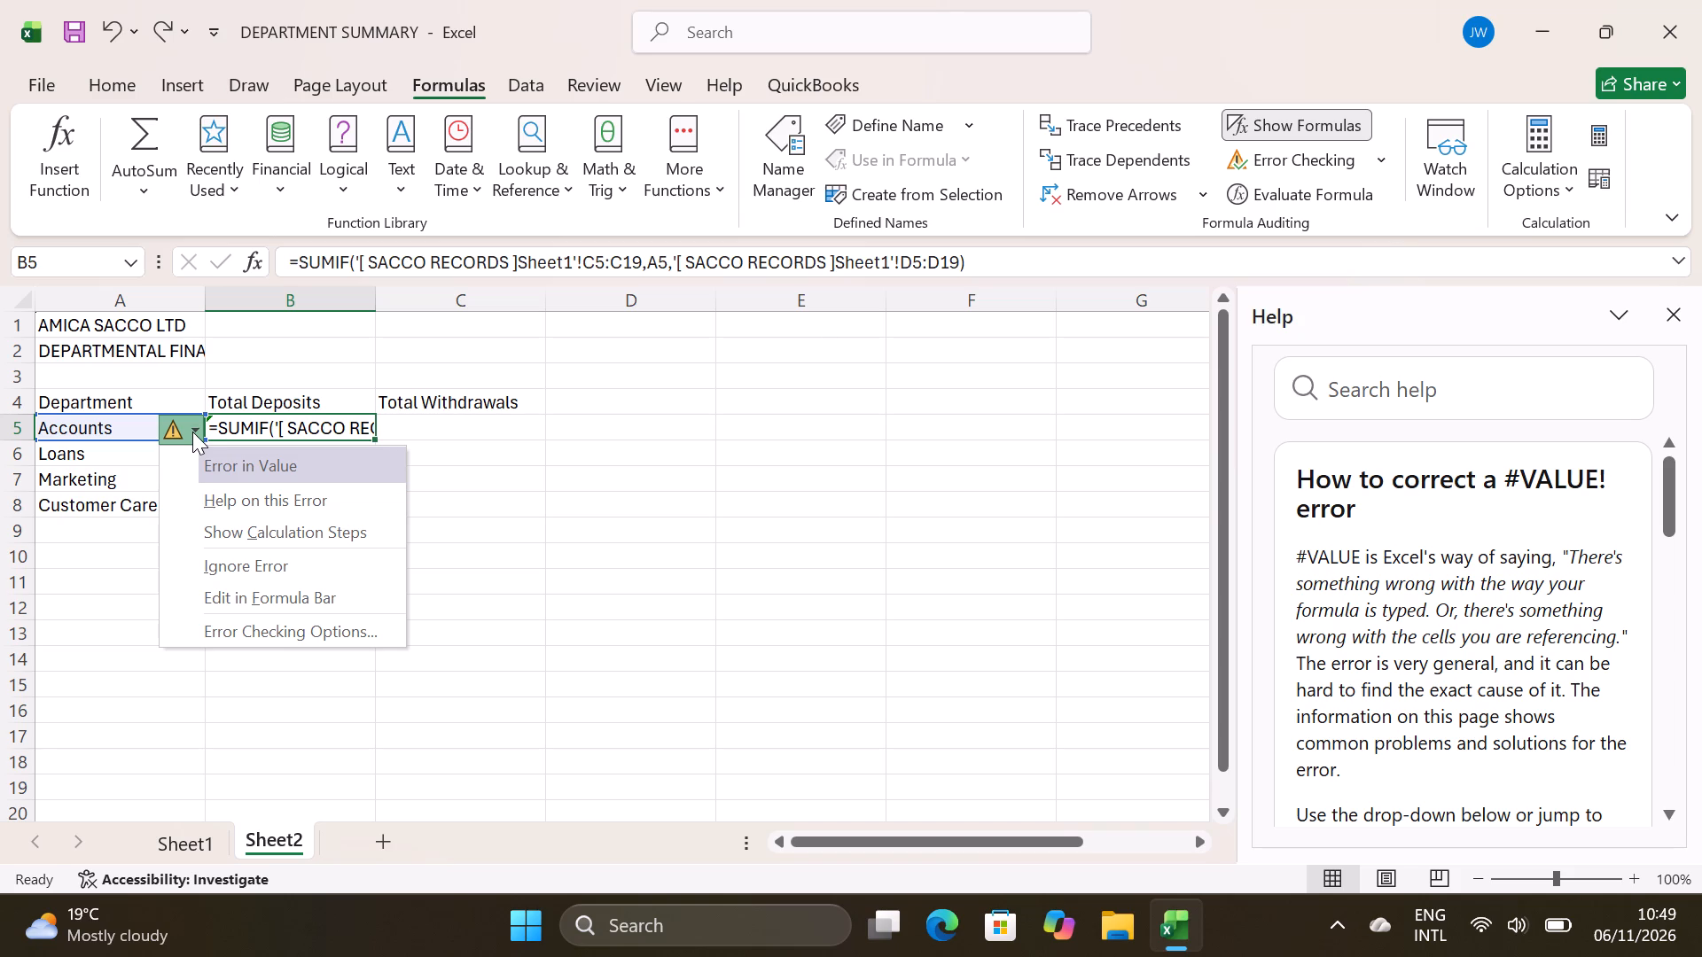
pyautogui.click(708, 532)
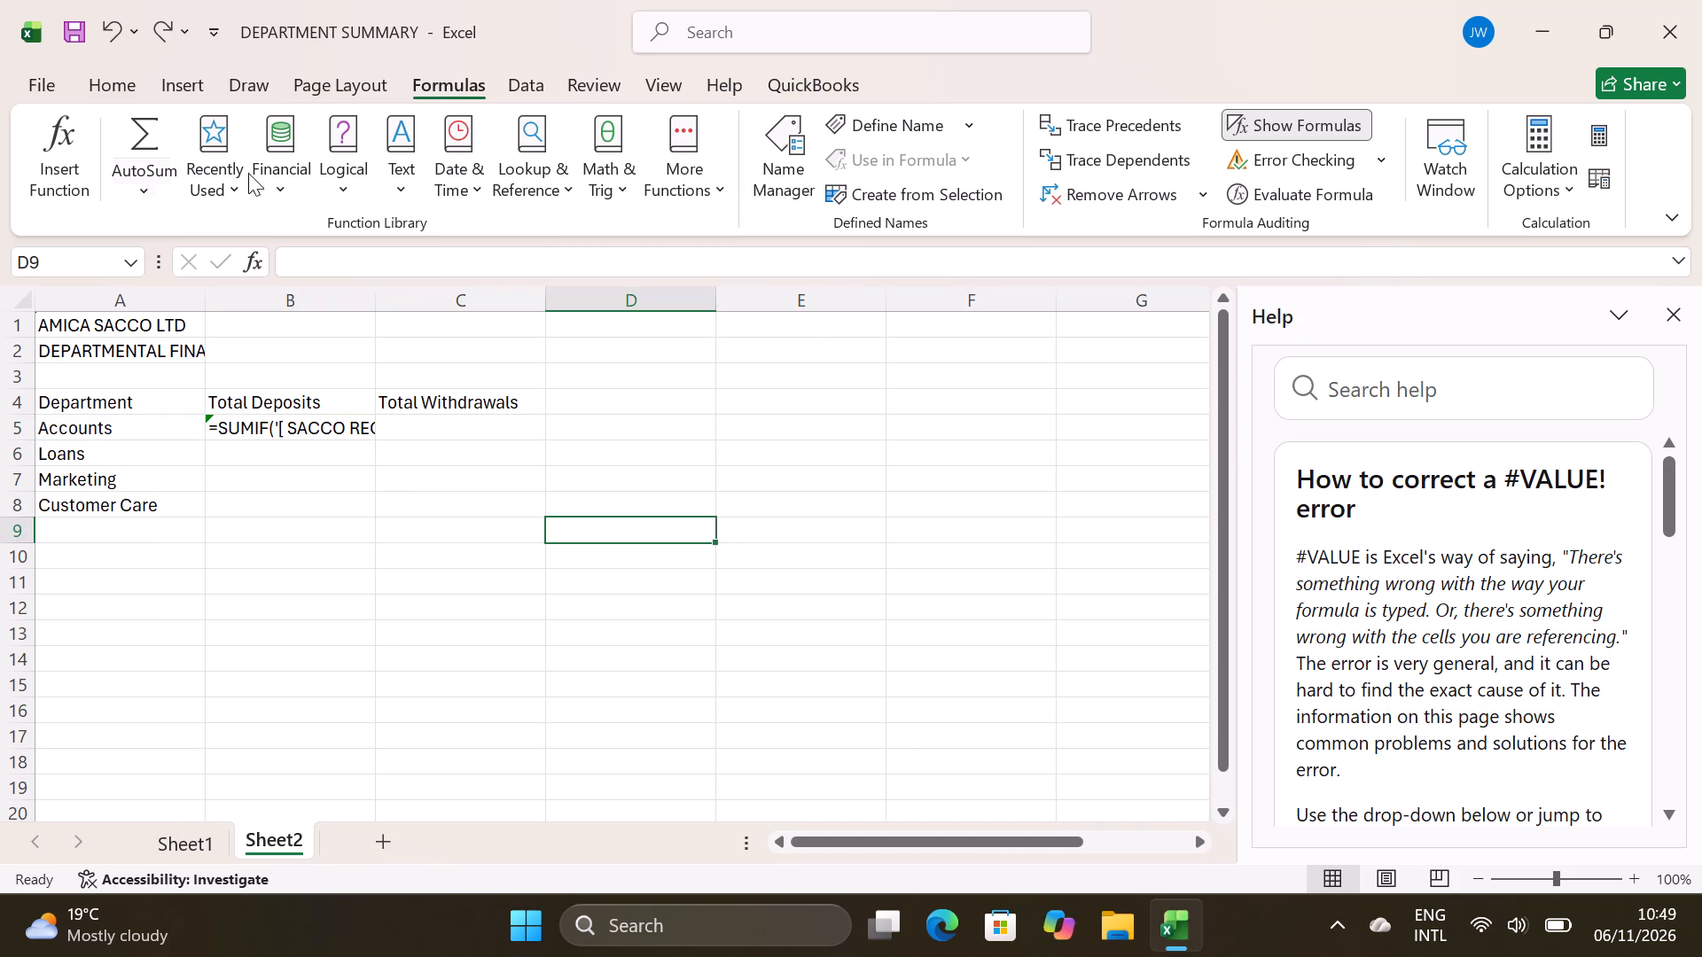
# Undo the SUMIF formula in B5 and the department names in A5:A8, and redo only the department names.
pyautogui.click(104, 37)
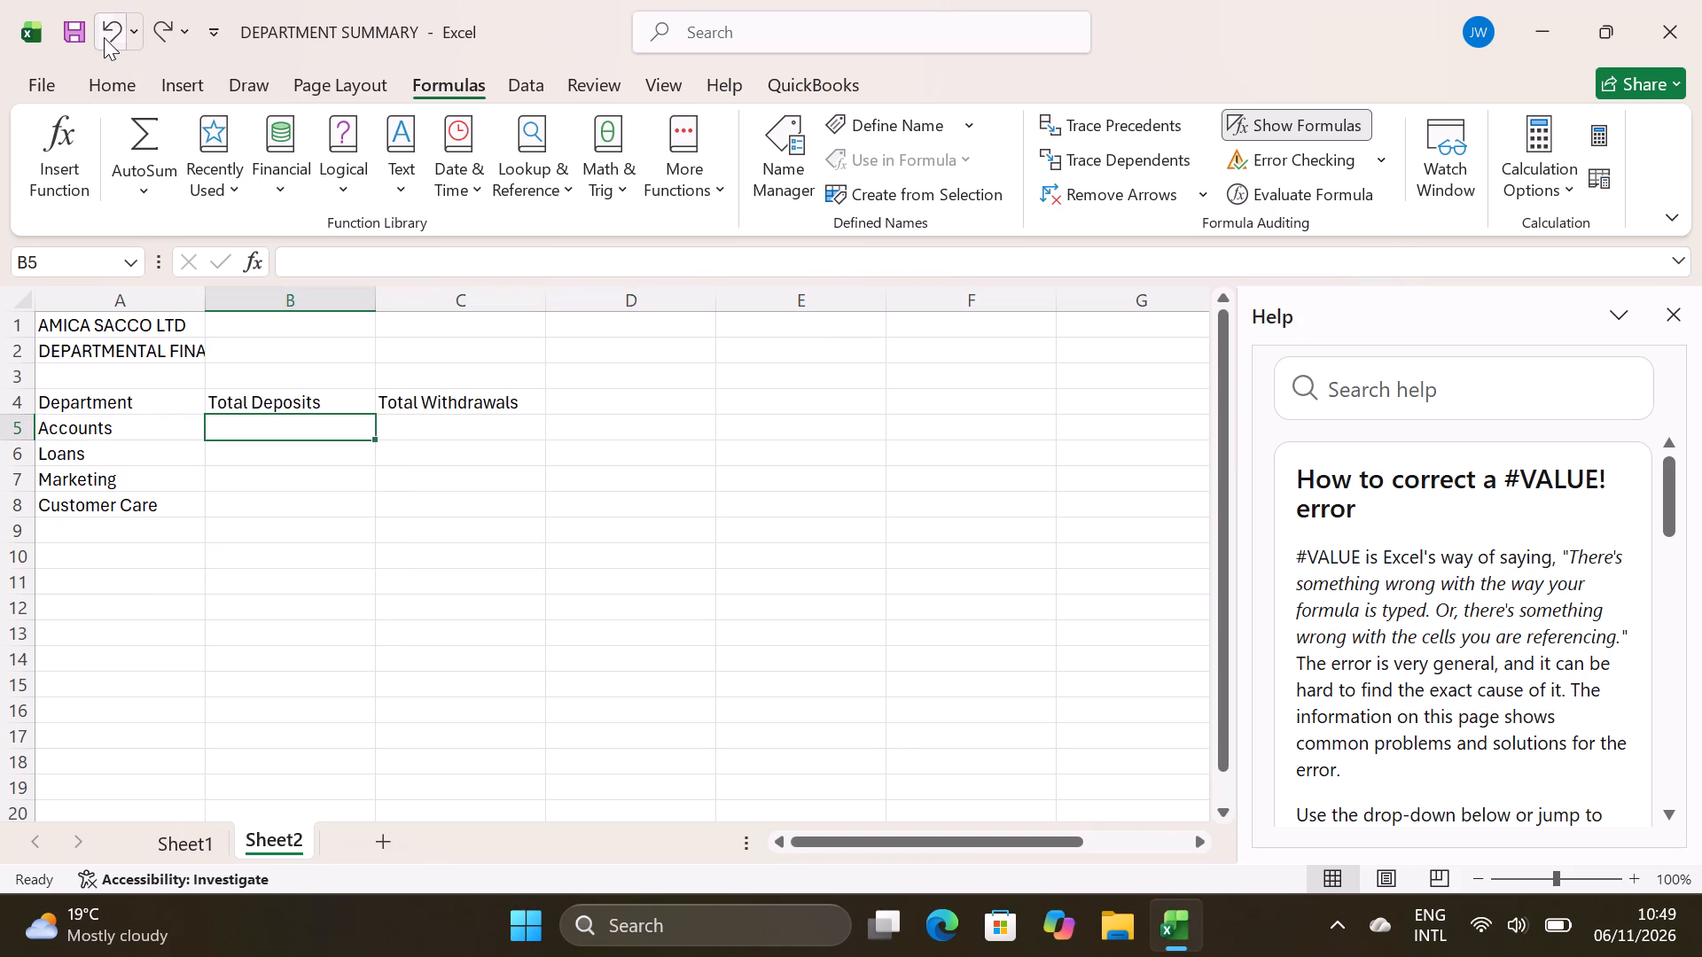
pyautogui.click(104, 37)
pyautogui.tripleClick(104, 37)
pyautogui.click(104, 37)
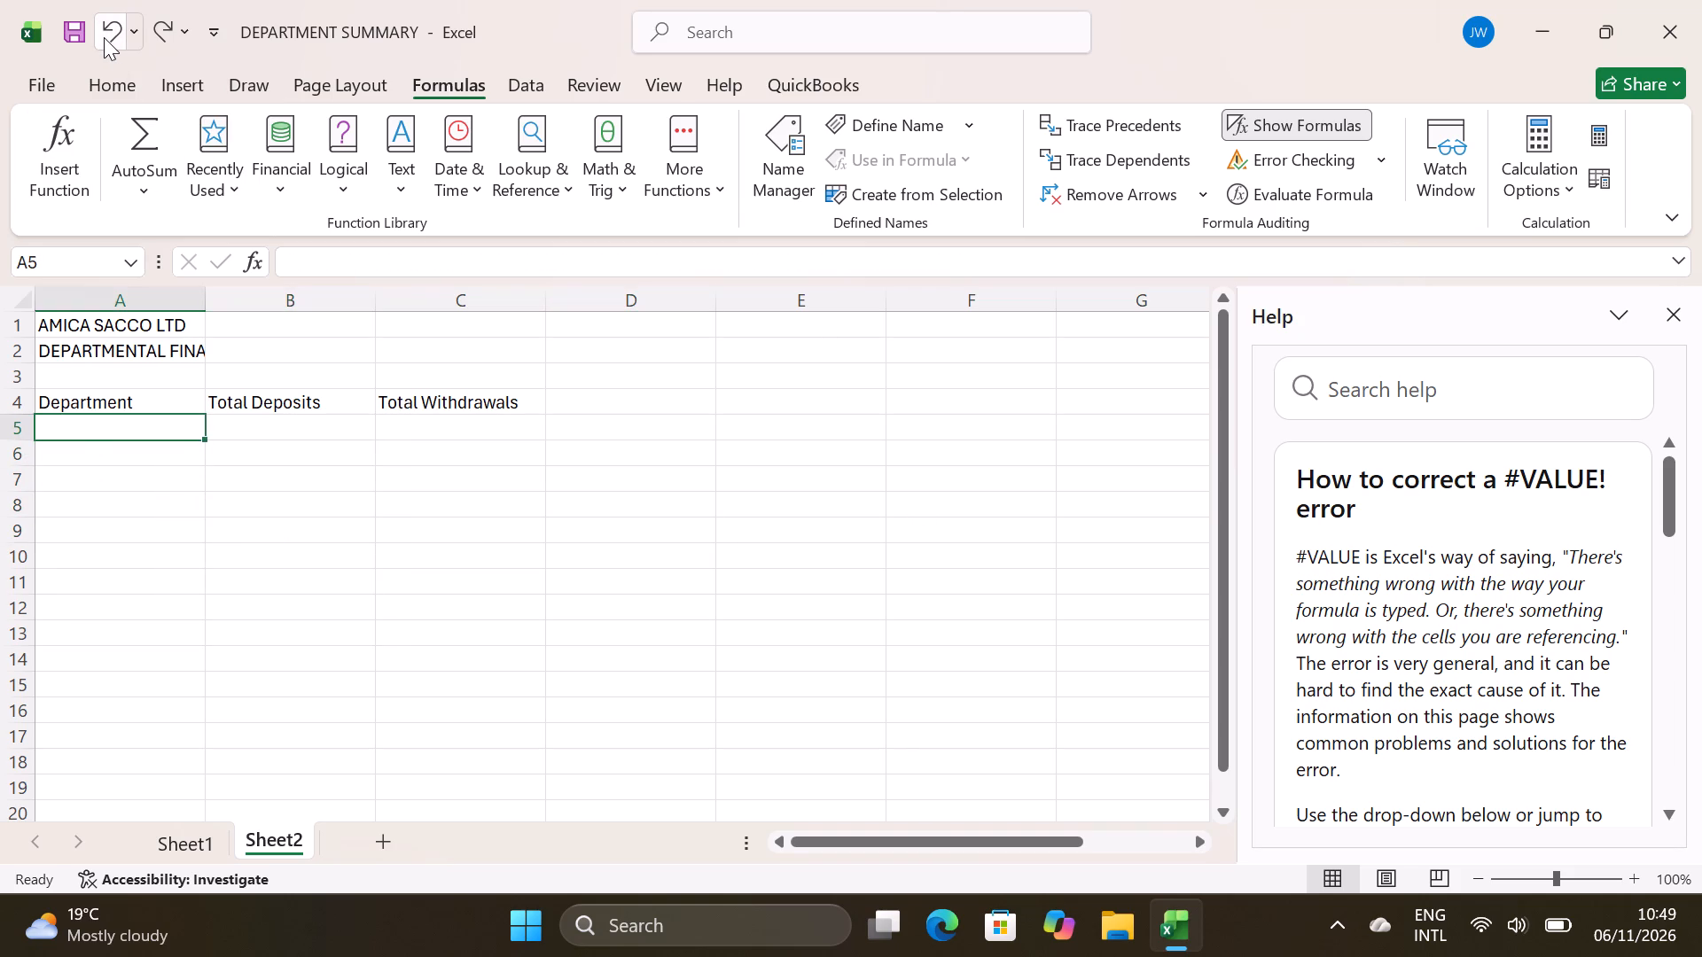
pyautogui.click(166, 30)
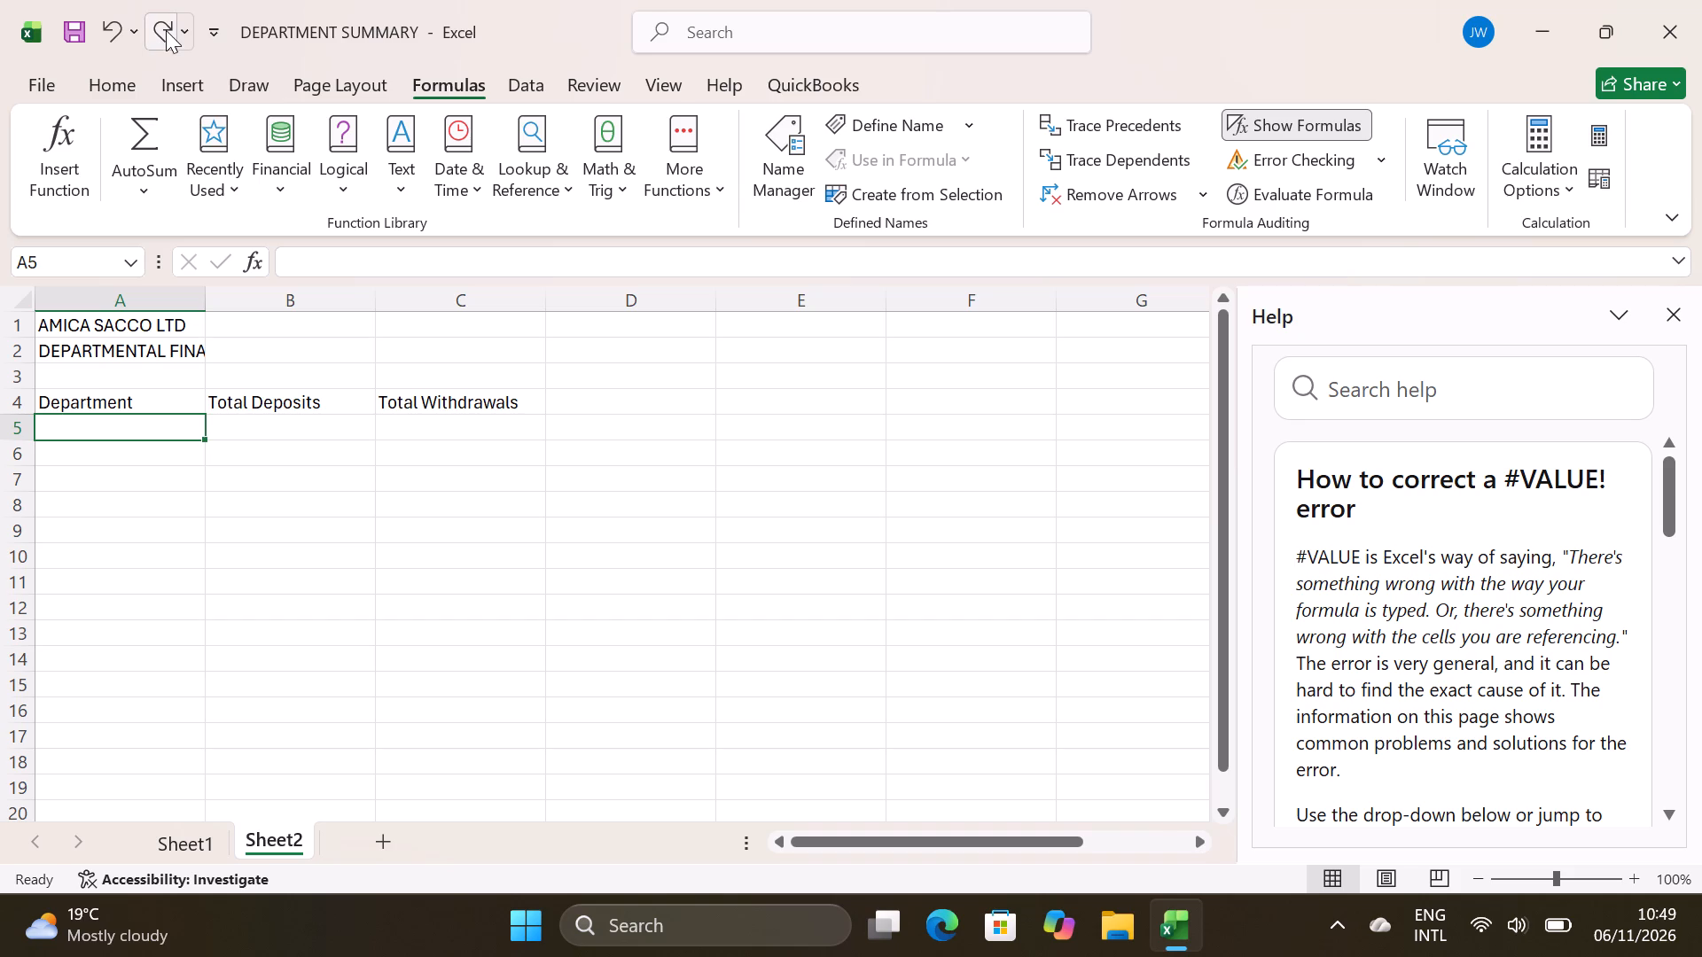
pyautogui.doubleClick(166, 30)
pyautogui.click(166, 30)
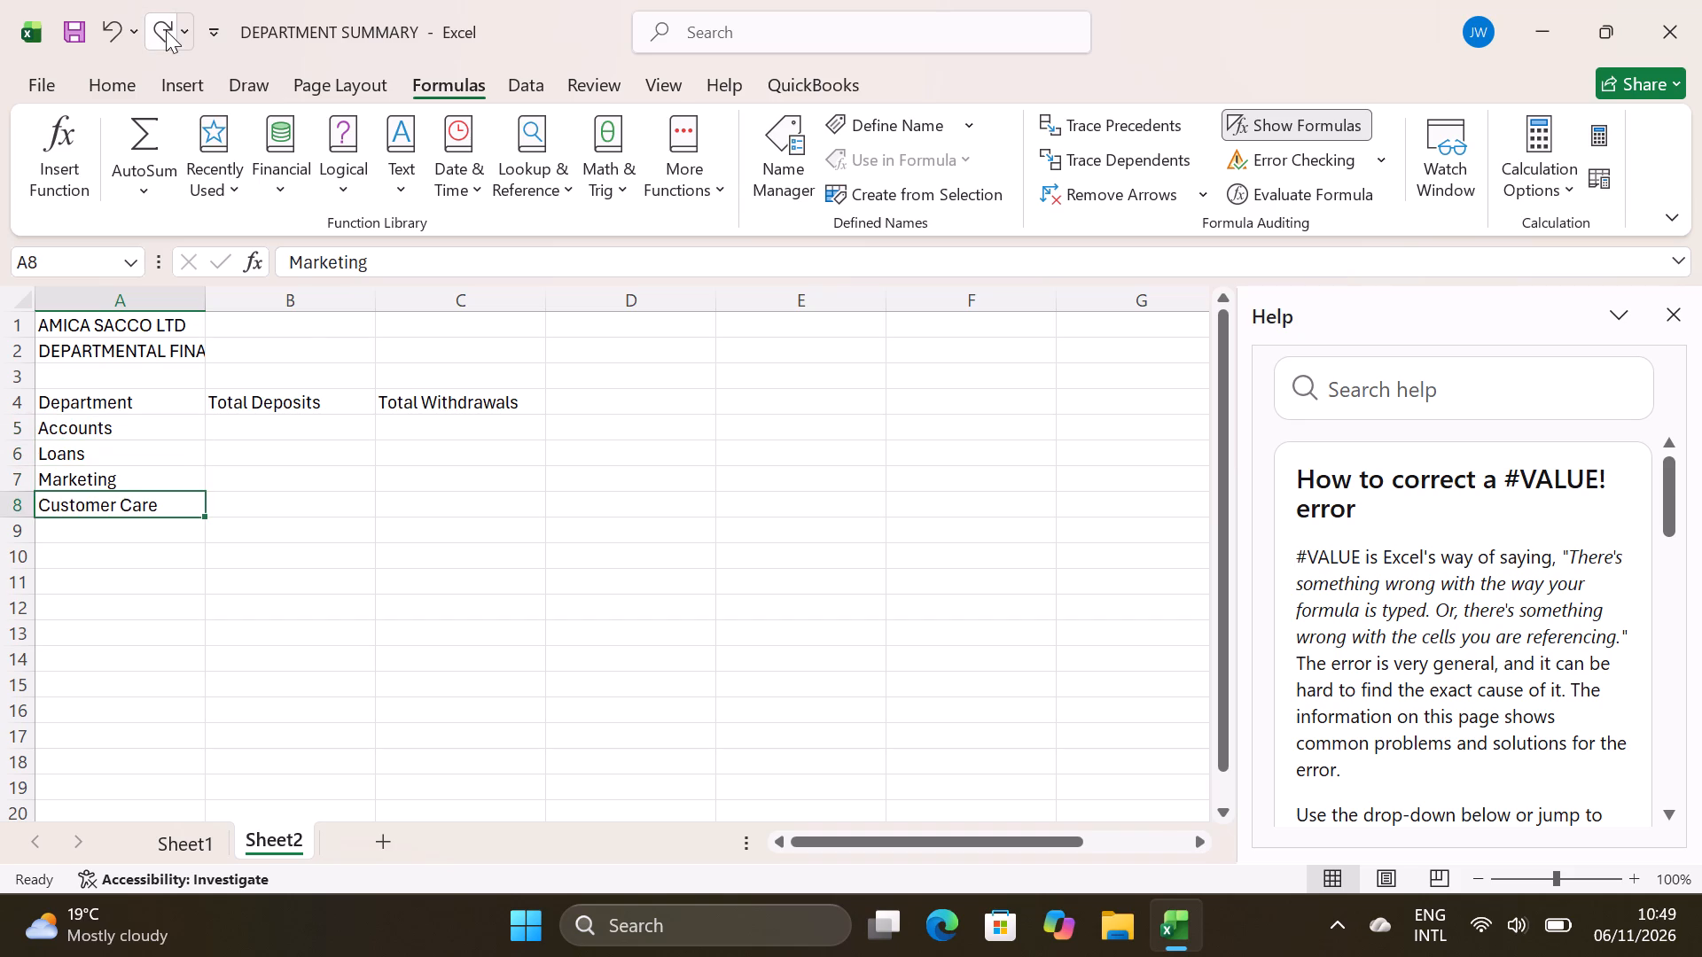
pyautogui.click(166, 30)
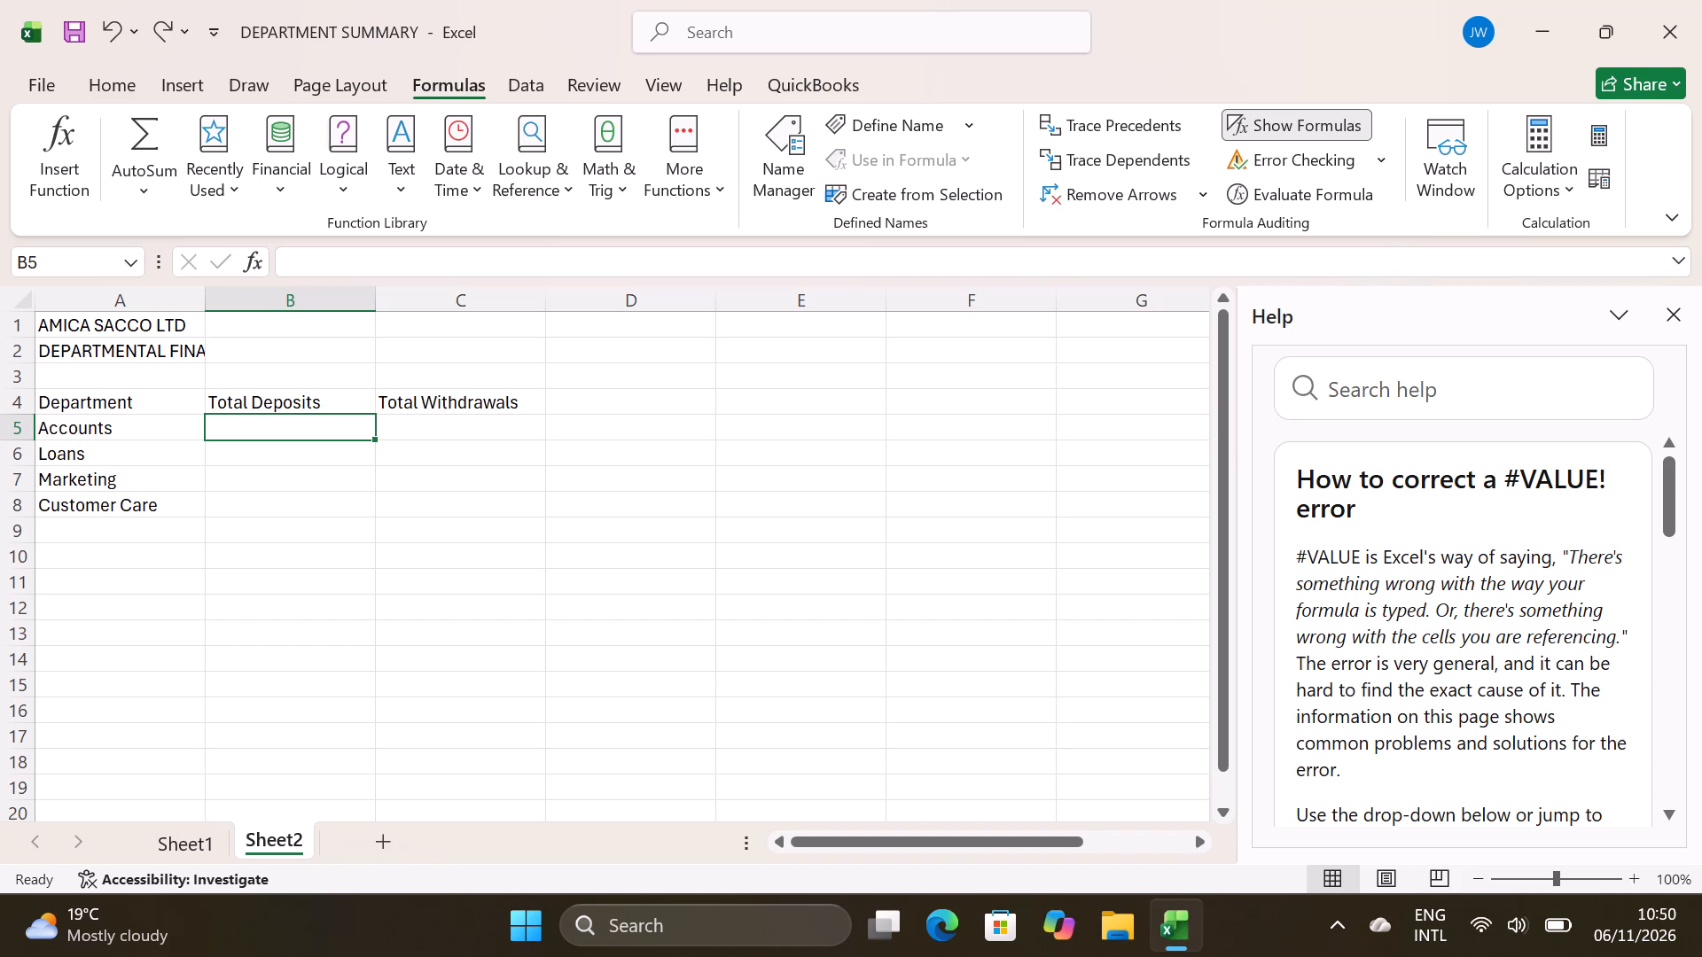
# Apply the General number format to cell E1 through the Format Cells dialog.
pyautogui.click(793, 326)
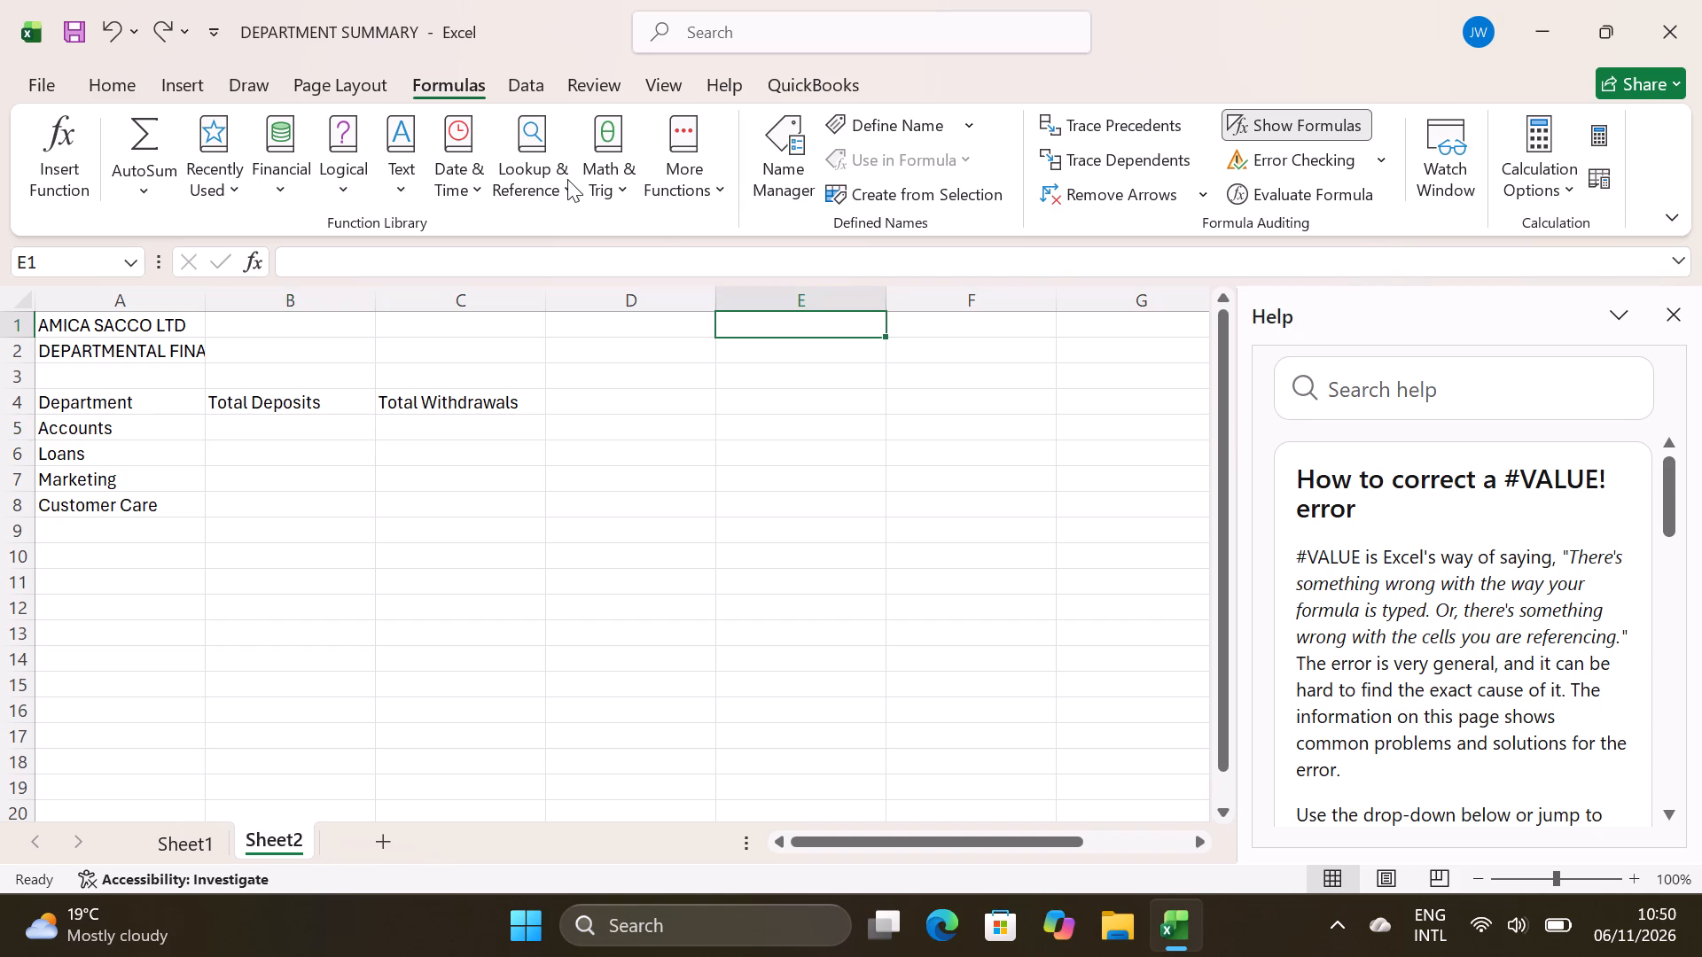
pyautogui.doubleClick(146, 84)
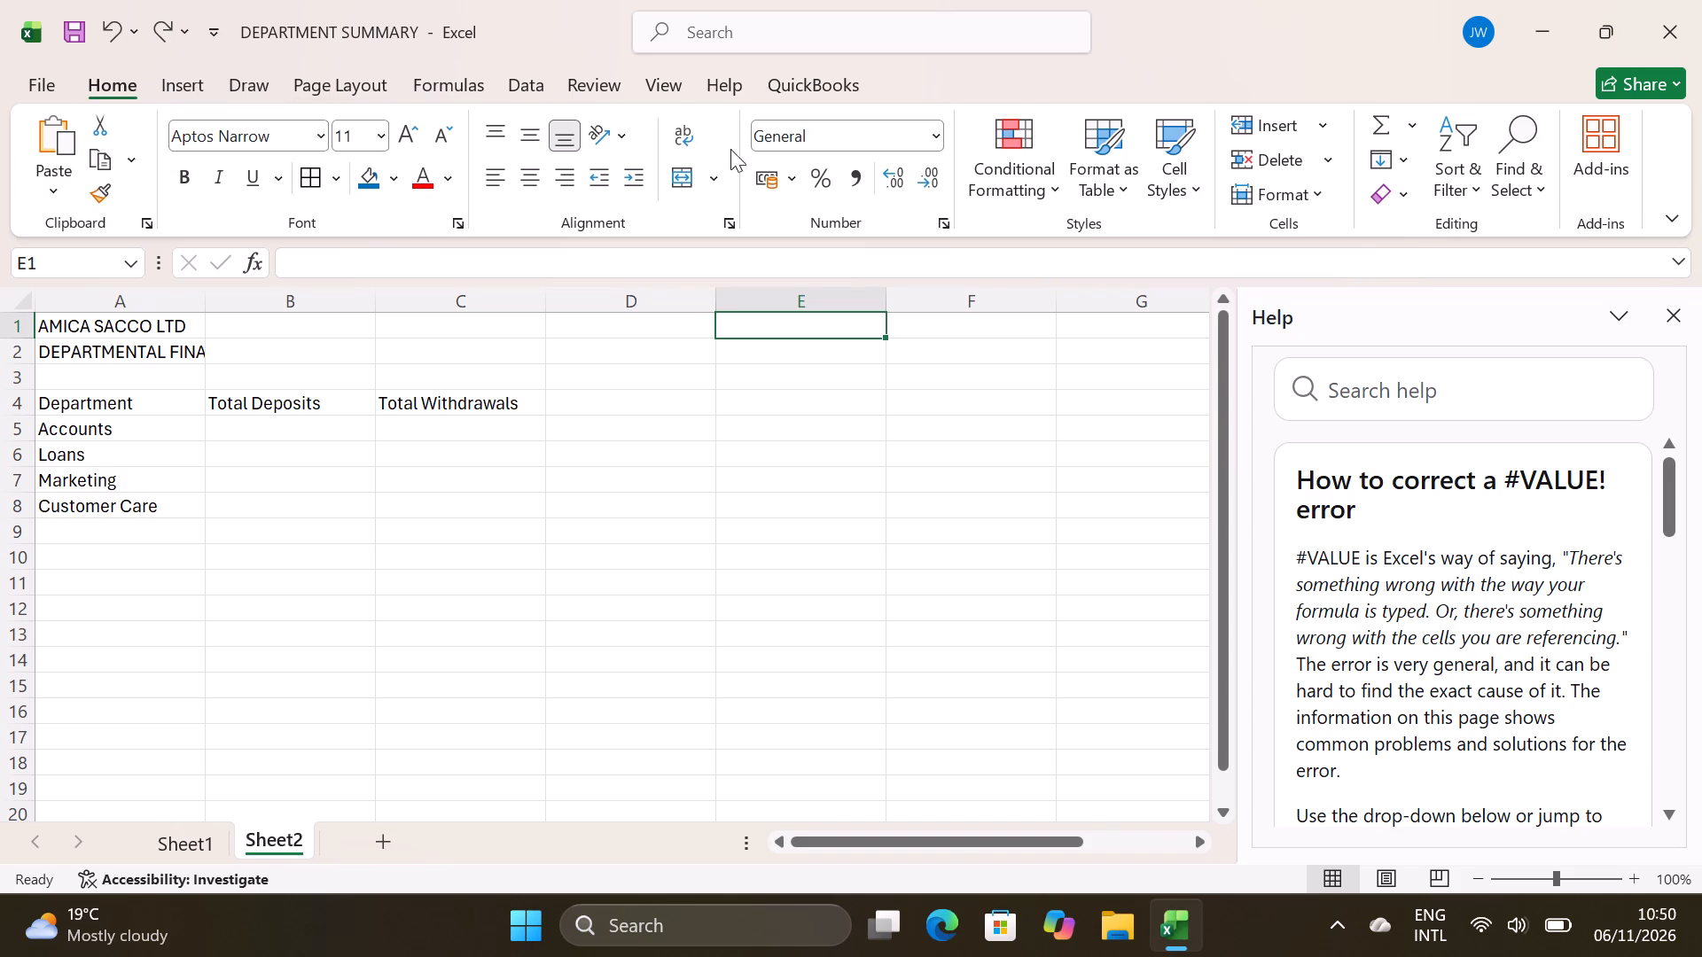
pyautogui.click(936, 227)
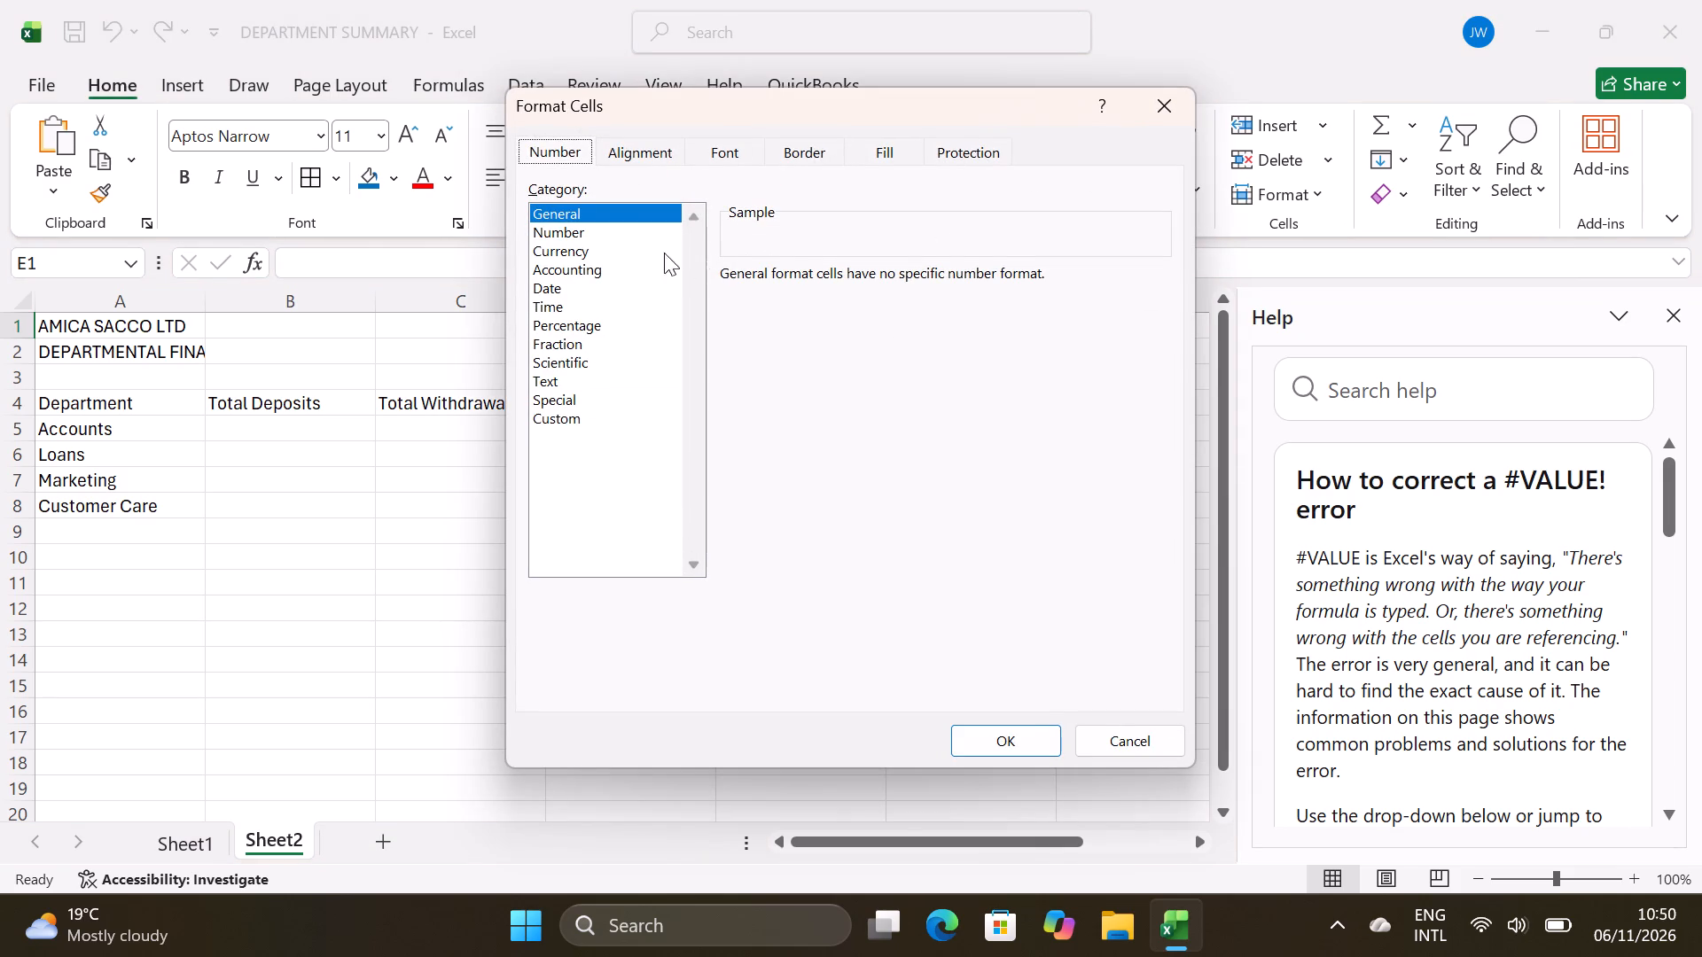
pyautogui.click(604, 206)
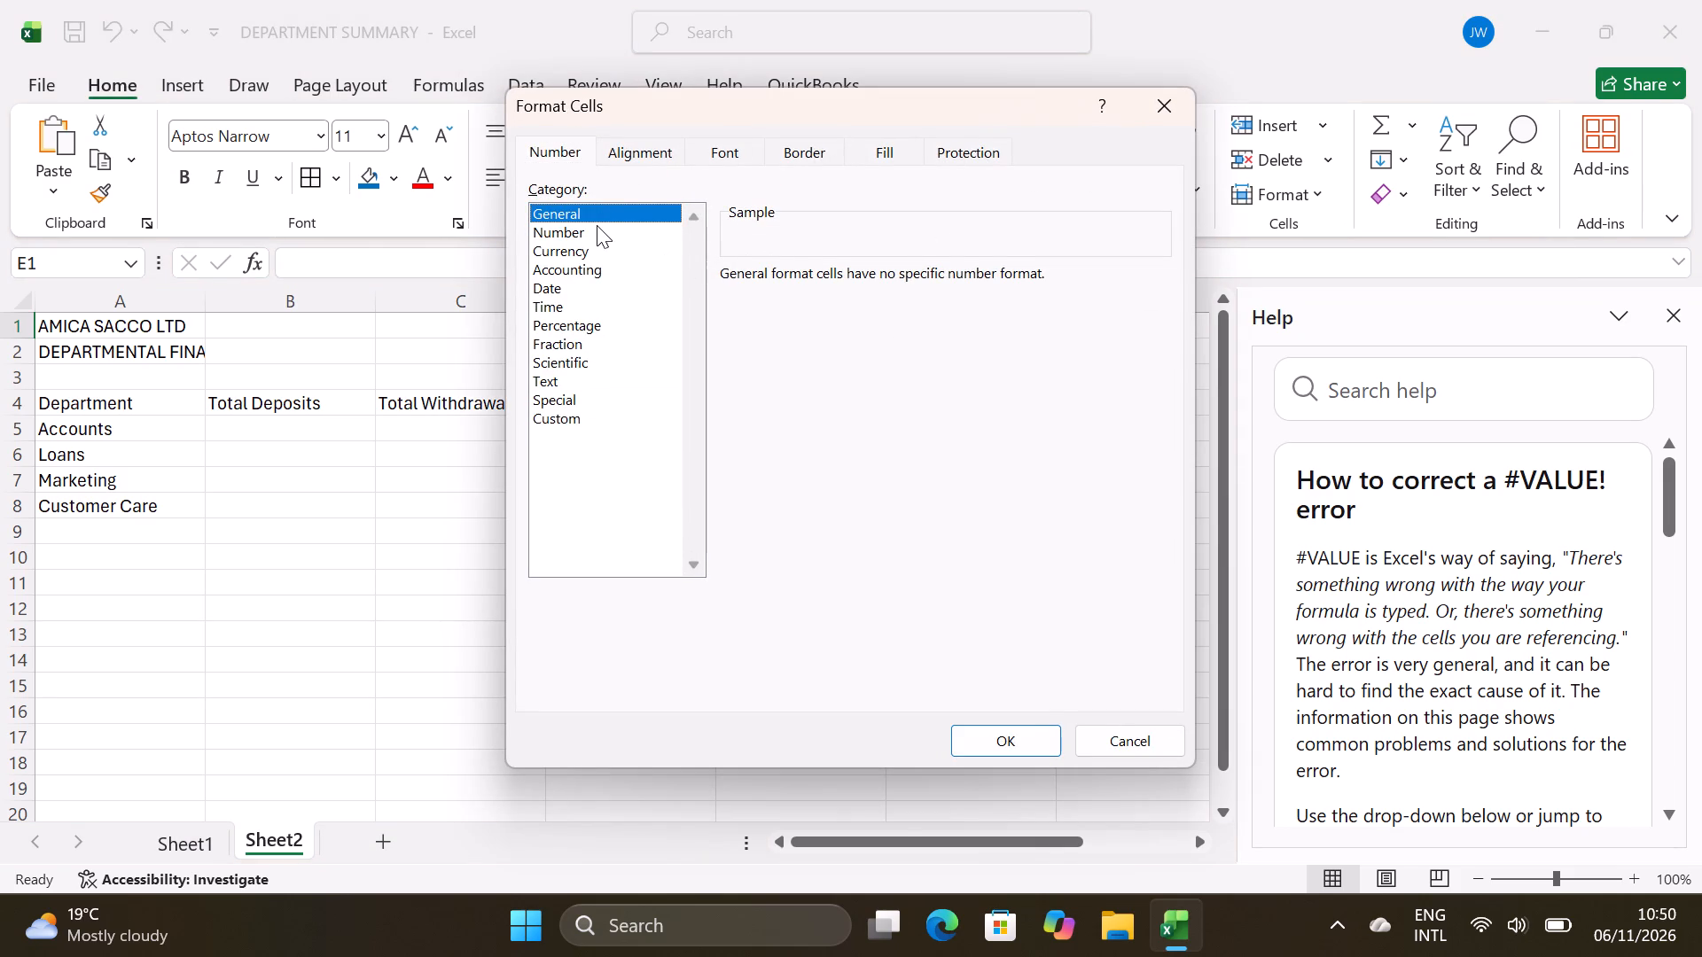
pyautogui.click(597, 225)
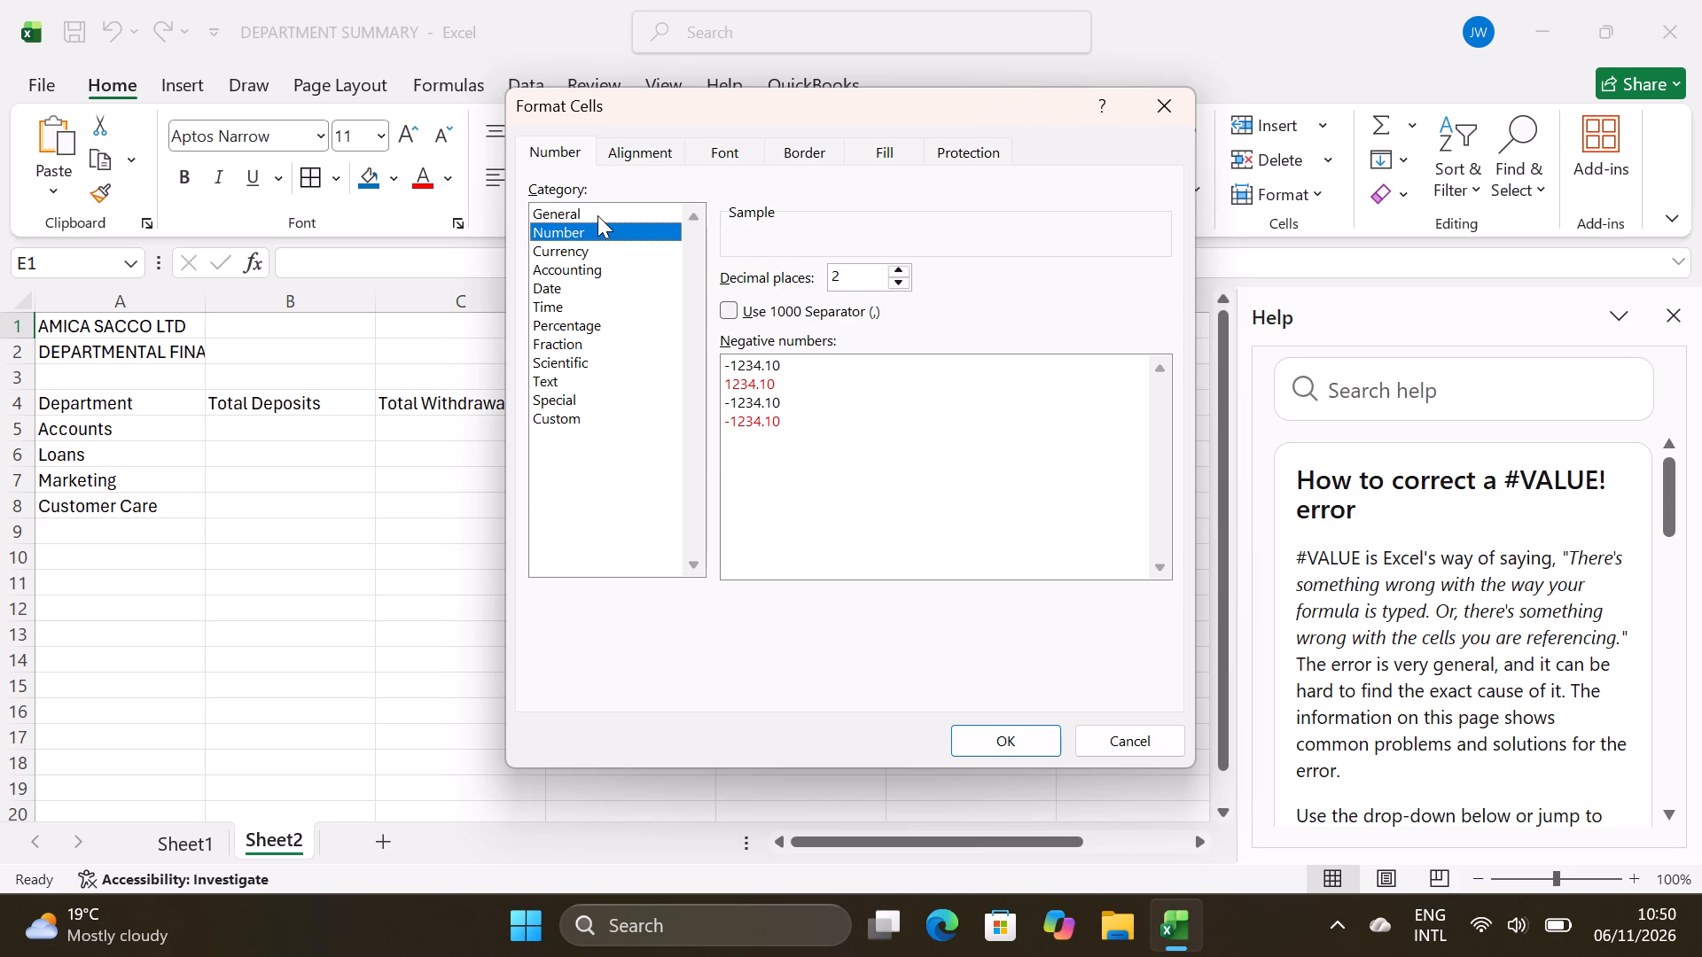
pyautogui.click(604, 210)
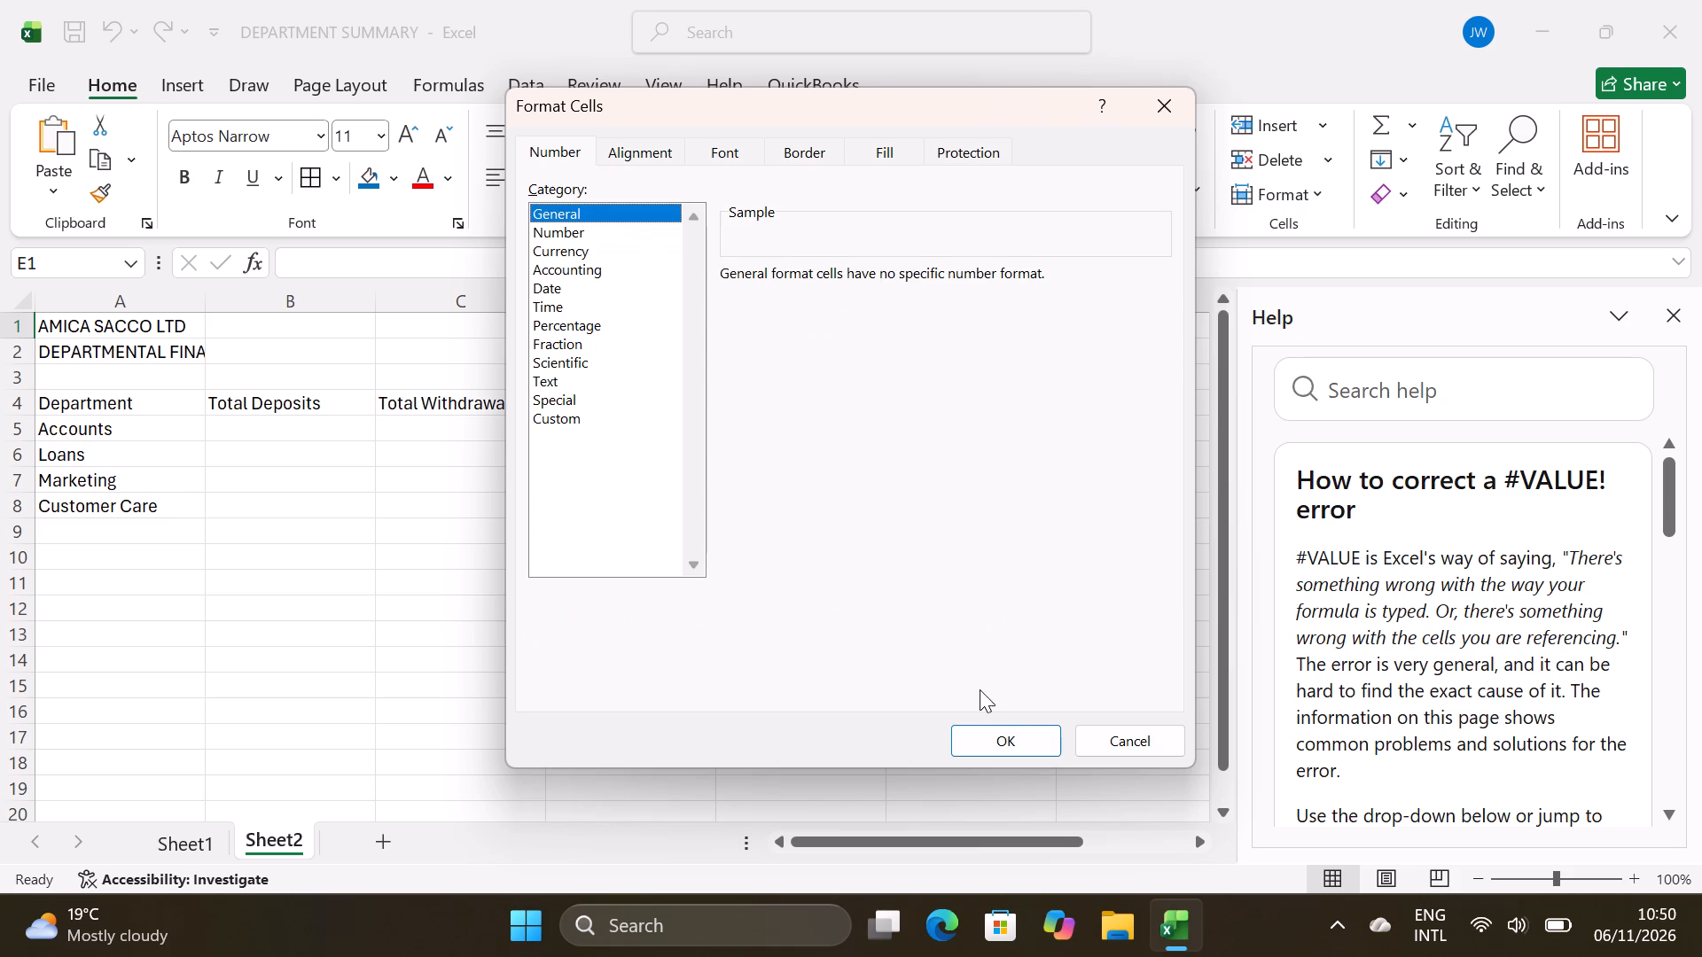
pyautogui.click(1018, 734)
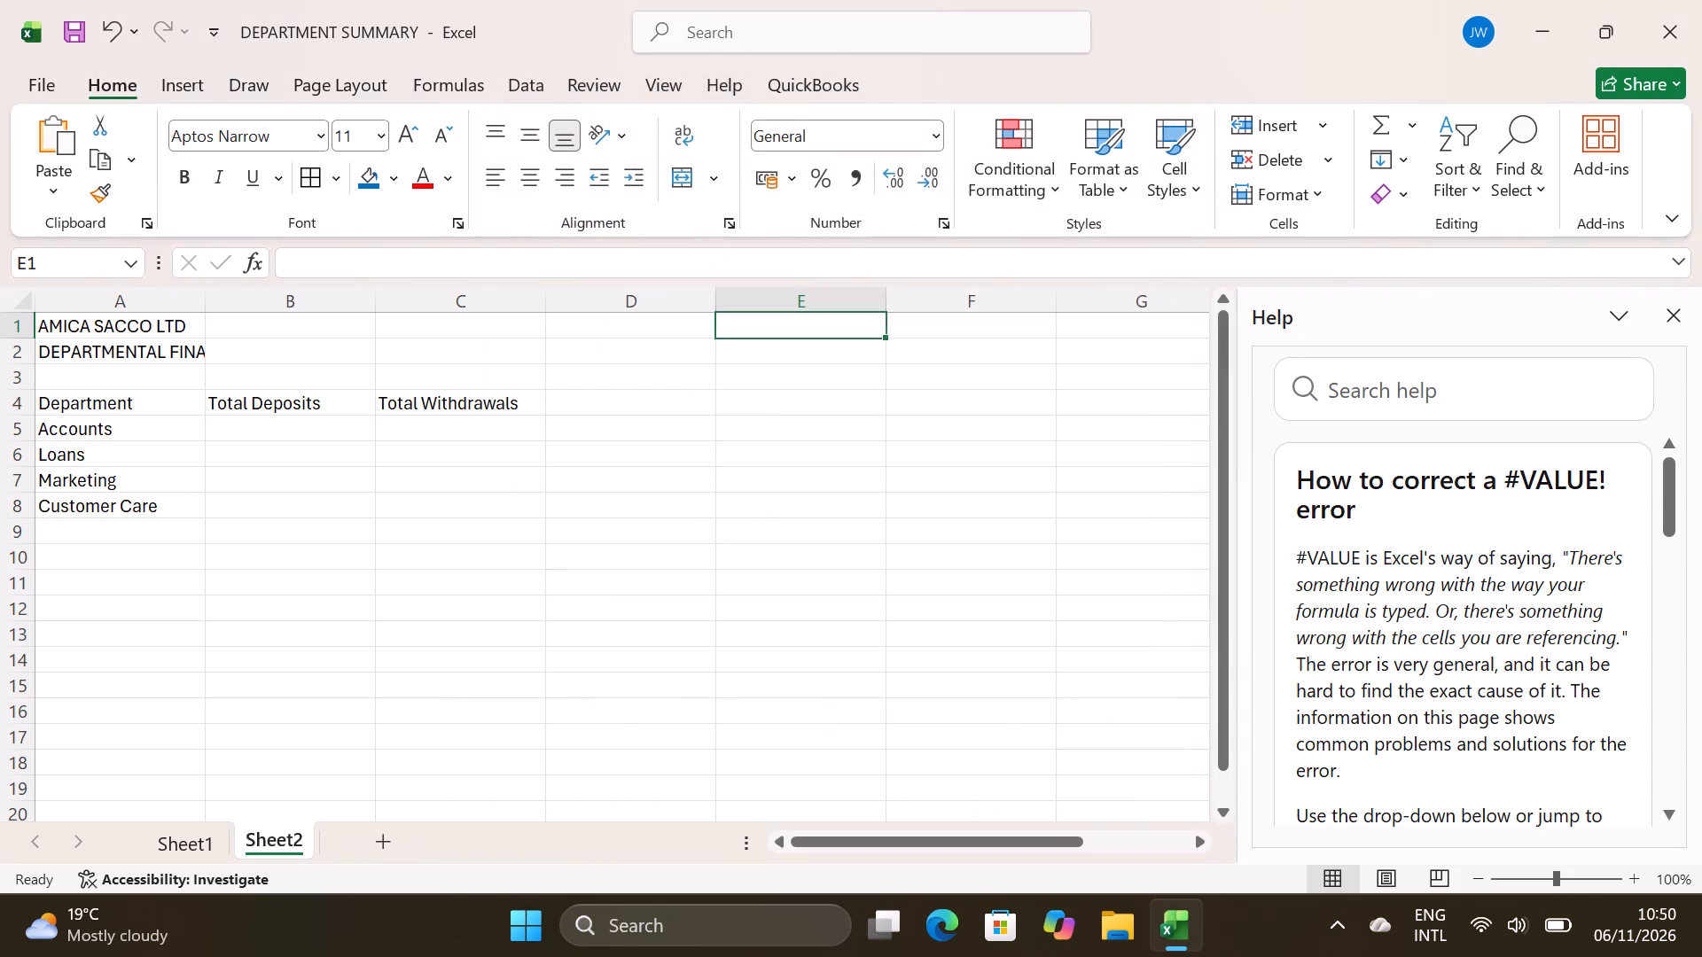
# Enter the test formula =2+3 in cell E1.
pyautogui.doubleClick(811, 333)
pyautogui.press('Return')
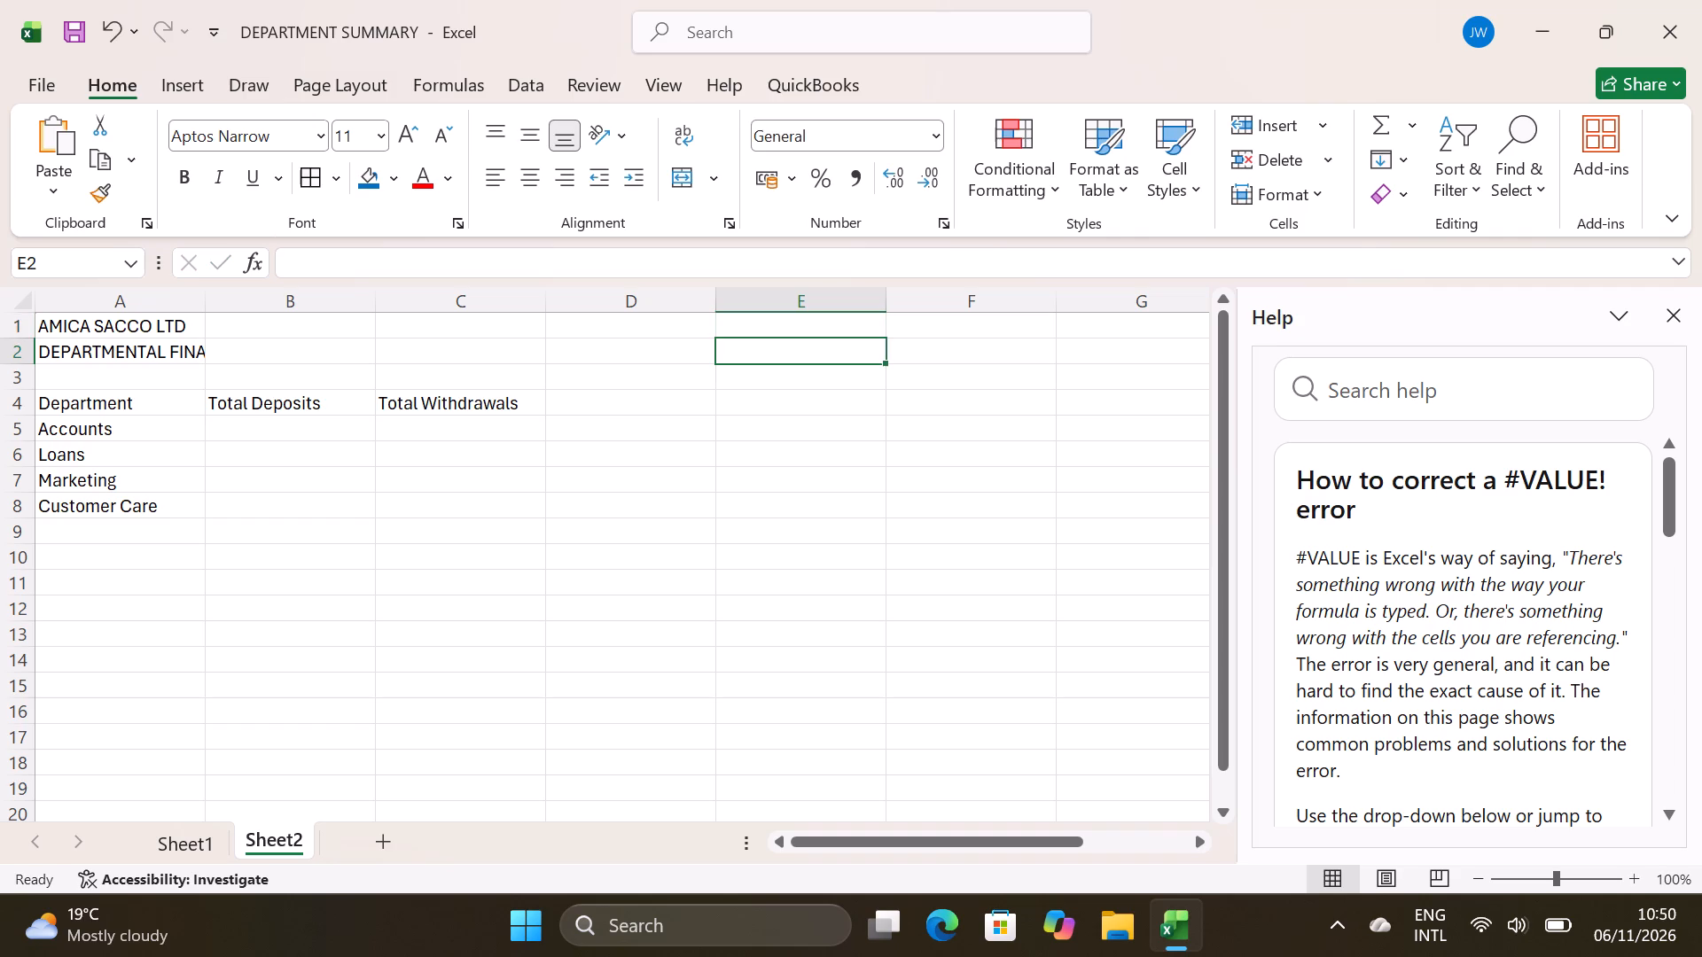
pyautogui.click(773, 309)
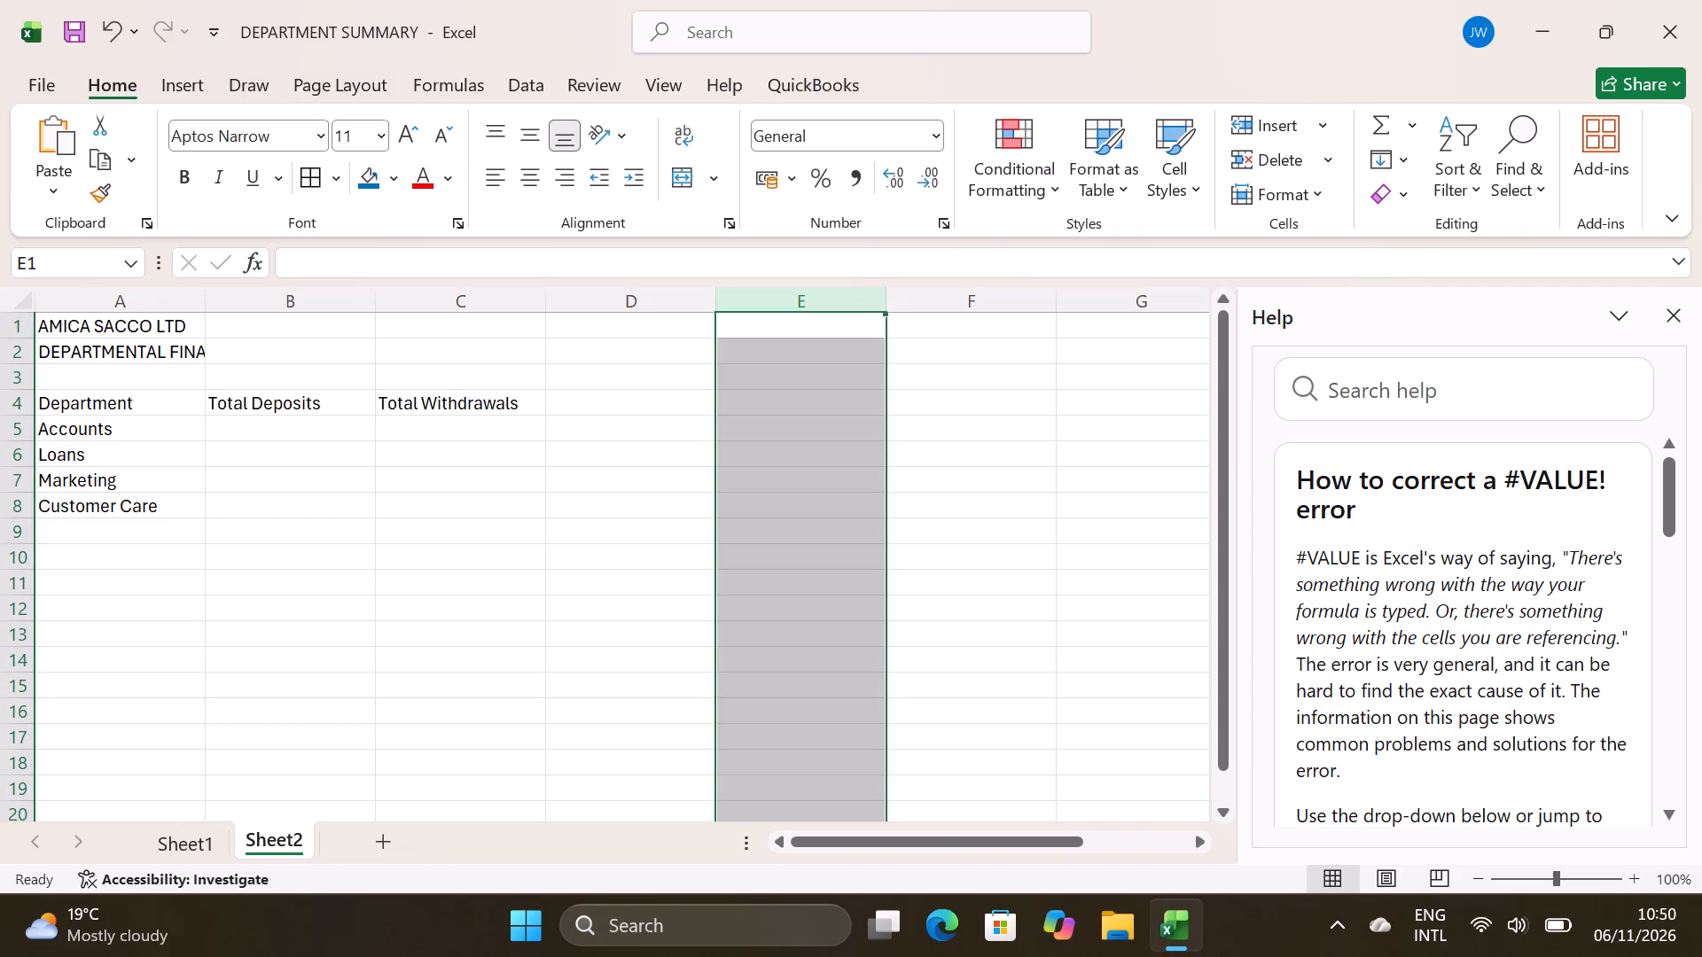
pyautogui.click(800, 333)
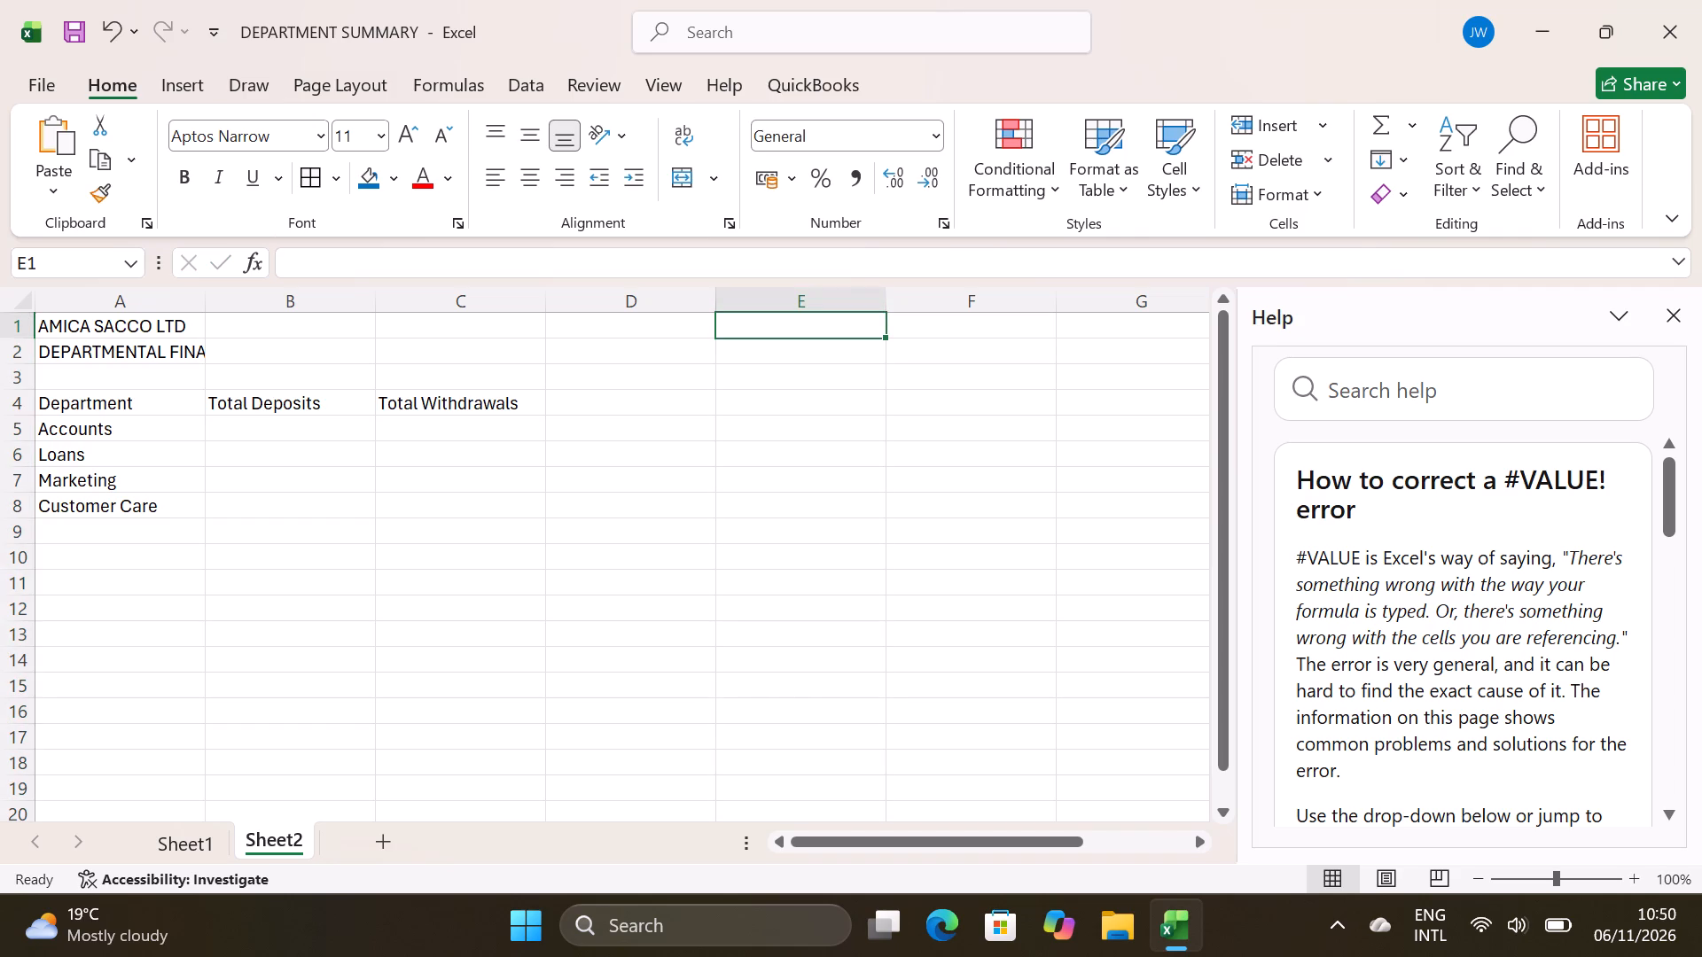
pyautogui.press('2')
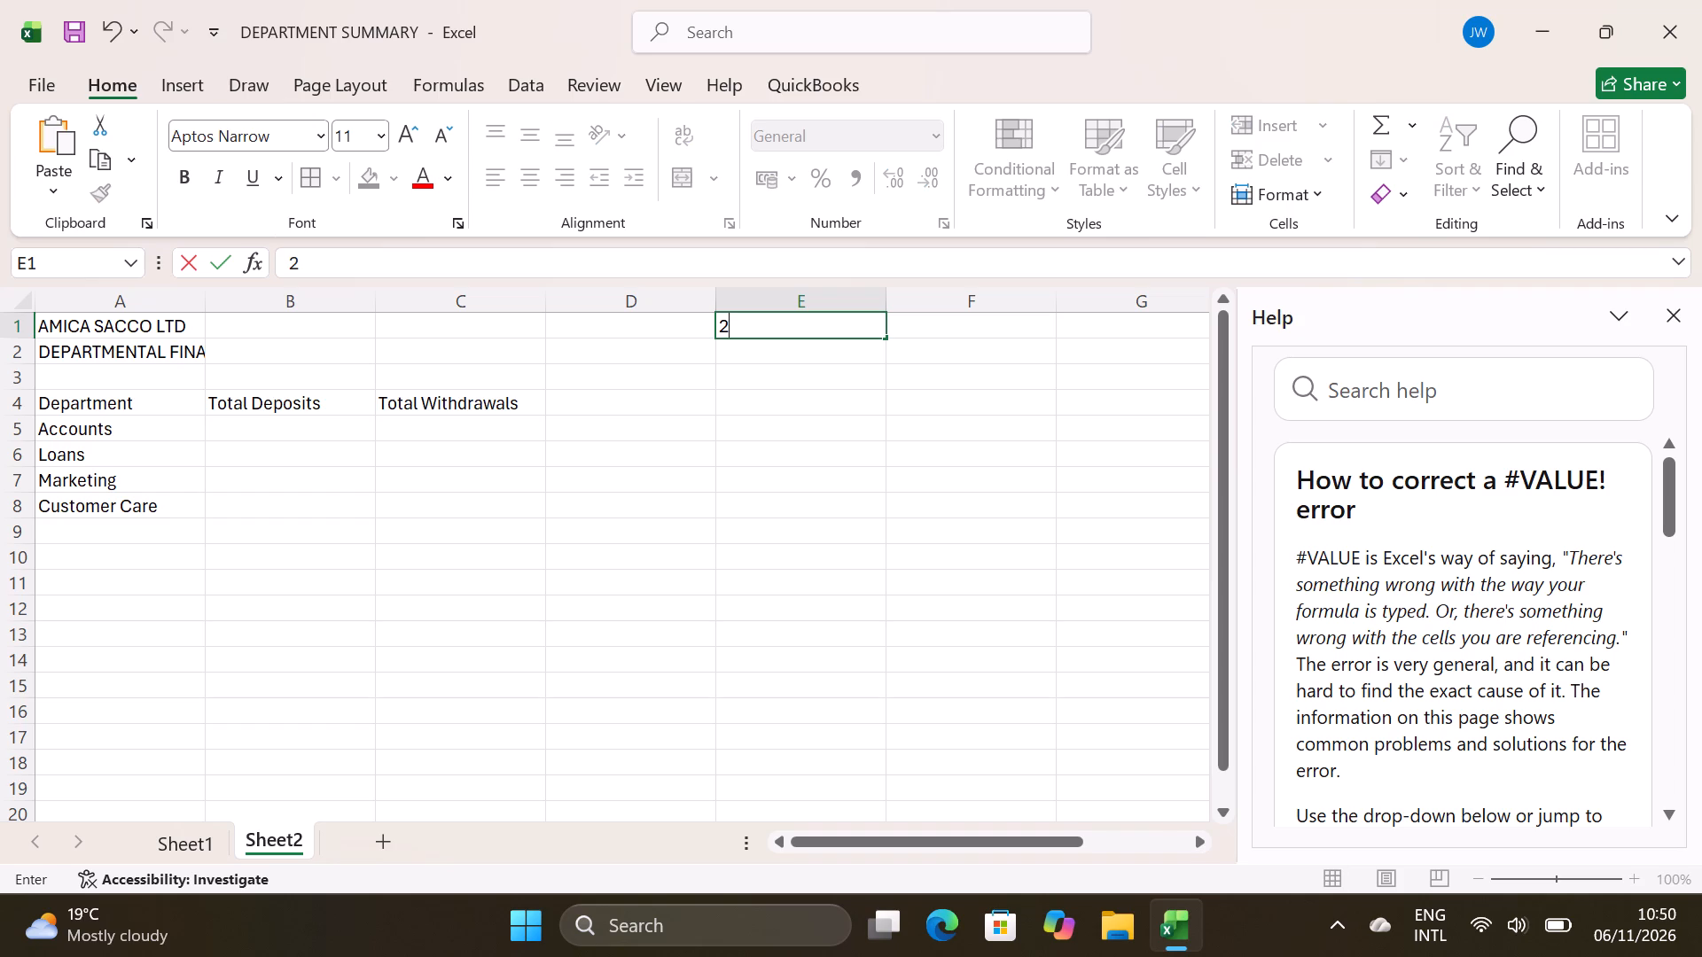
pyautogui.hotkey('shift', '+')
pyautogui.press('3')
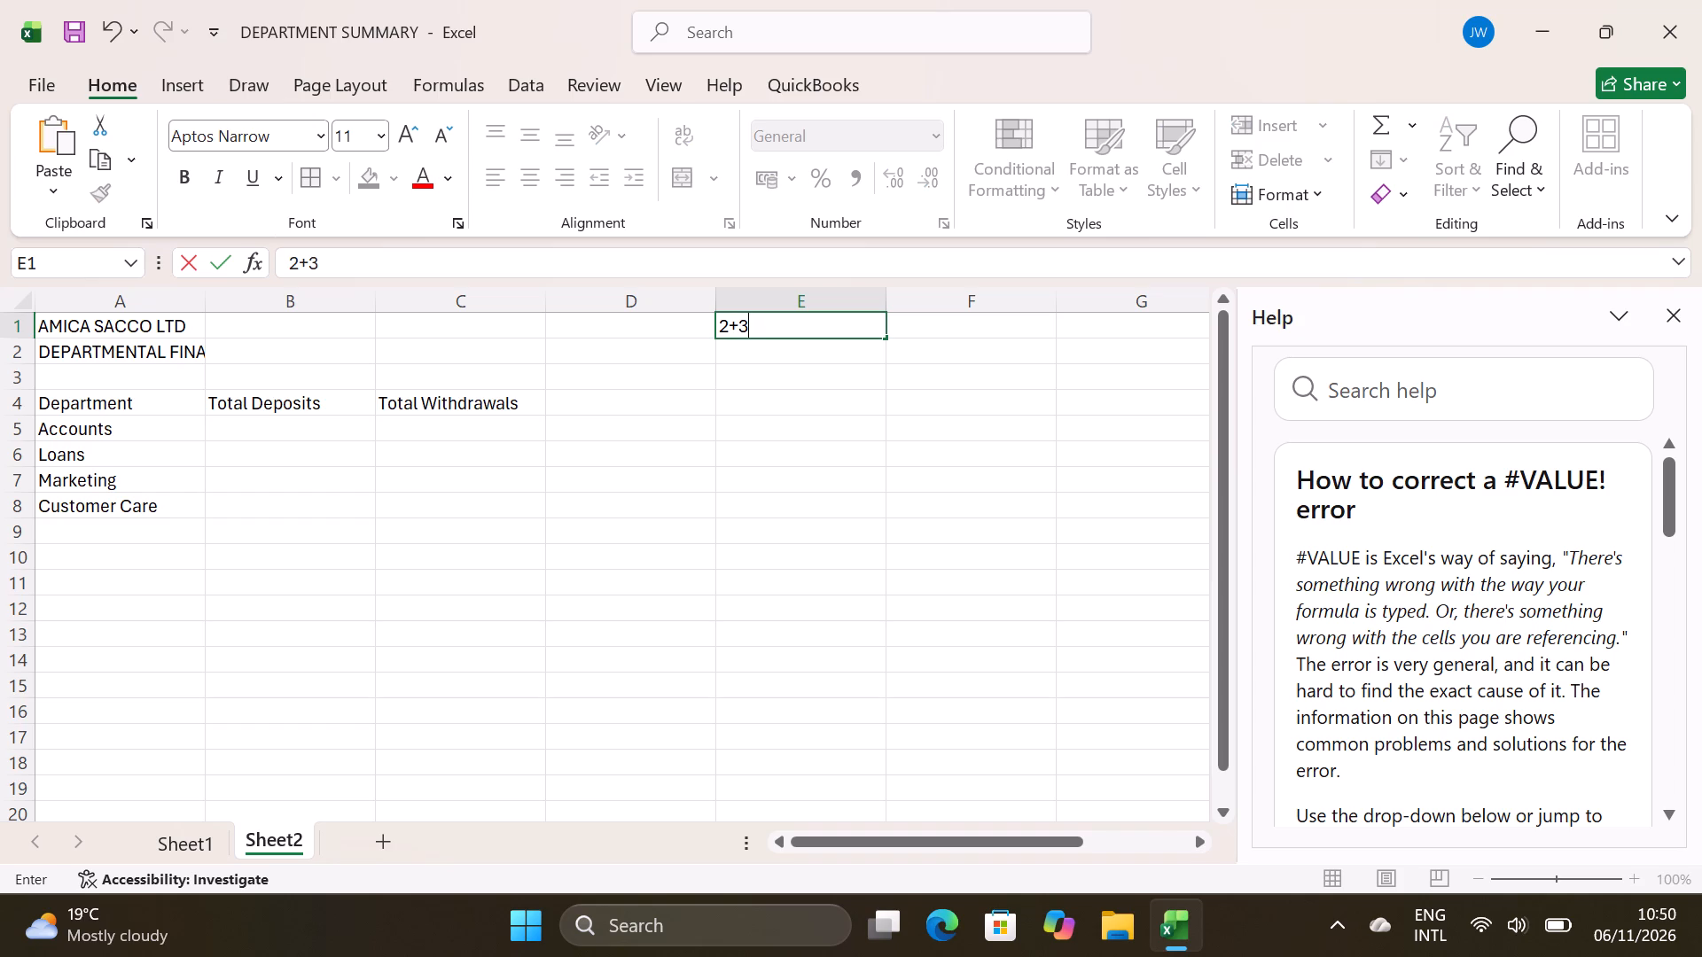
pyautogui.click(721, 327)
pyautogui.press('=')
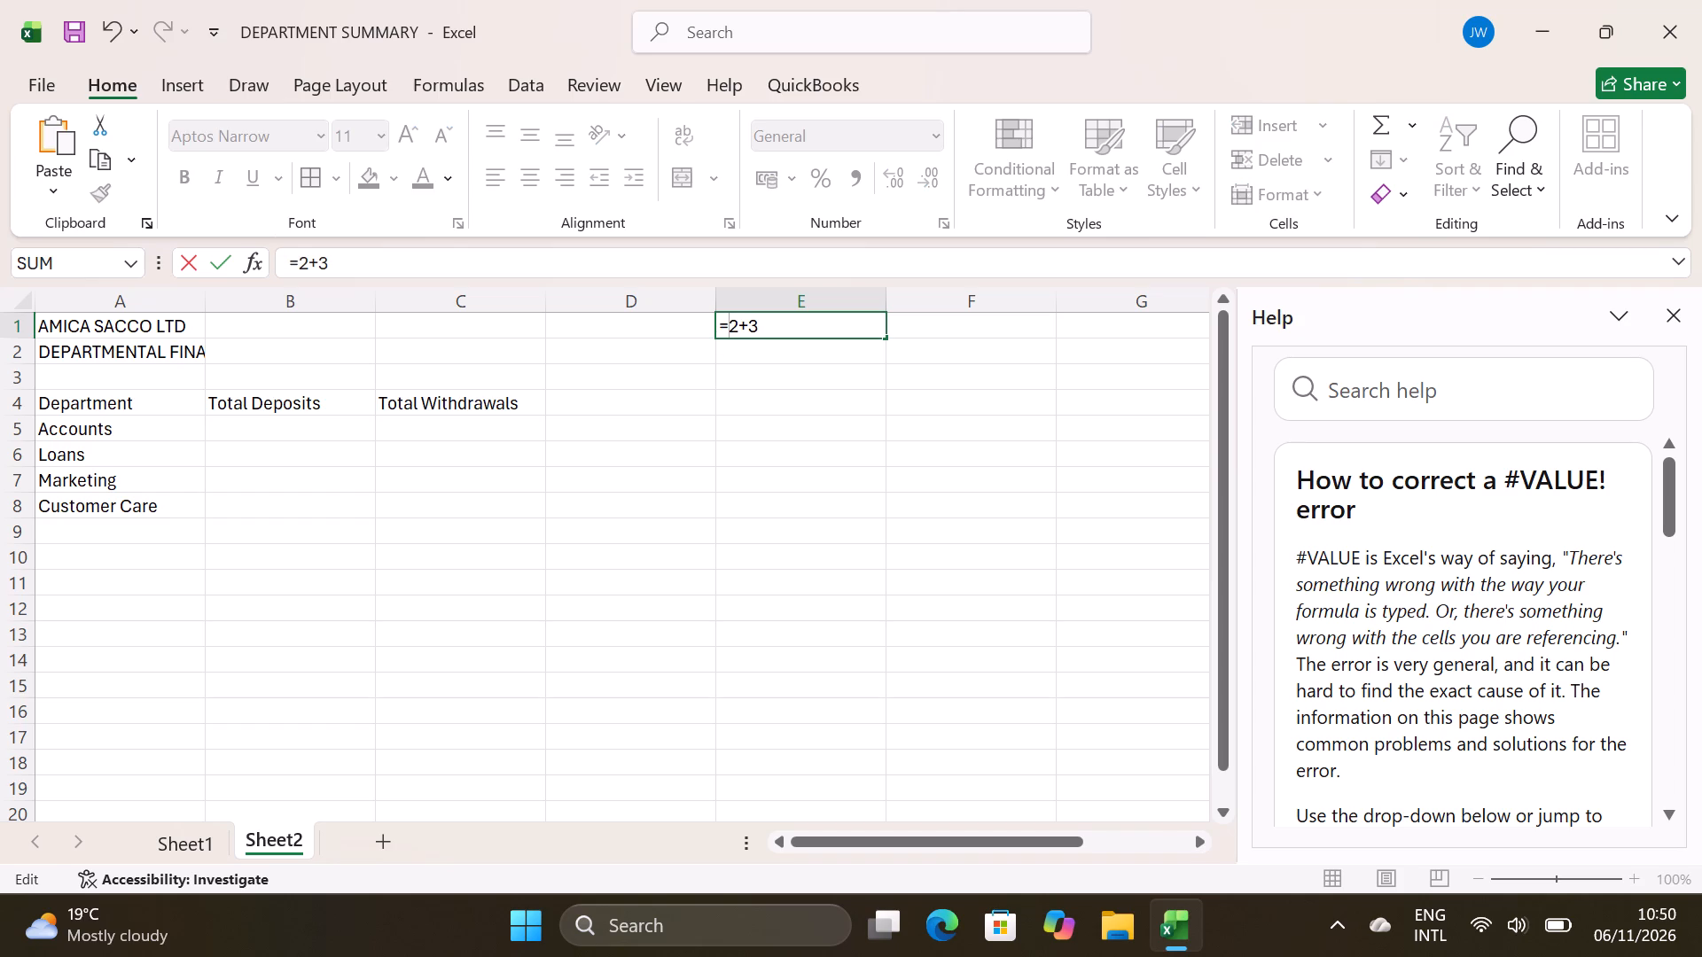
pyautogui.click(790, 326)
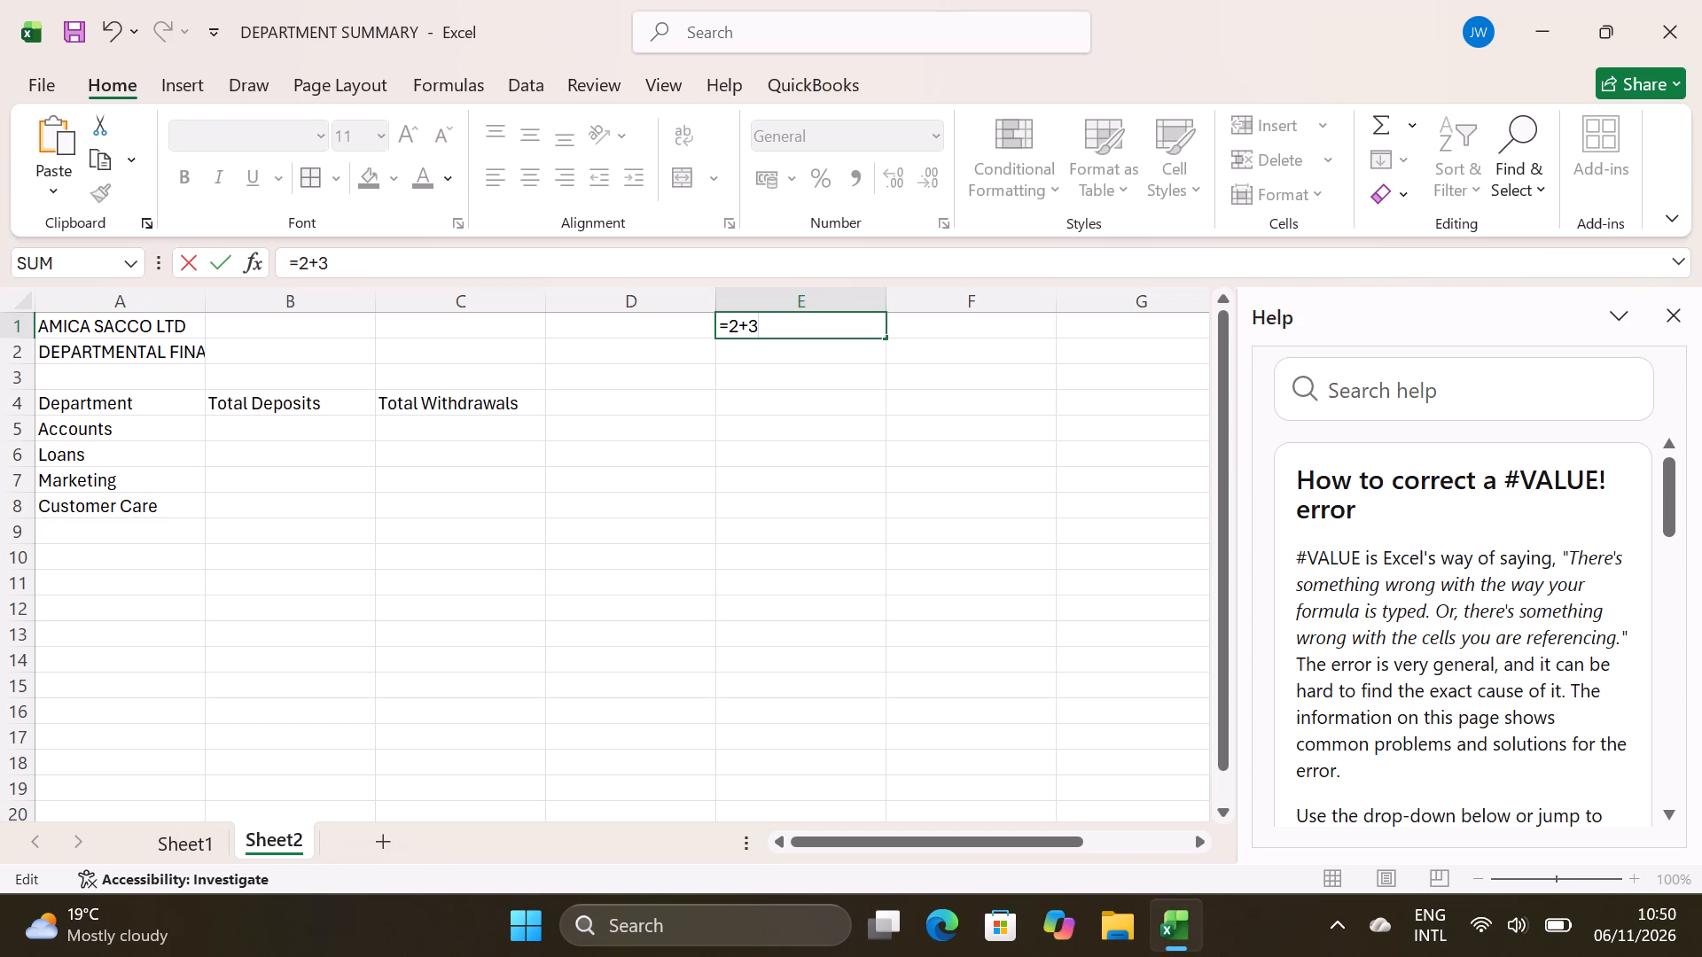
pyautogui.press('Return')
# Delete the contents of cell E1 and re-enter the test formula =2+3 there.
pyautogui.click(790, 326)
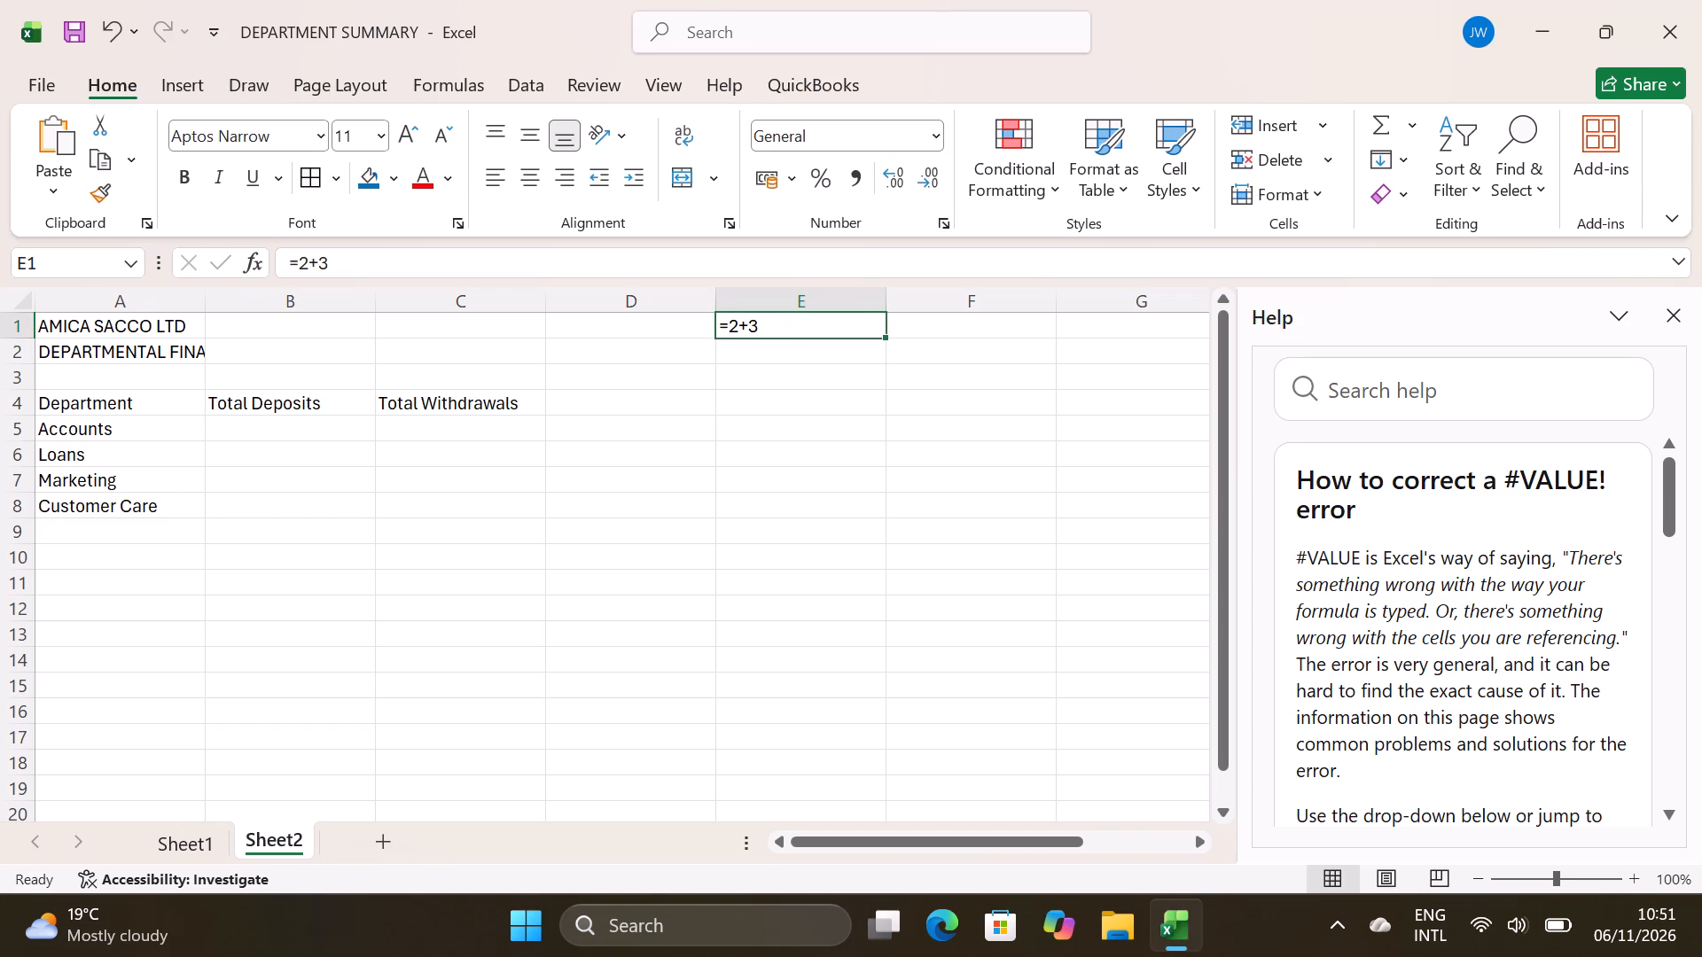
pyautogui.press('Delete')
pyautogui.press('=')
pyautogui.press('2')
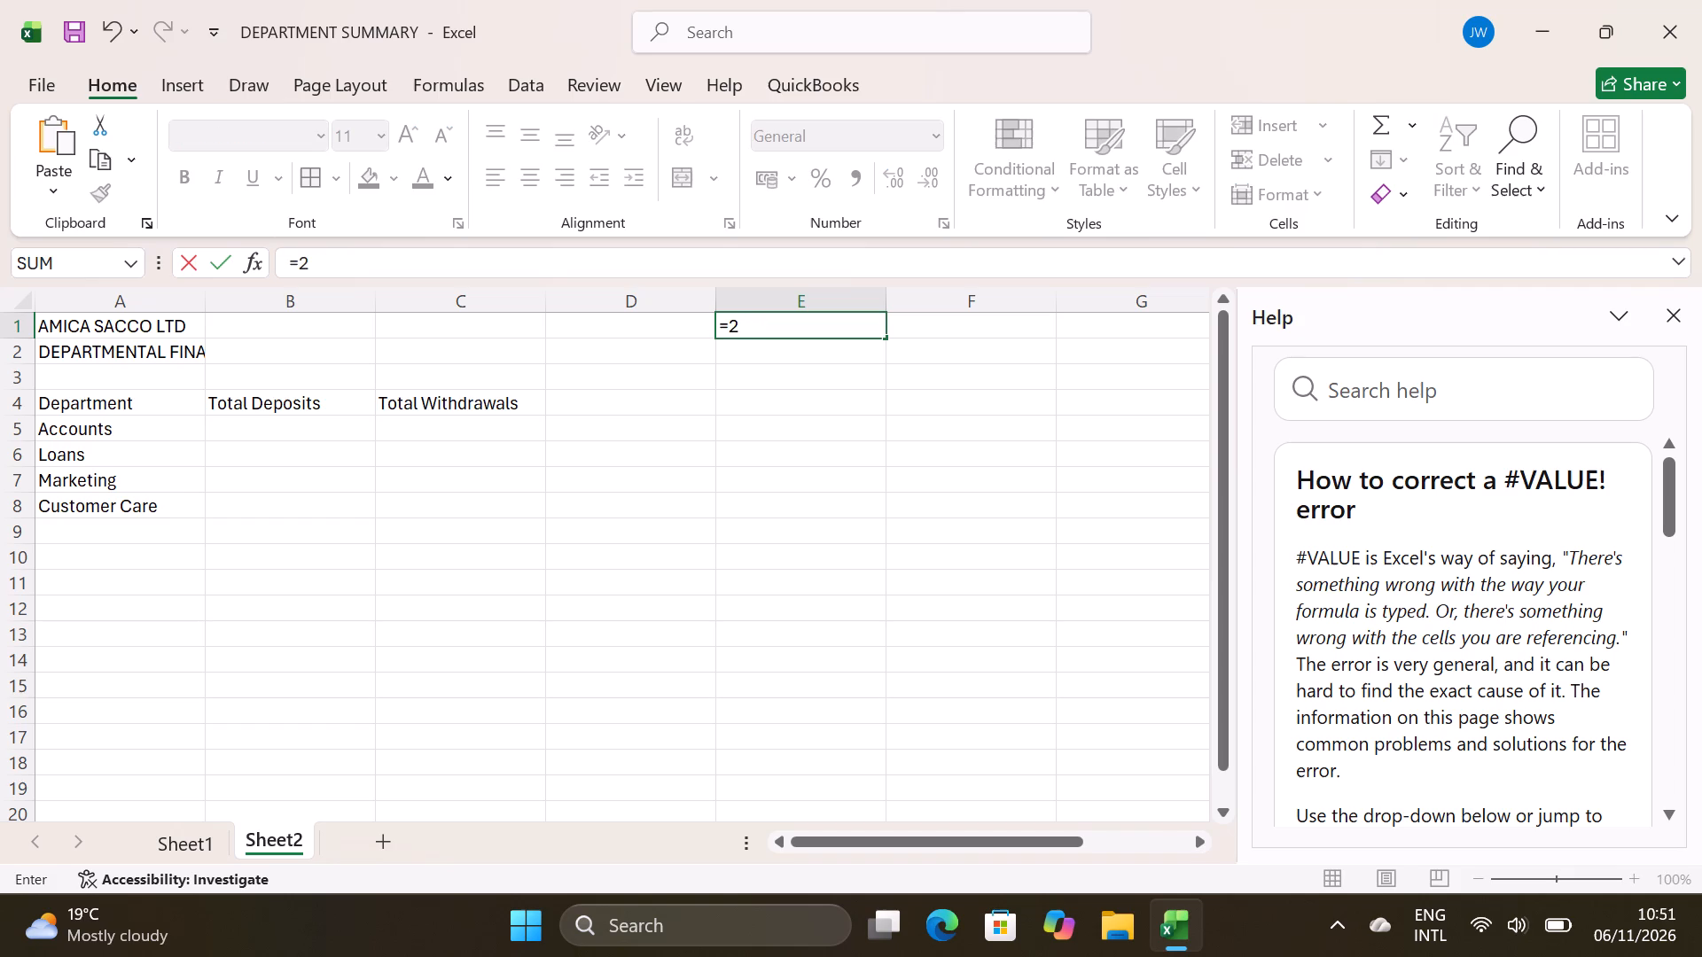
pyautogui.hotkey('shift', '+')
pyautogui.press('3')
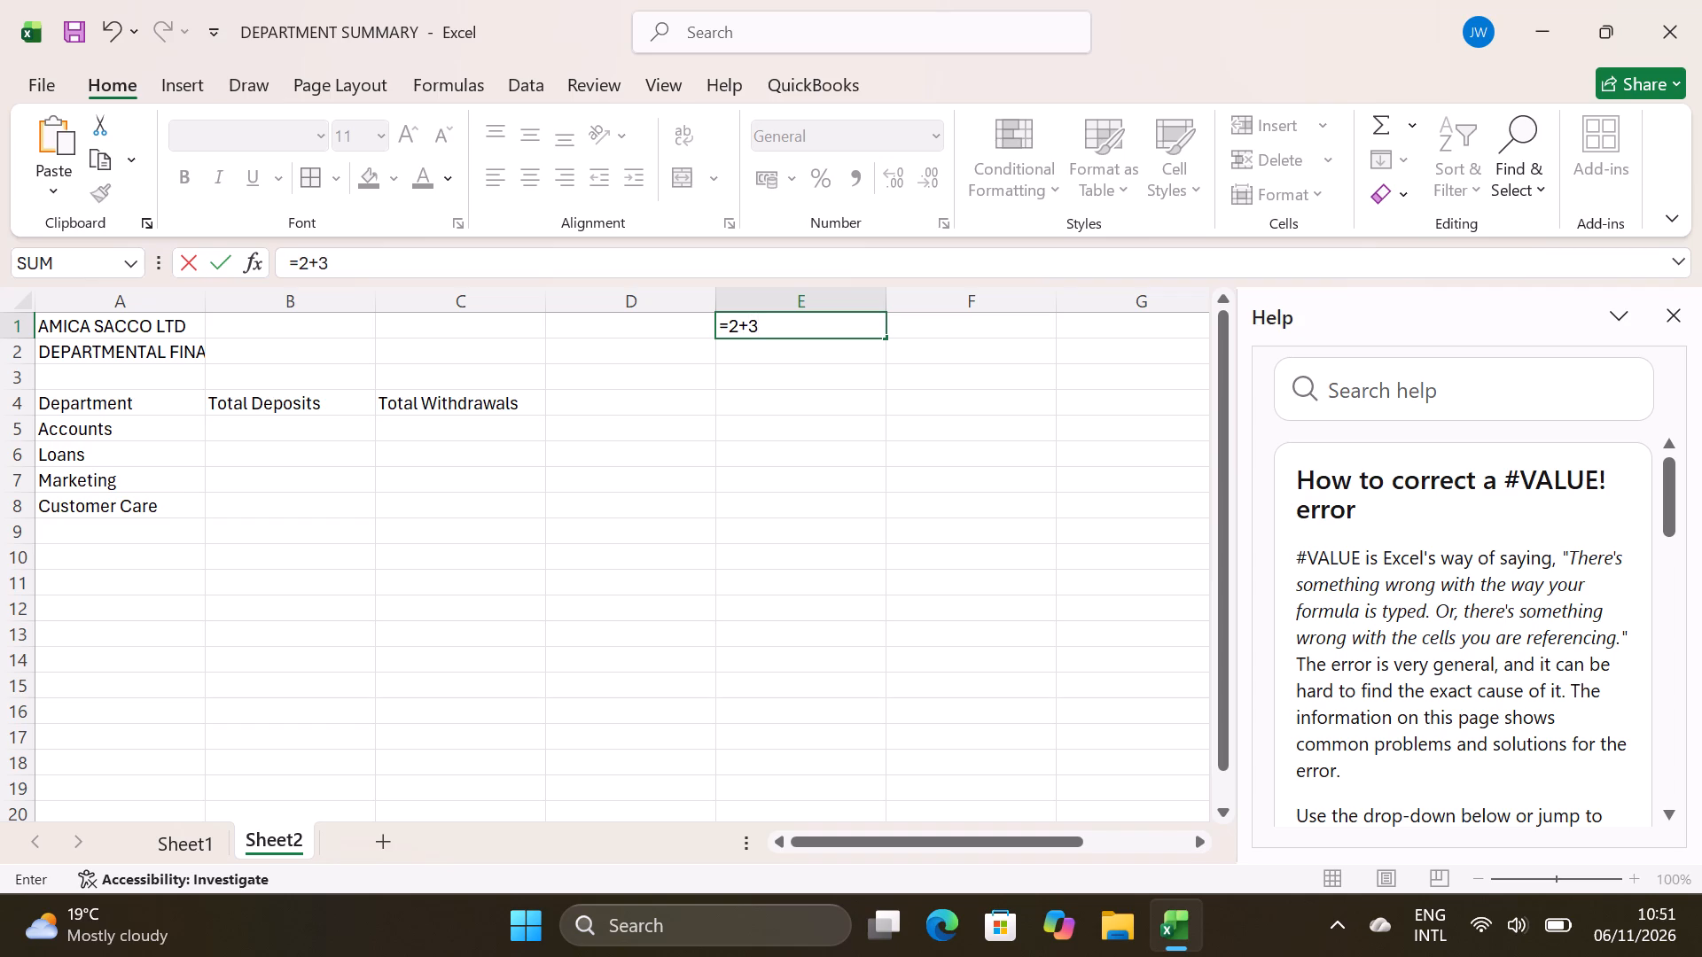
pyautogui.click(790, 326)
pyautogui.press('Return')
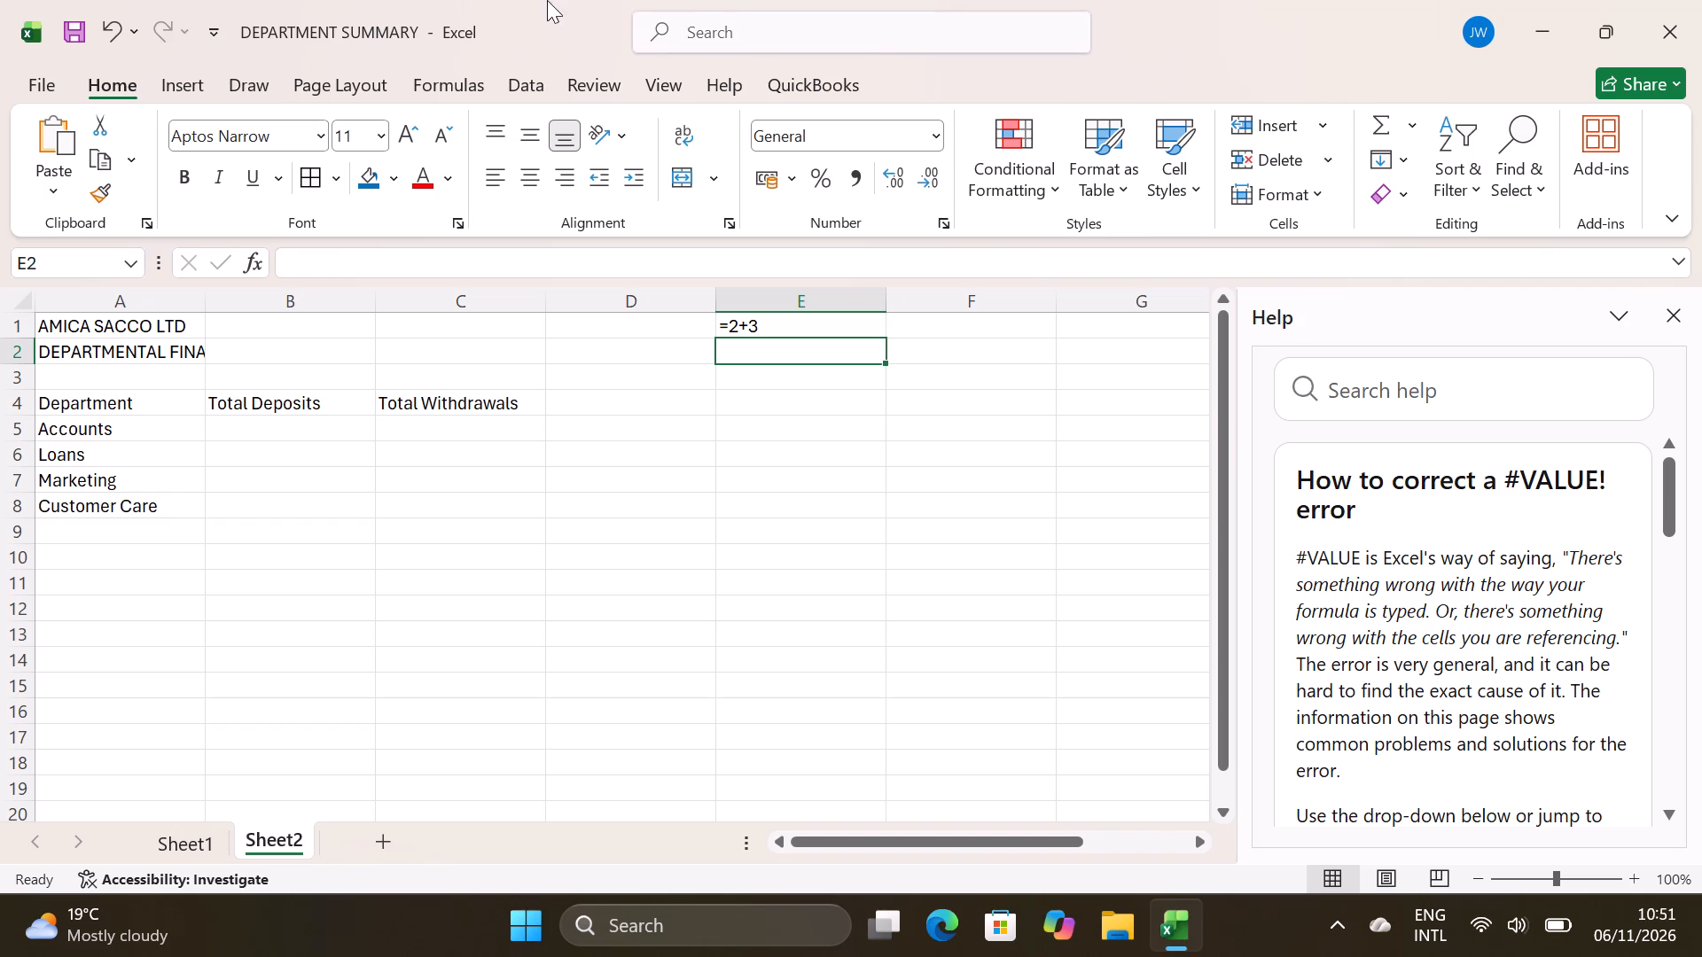
# Set the workbook's calculation option to Automatic.
pyautogui.click(450, 70)
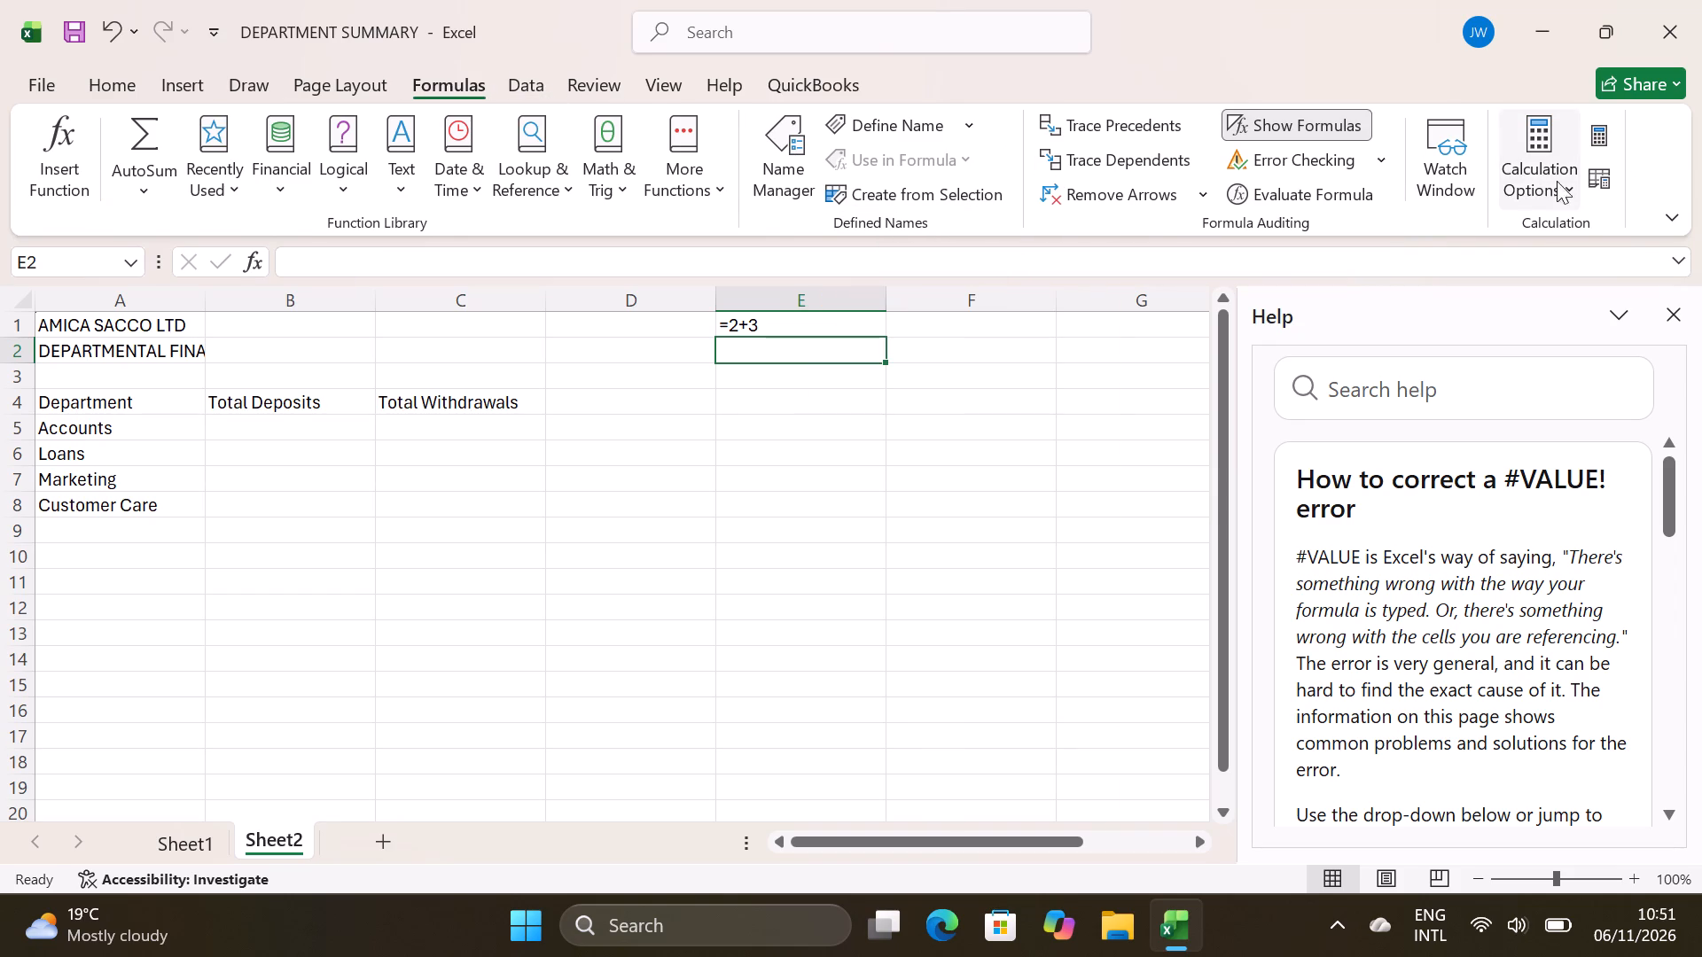
pyautogui.click(1538, 135)
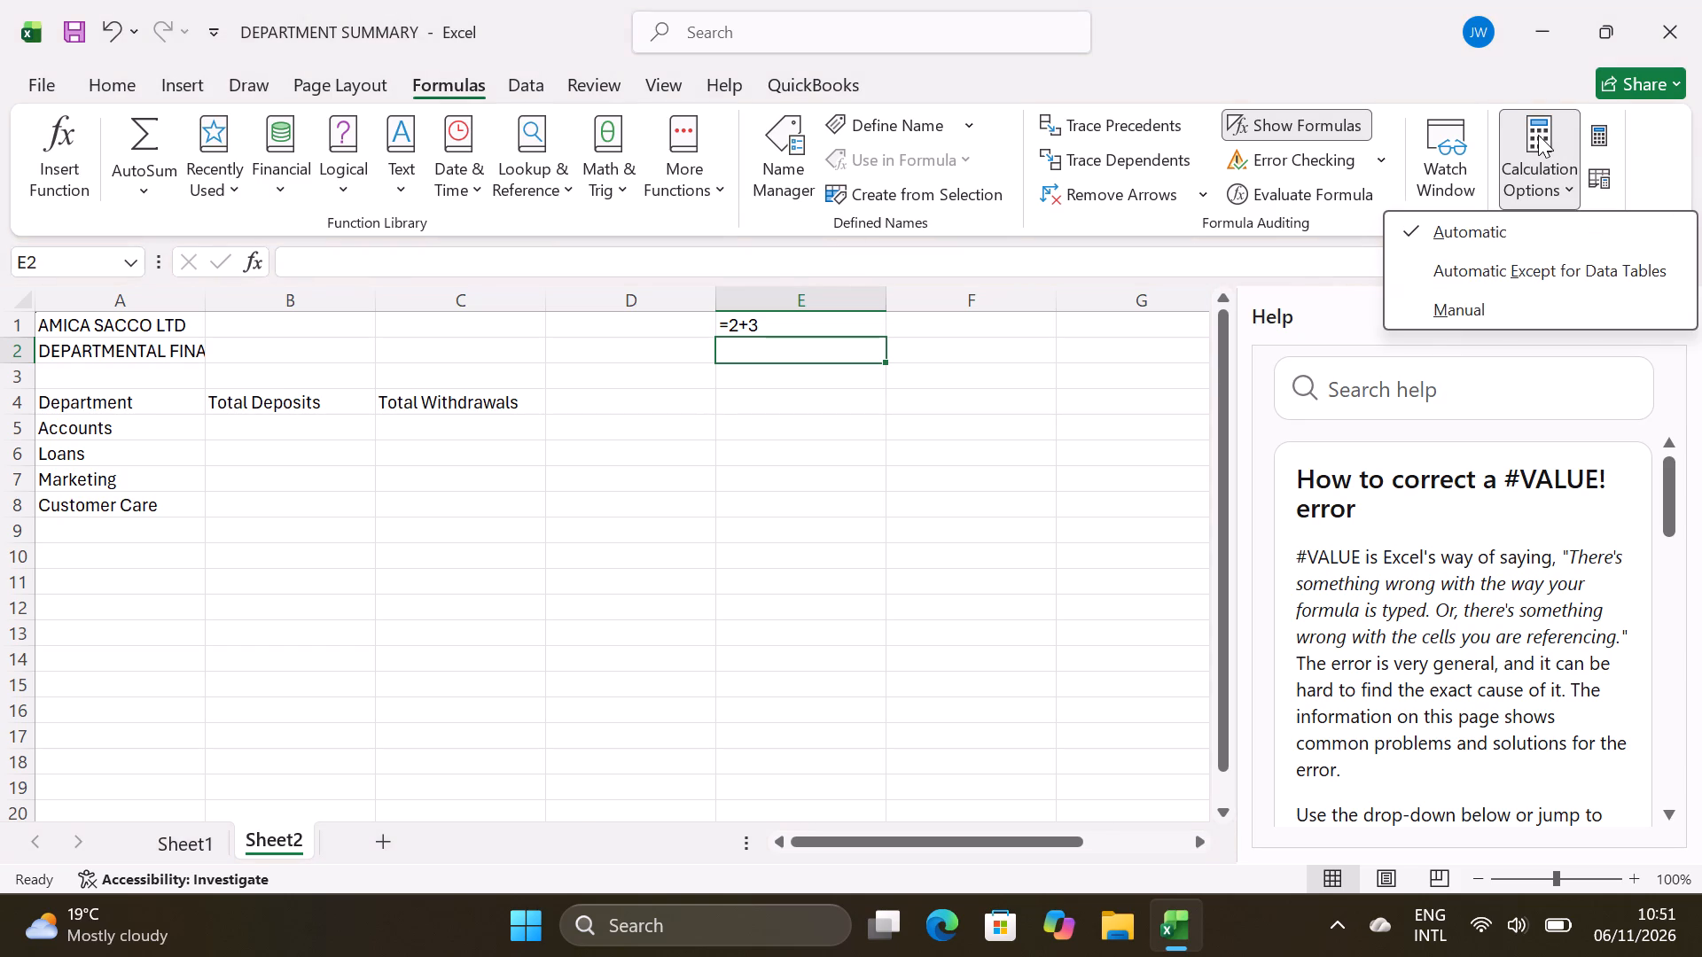
pyautogui.click(1499, 244)
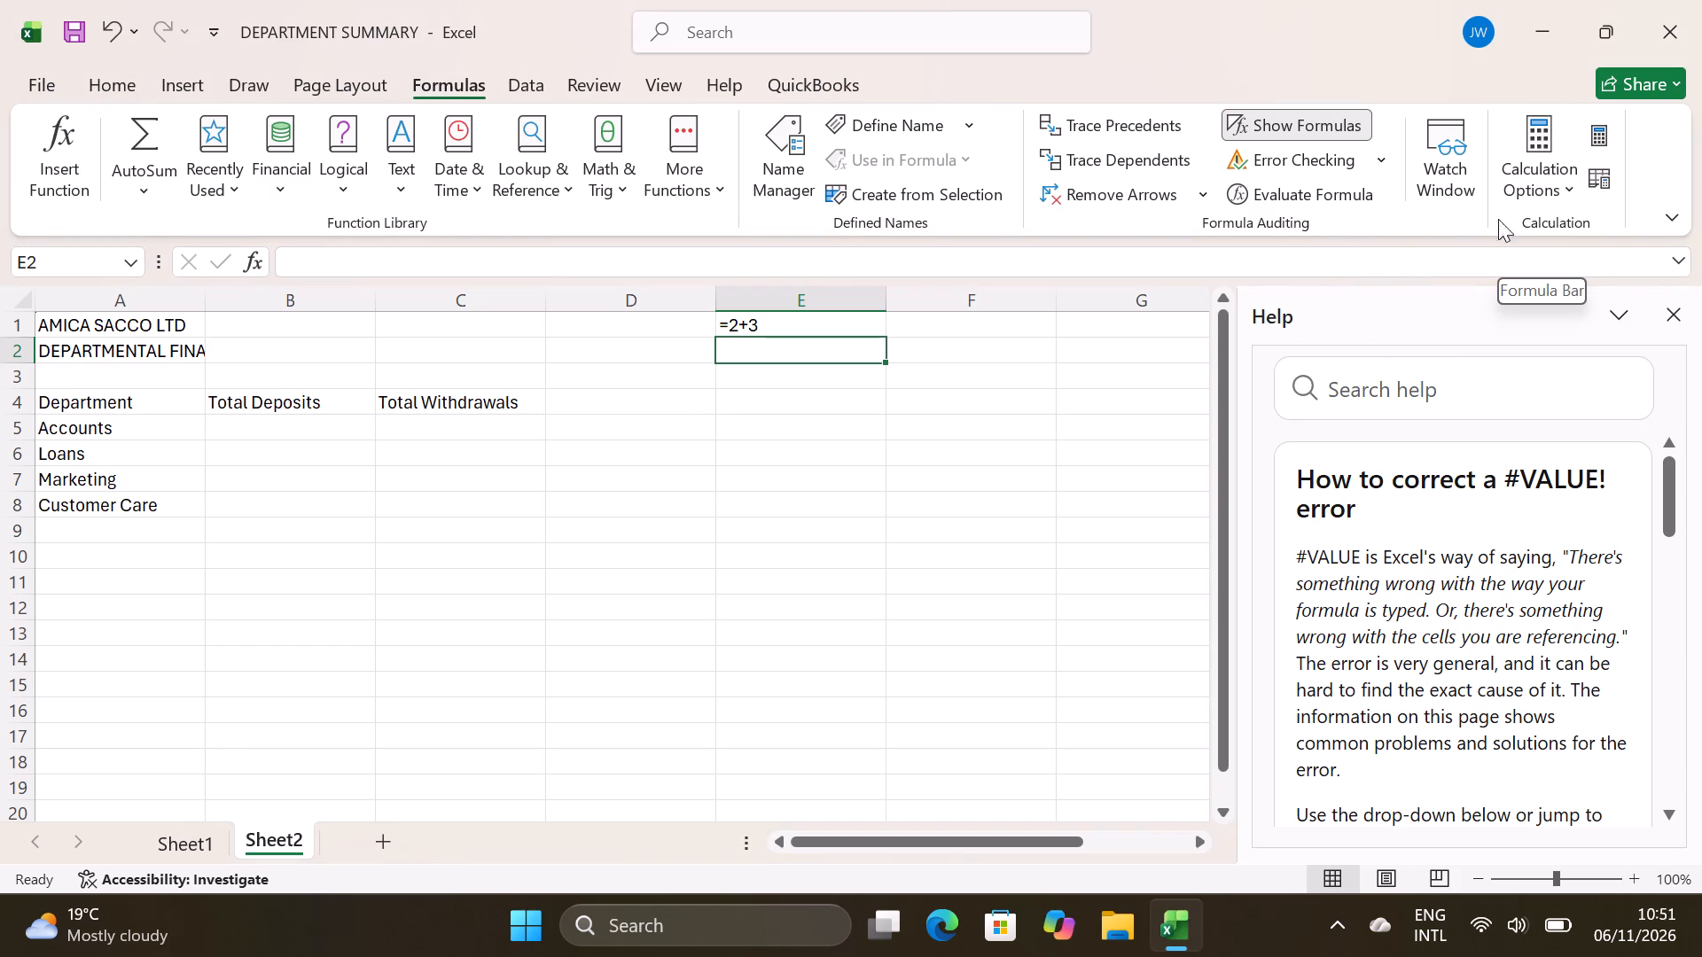
pyautogui.click(1550, 184)
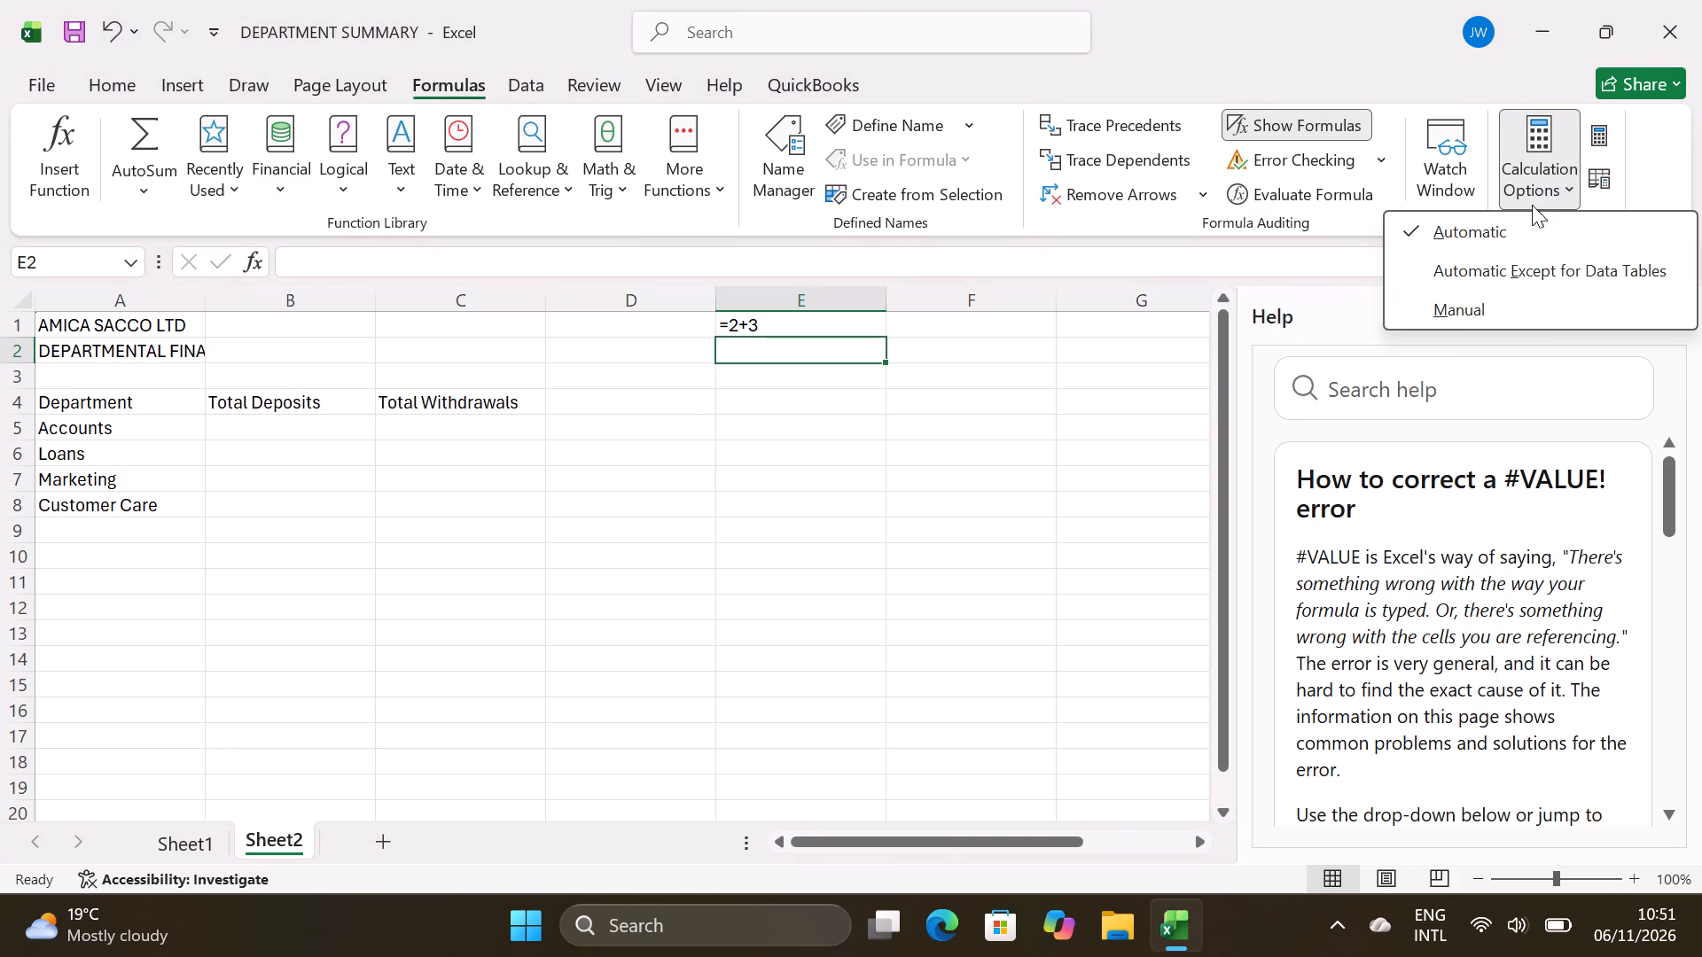
pyautogui.click(1468, 222)
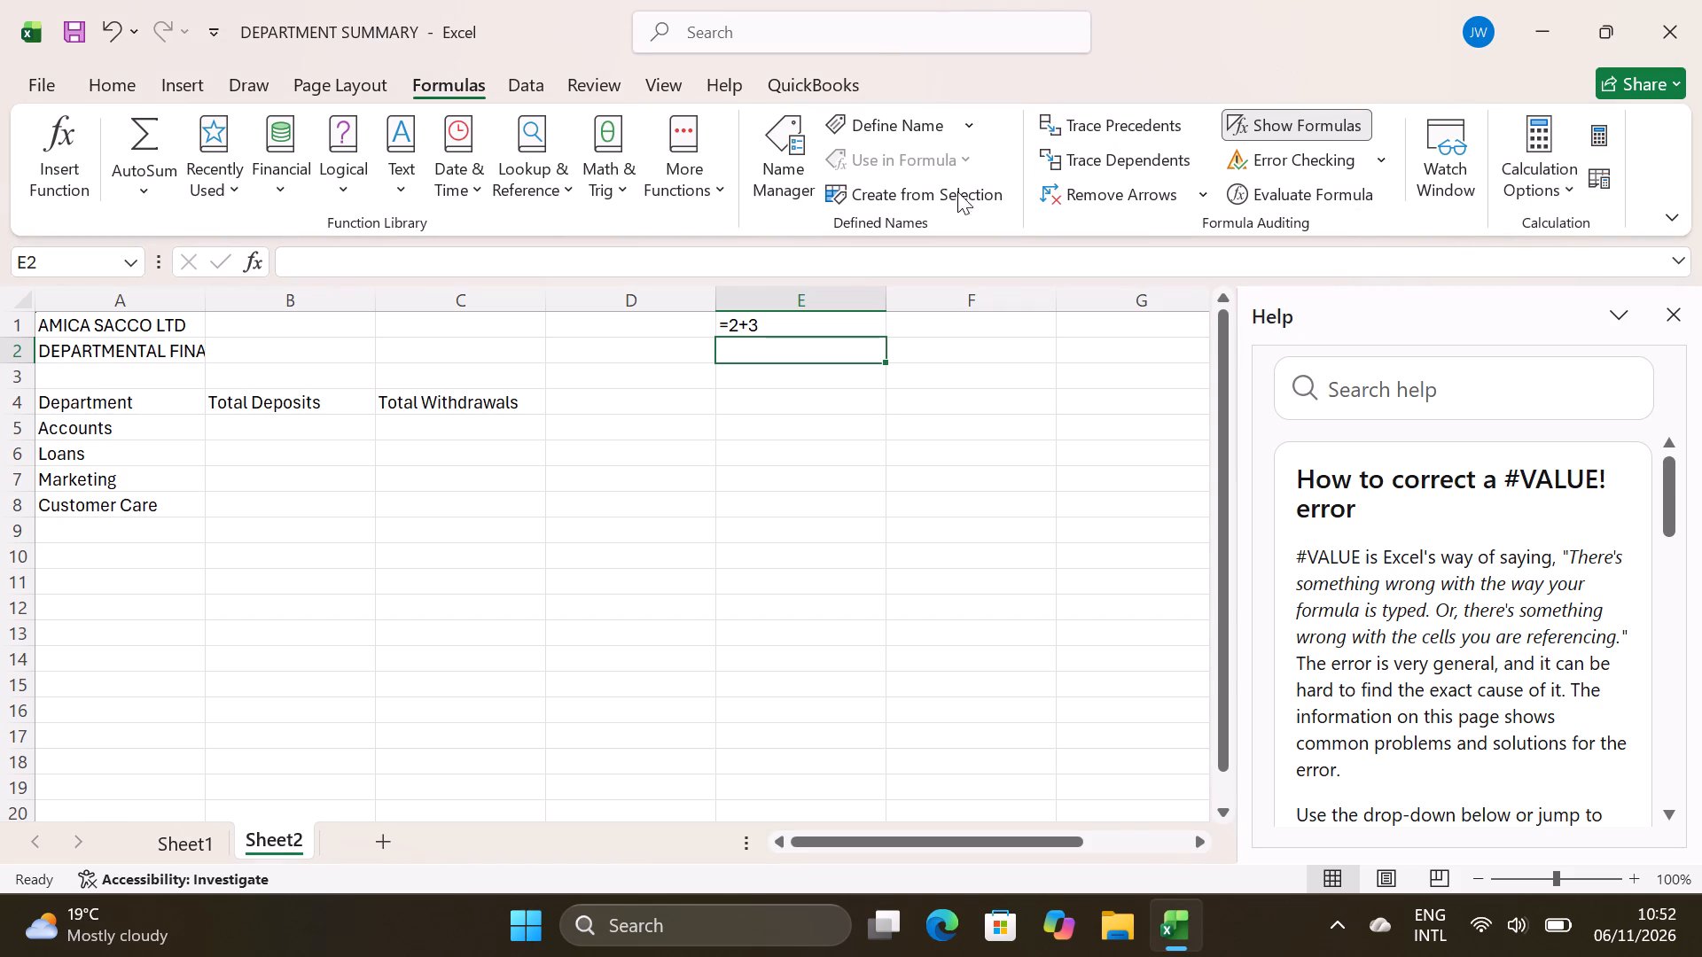
# Clear the test formula from cell E1 and enter =2+3 again.
pyautogui.click(797, 326)
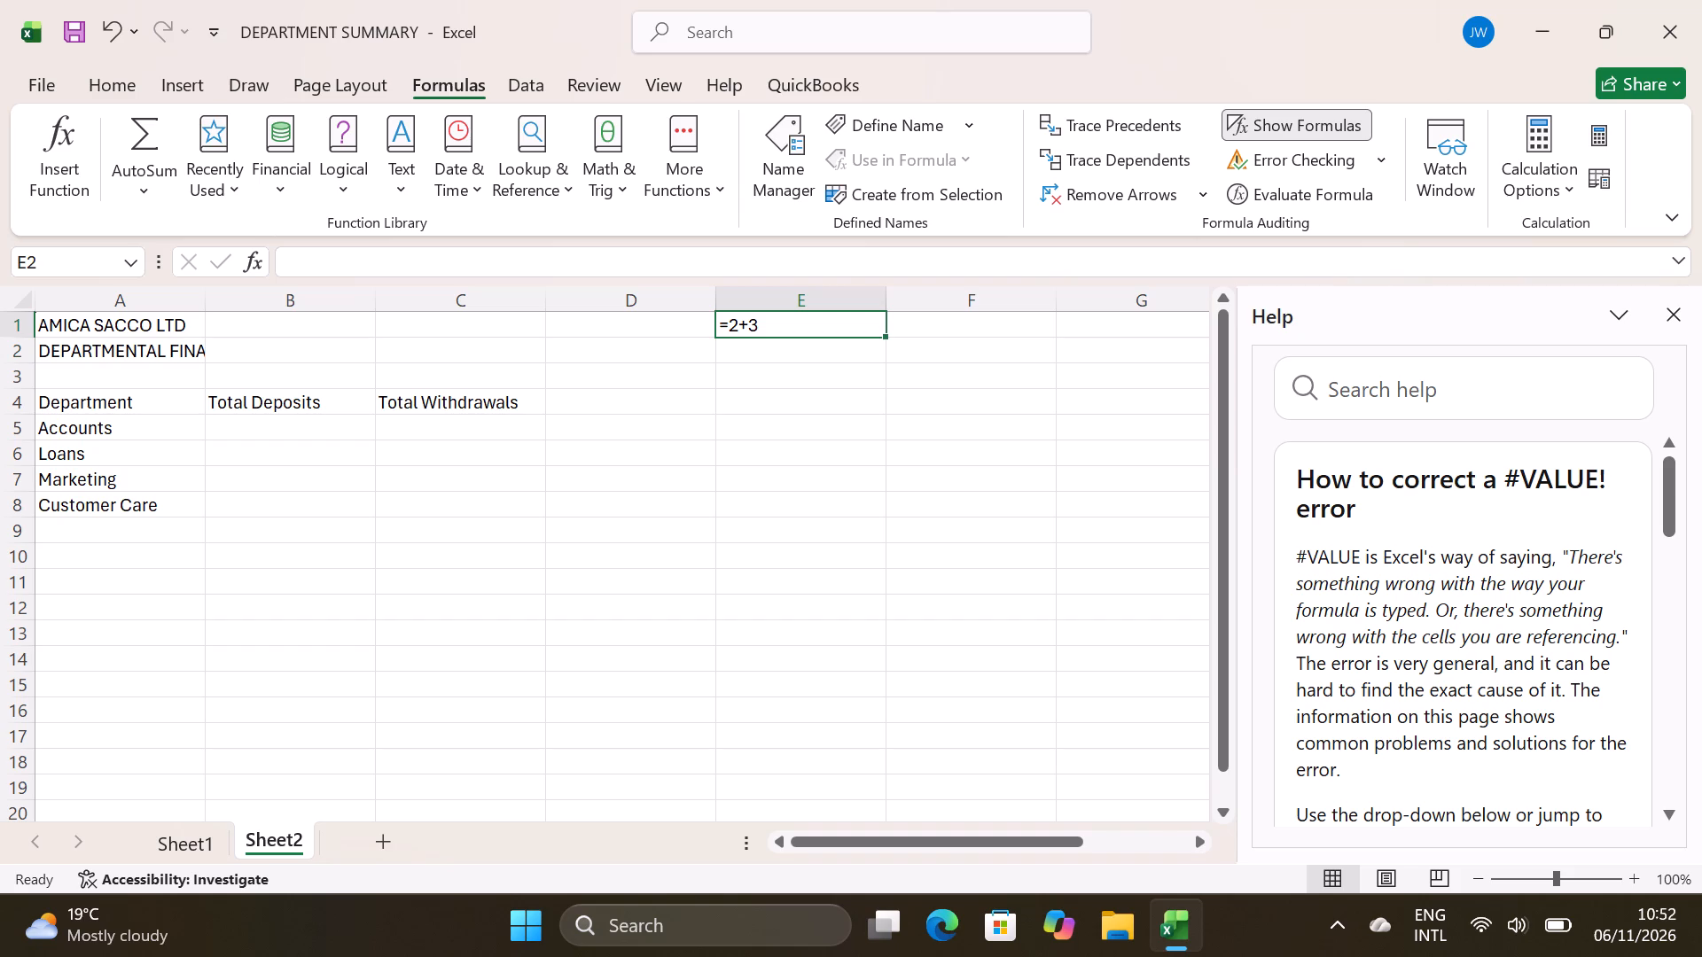
pyautogui.press('BackSpace')
pyautogui.press('BackSpace')
pyautogui.press('BackSpace')
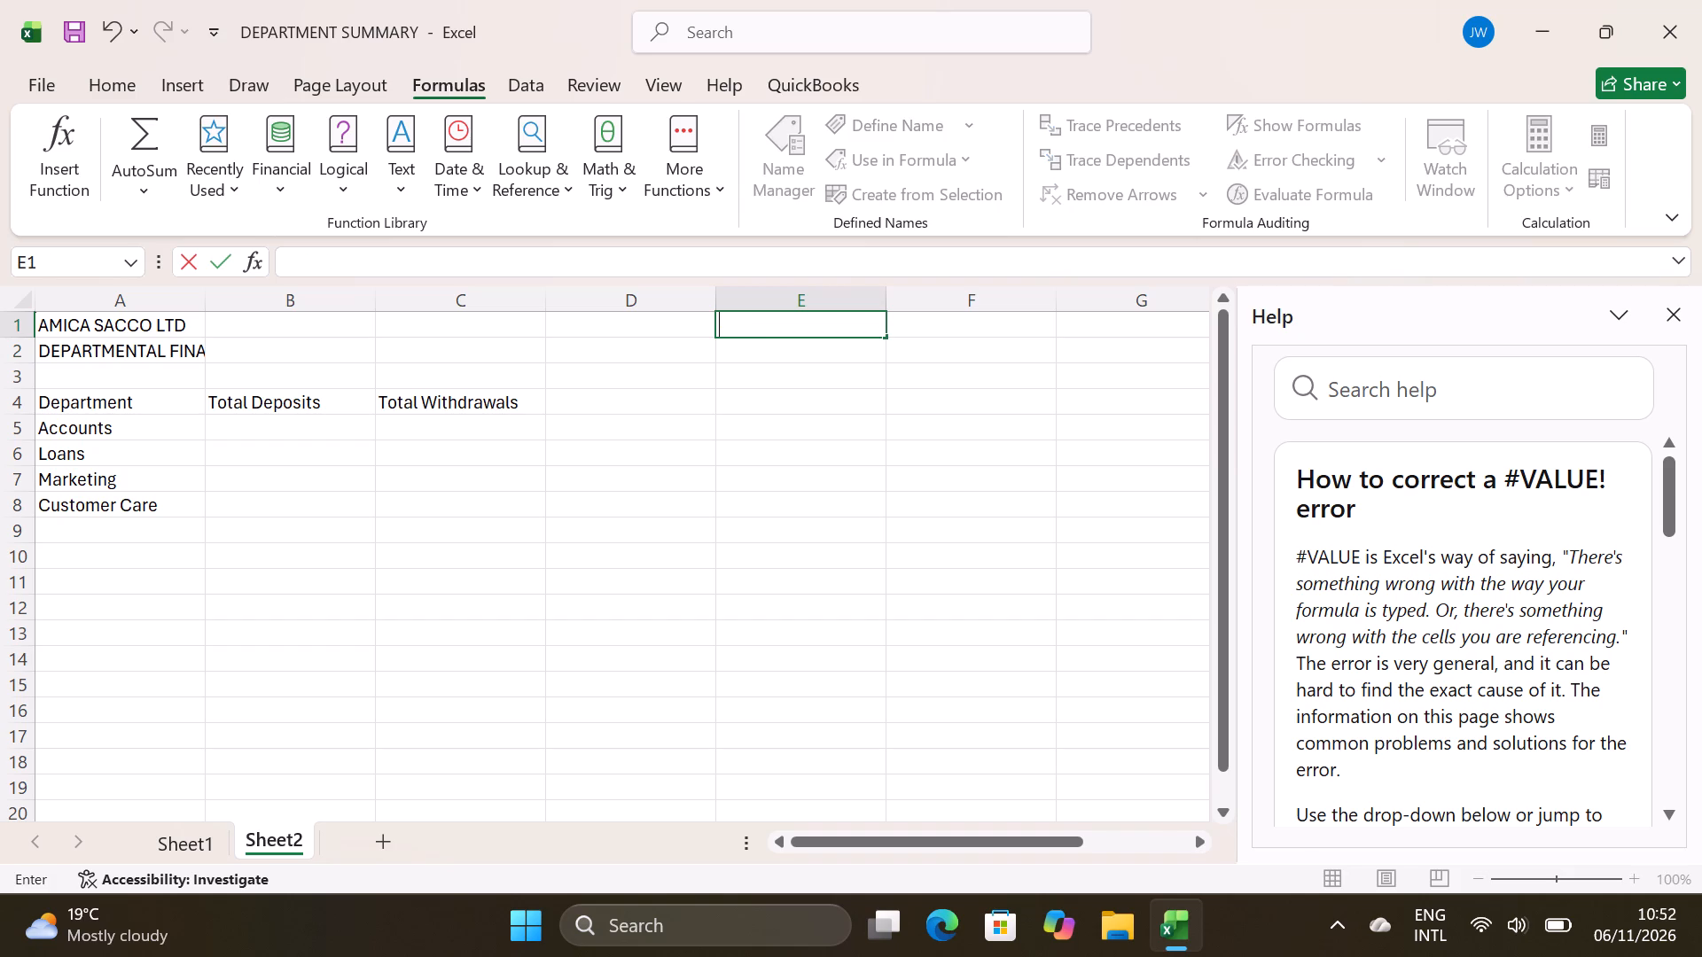
pyautogui.write('=2')
pyautogui.write('+3')
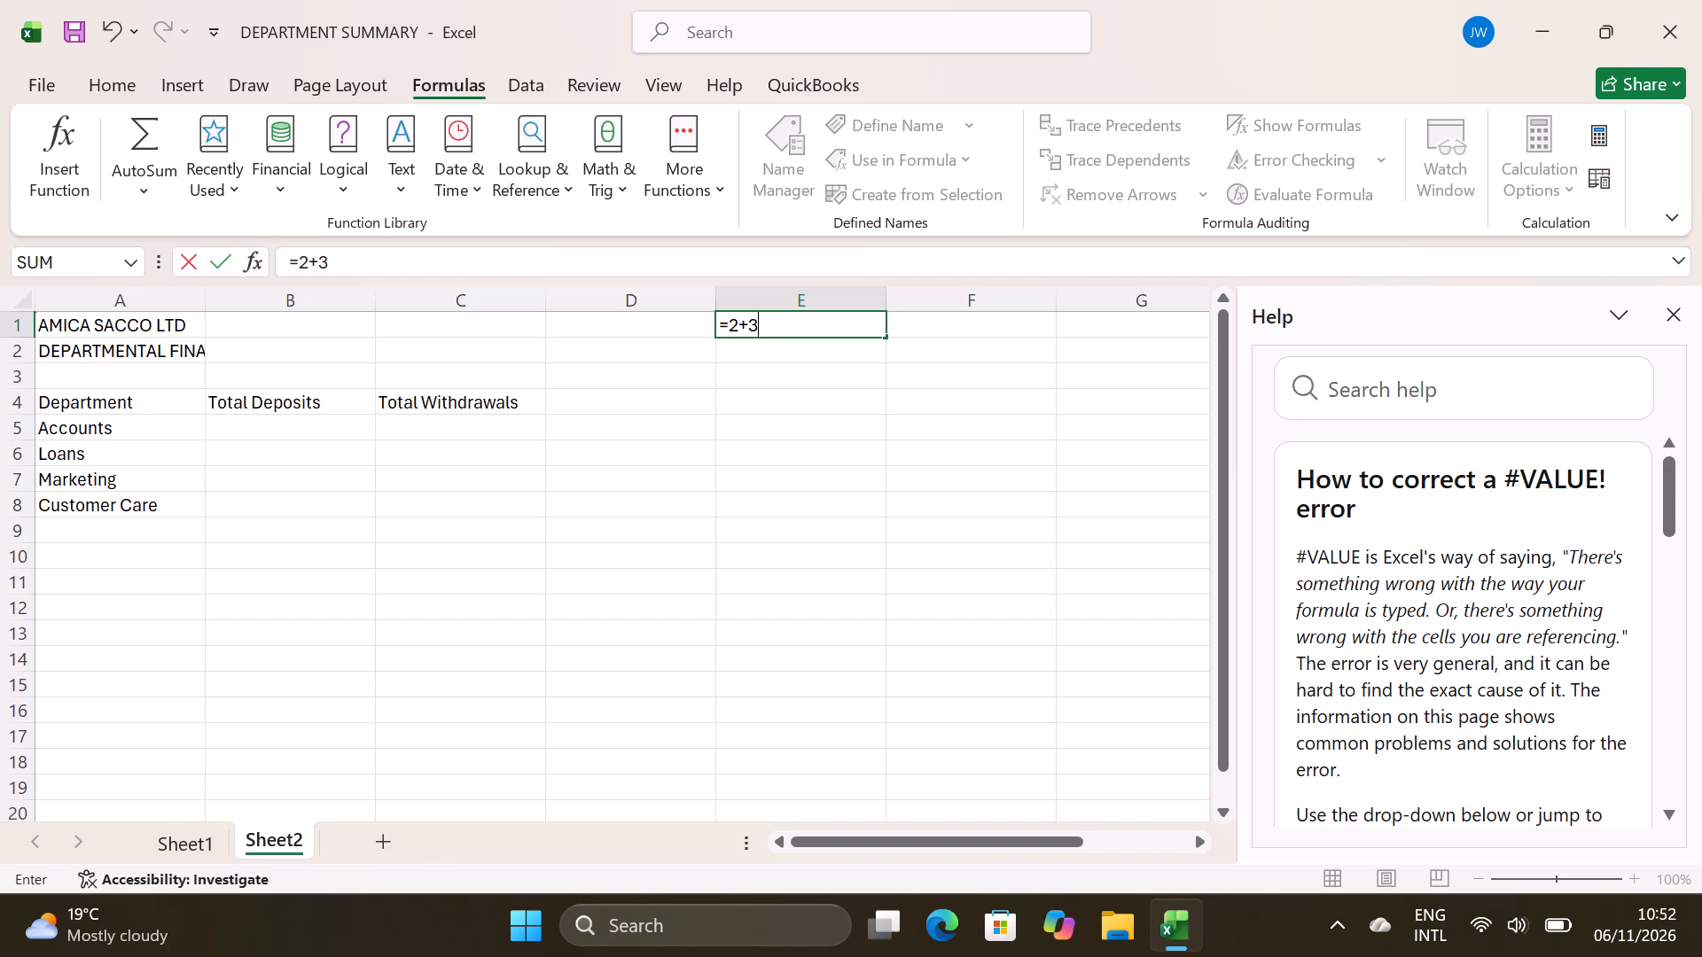
pyautogui.press('Return')
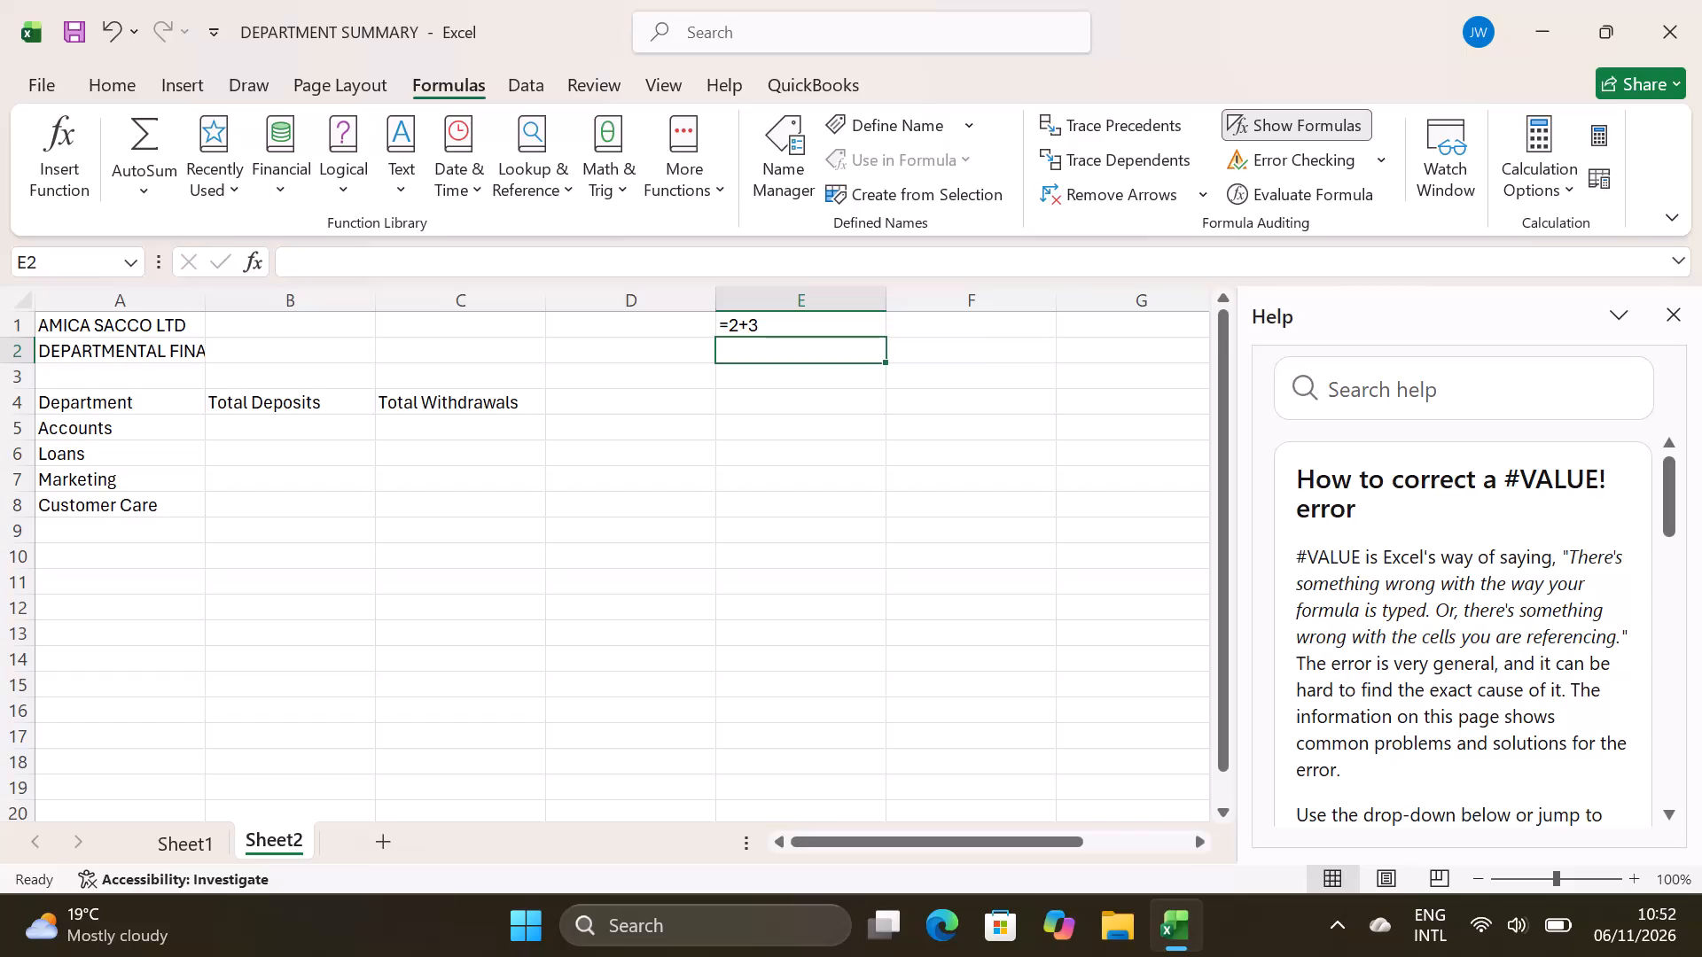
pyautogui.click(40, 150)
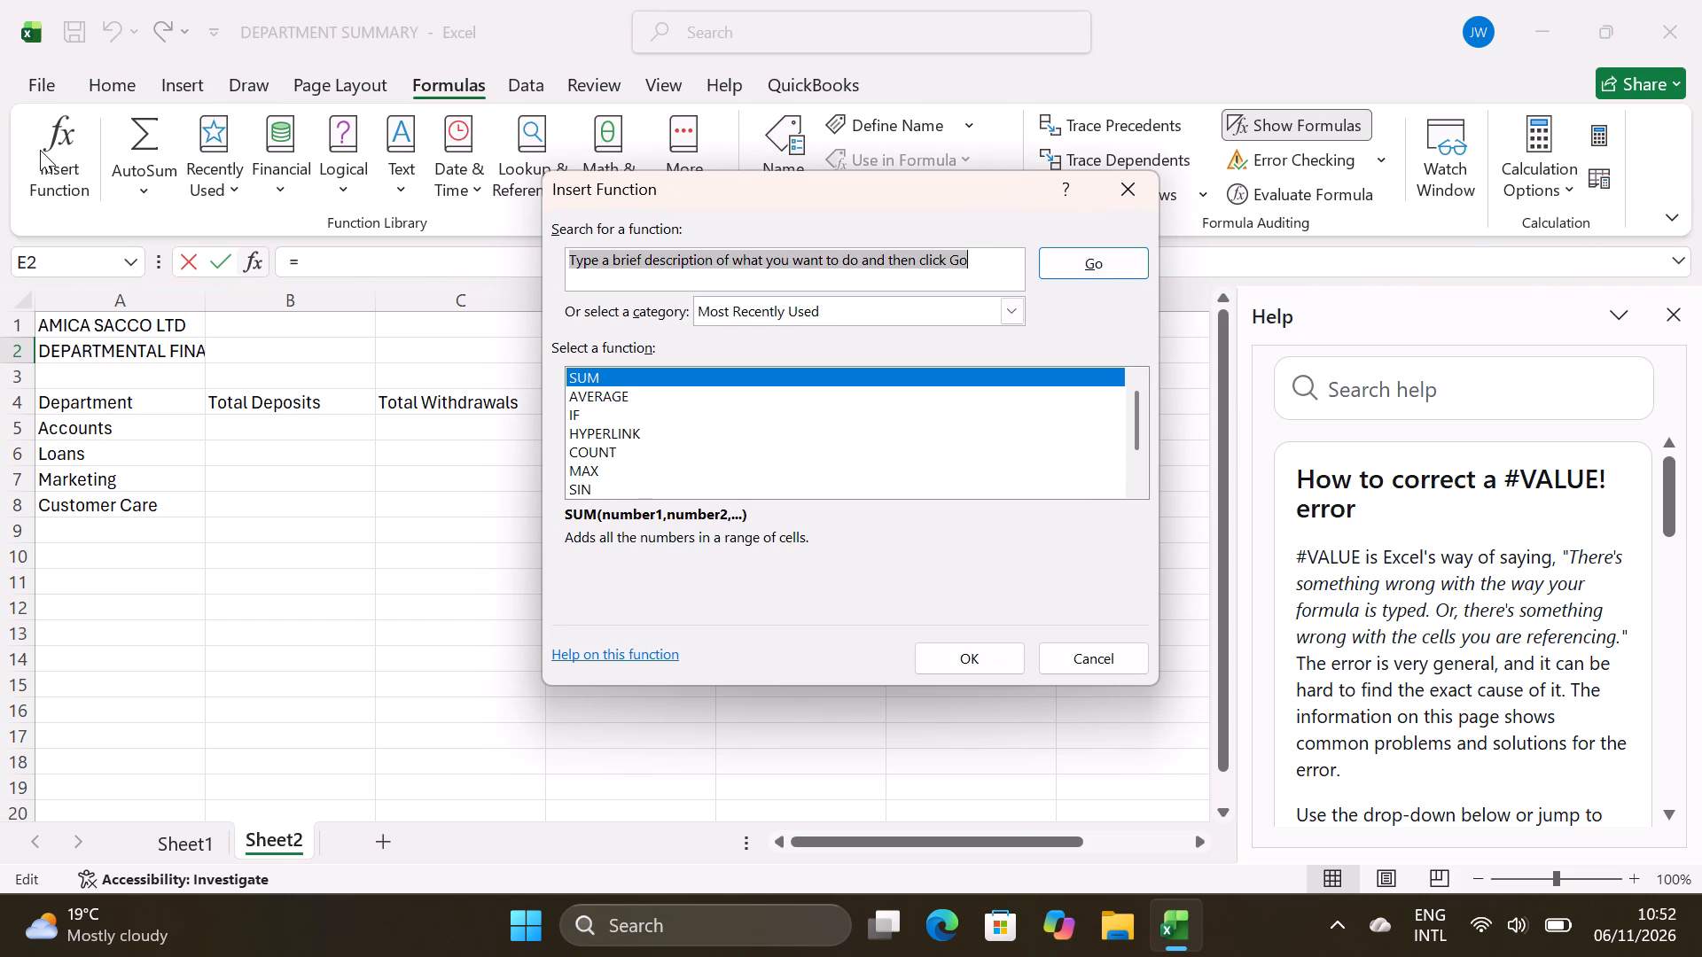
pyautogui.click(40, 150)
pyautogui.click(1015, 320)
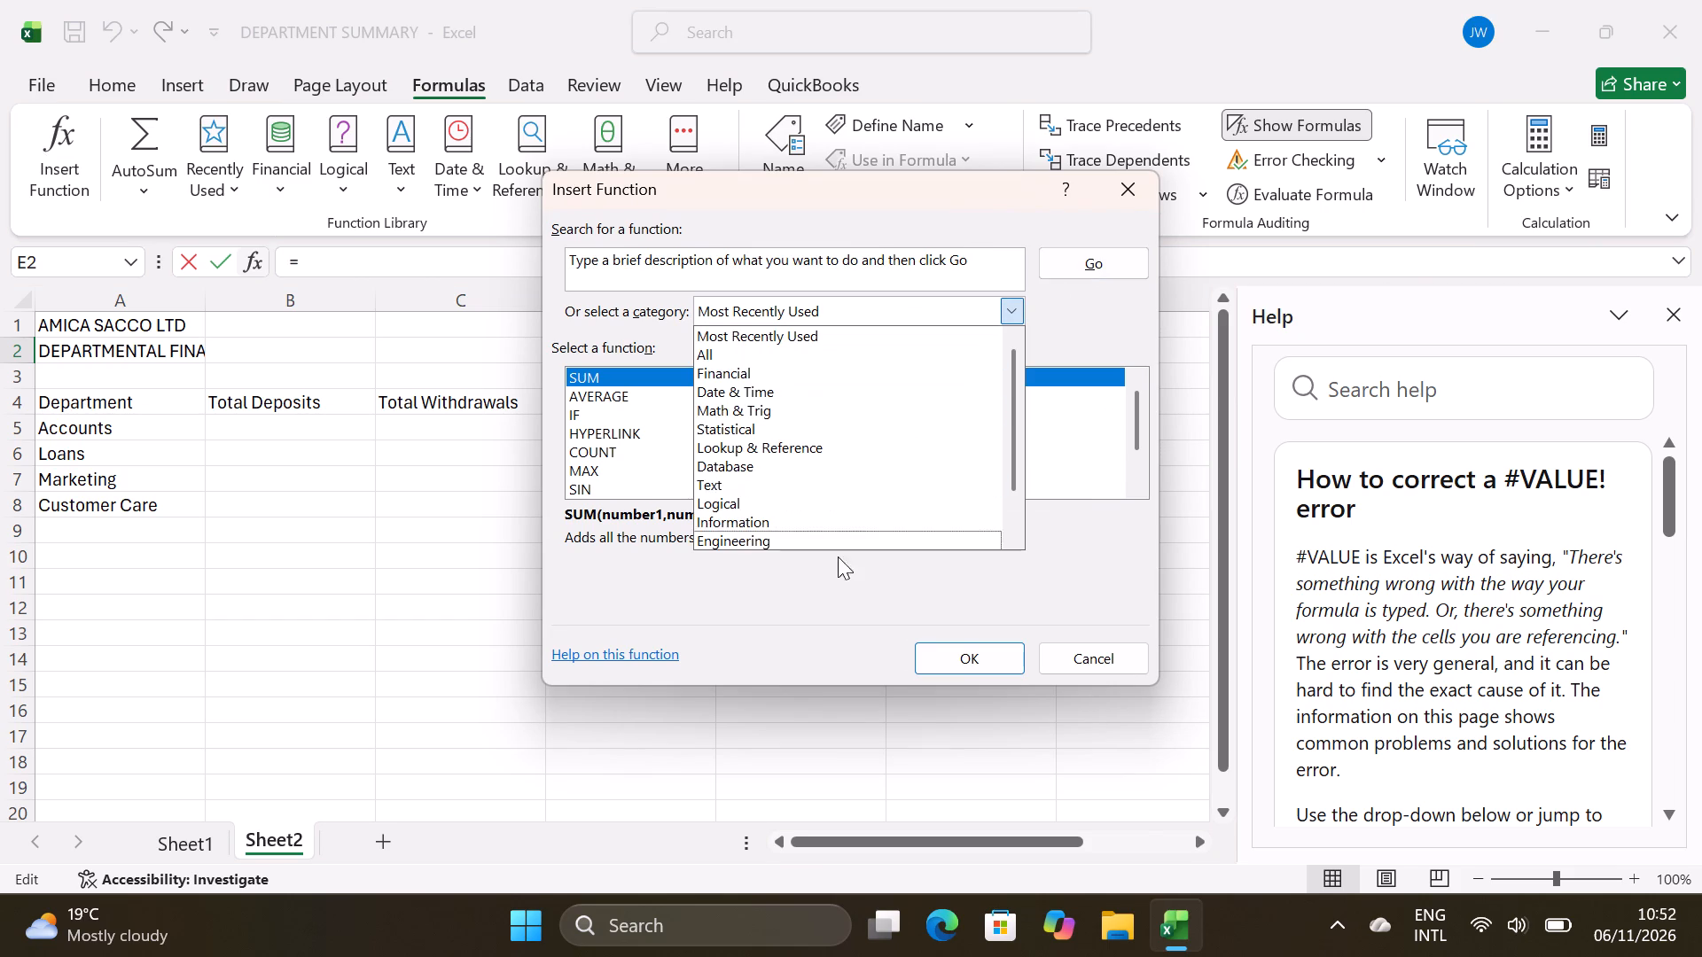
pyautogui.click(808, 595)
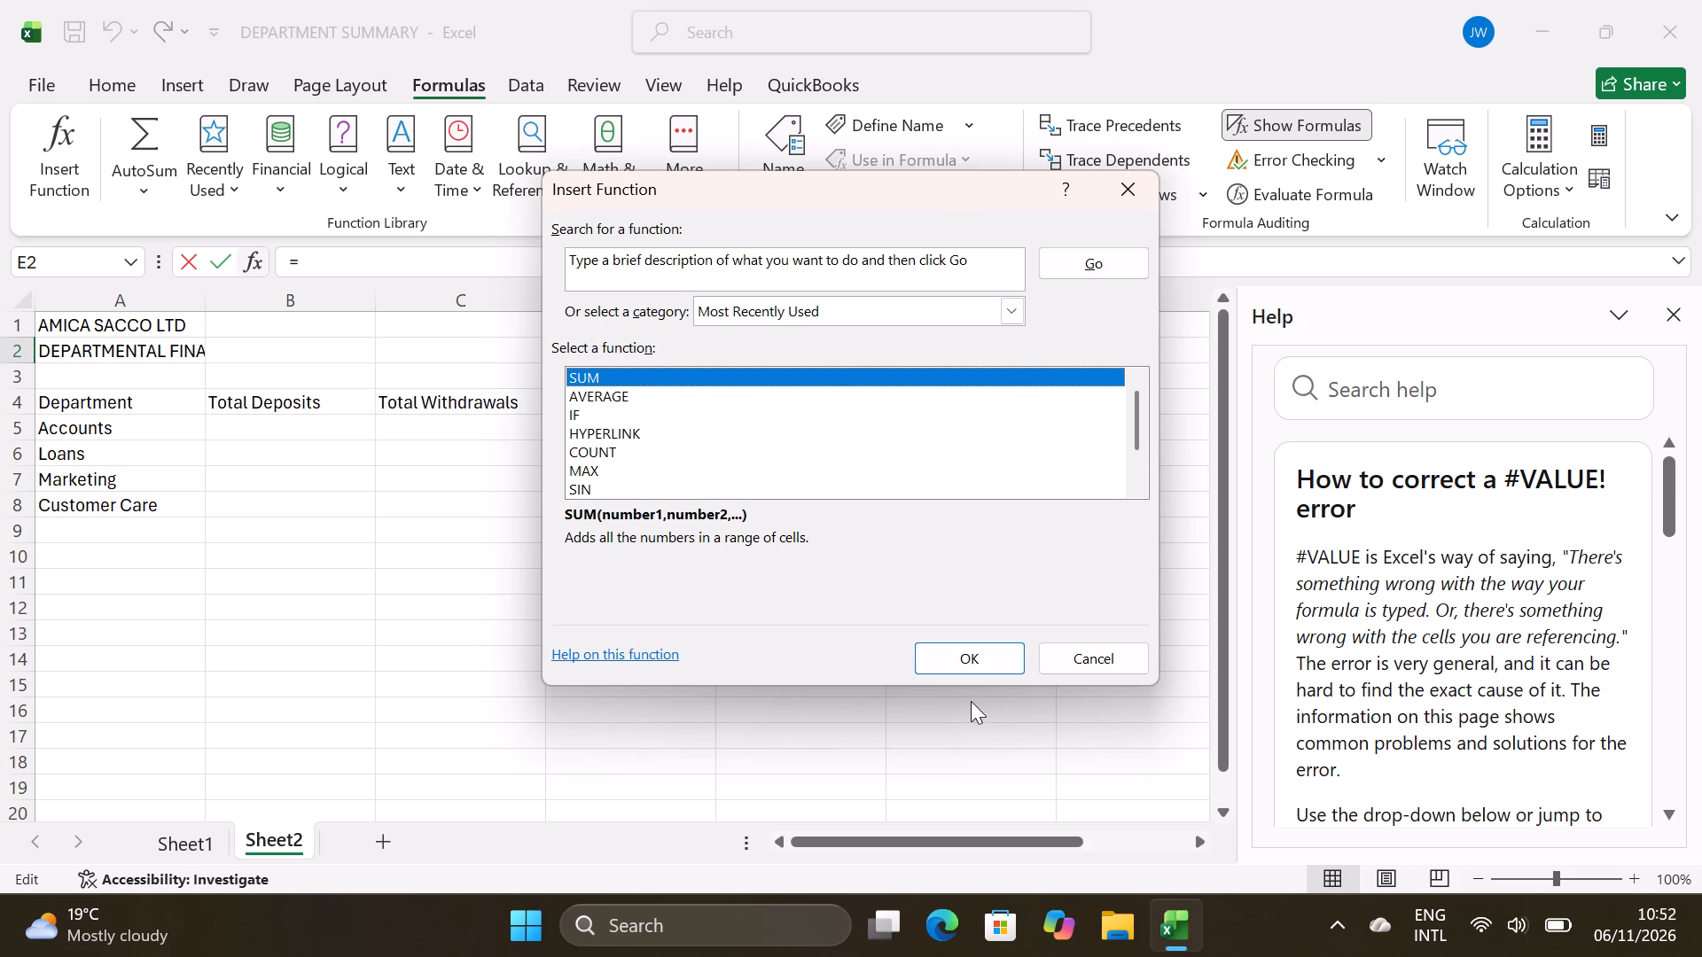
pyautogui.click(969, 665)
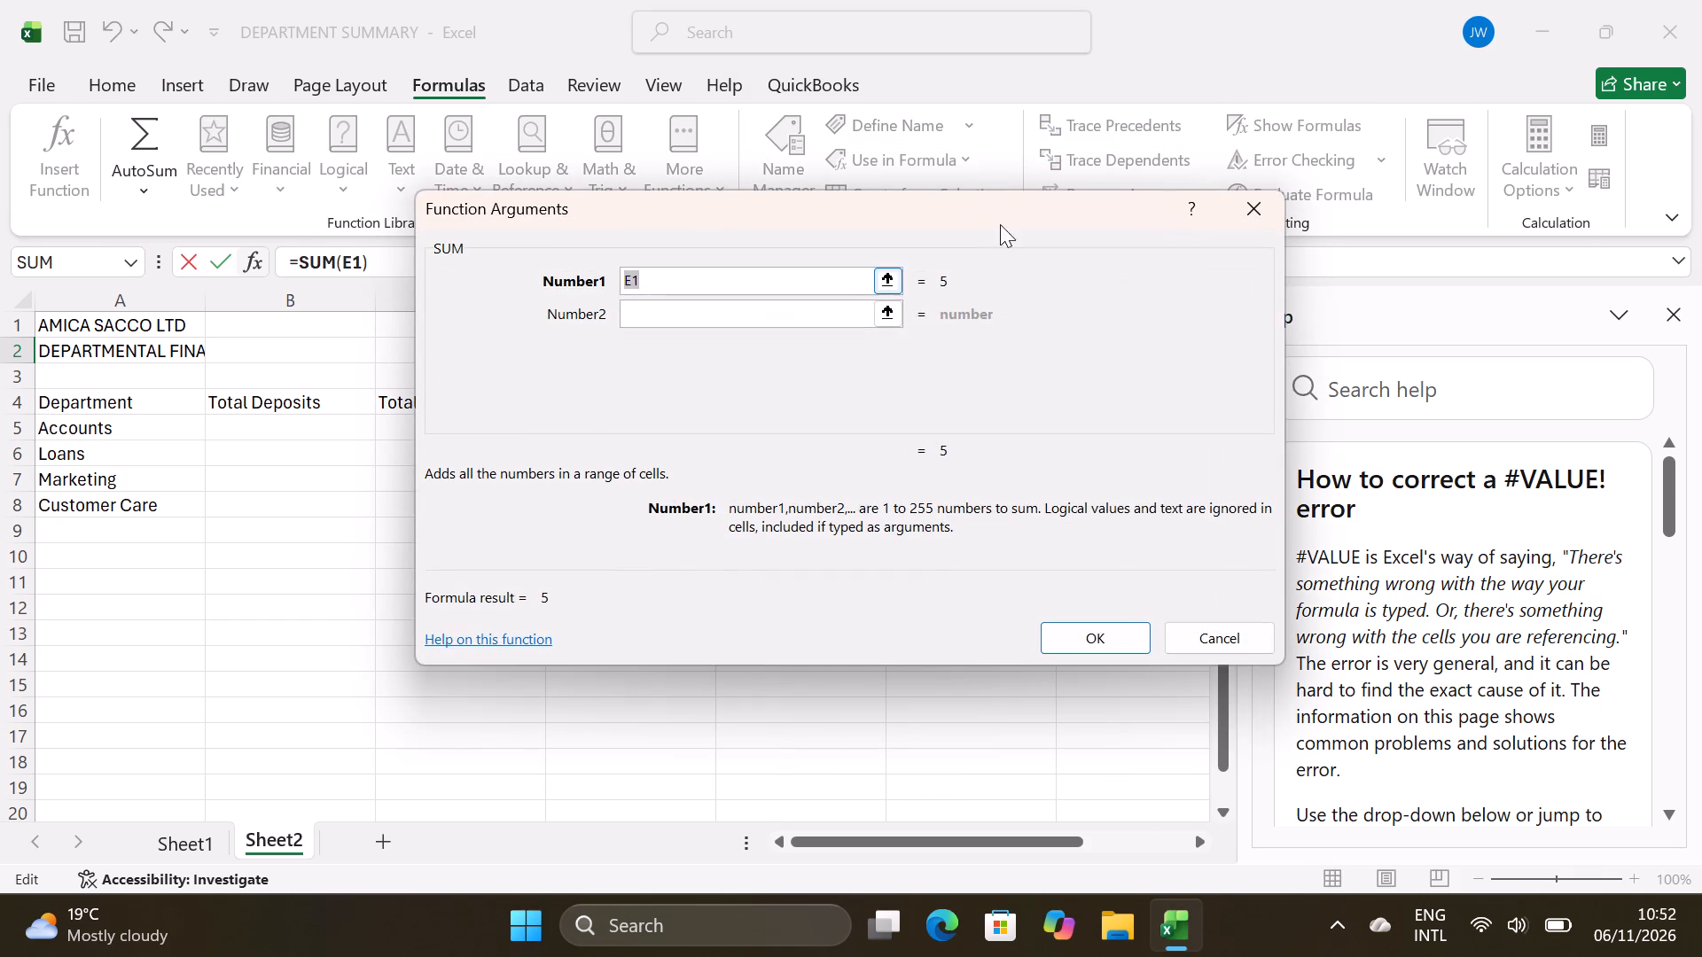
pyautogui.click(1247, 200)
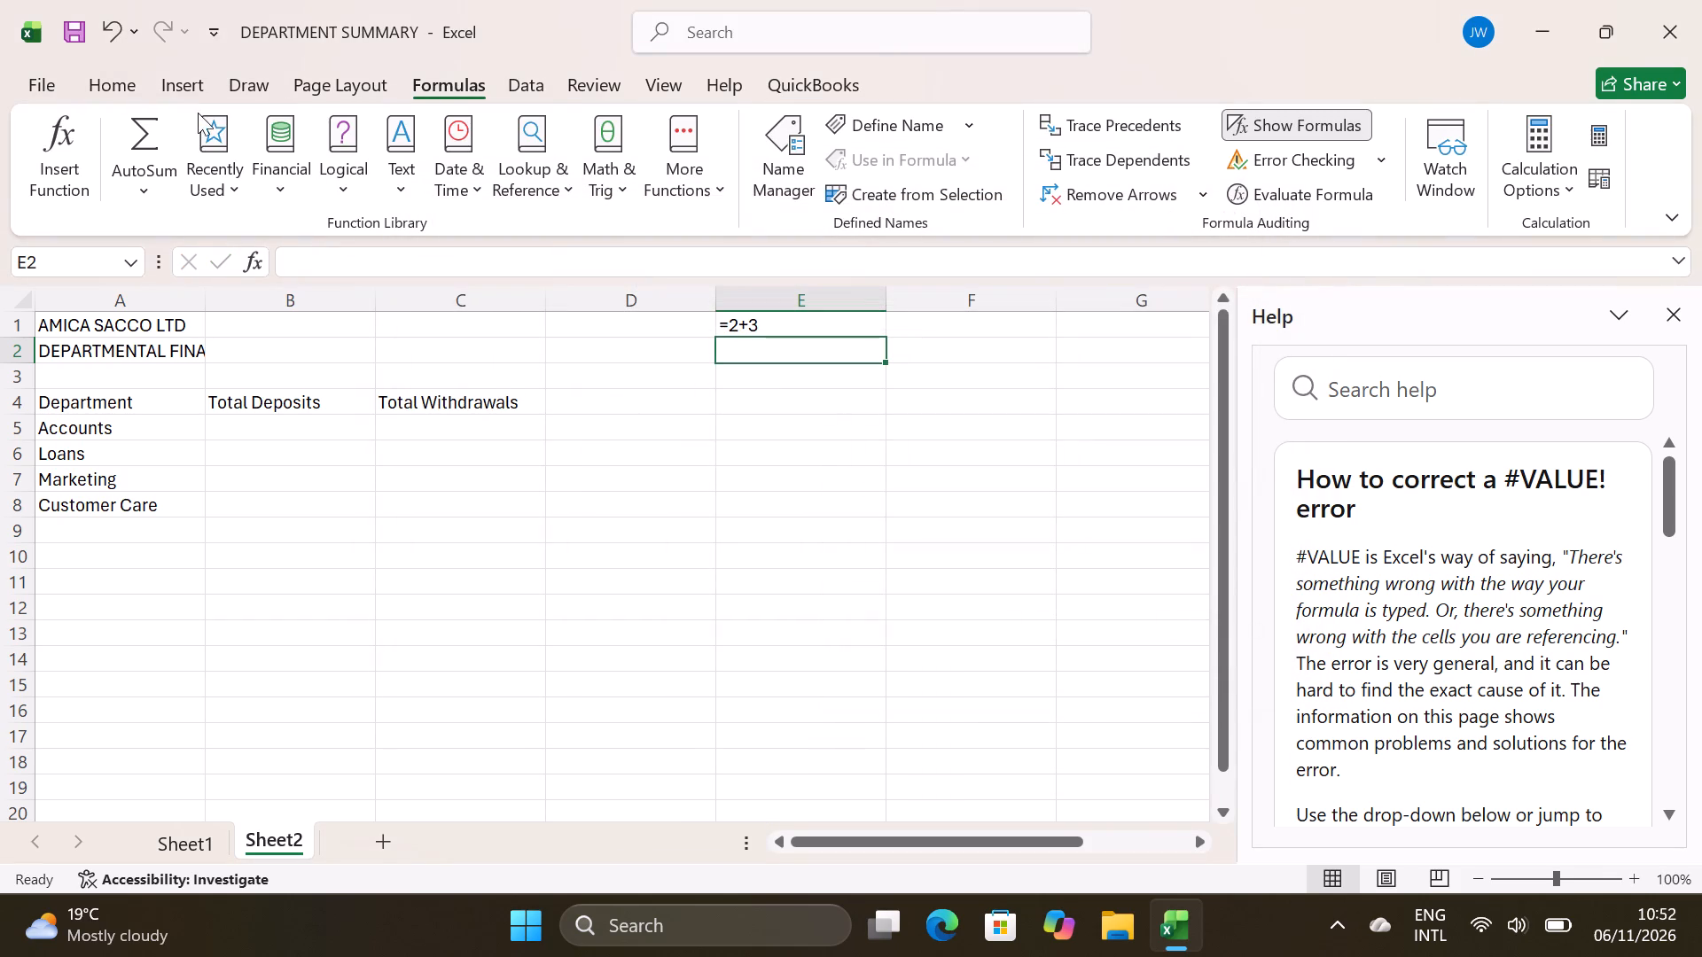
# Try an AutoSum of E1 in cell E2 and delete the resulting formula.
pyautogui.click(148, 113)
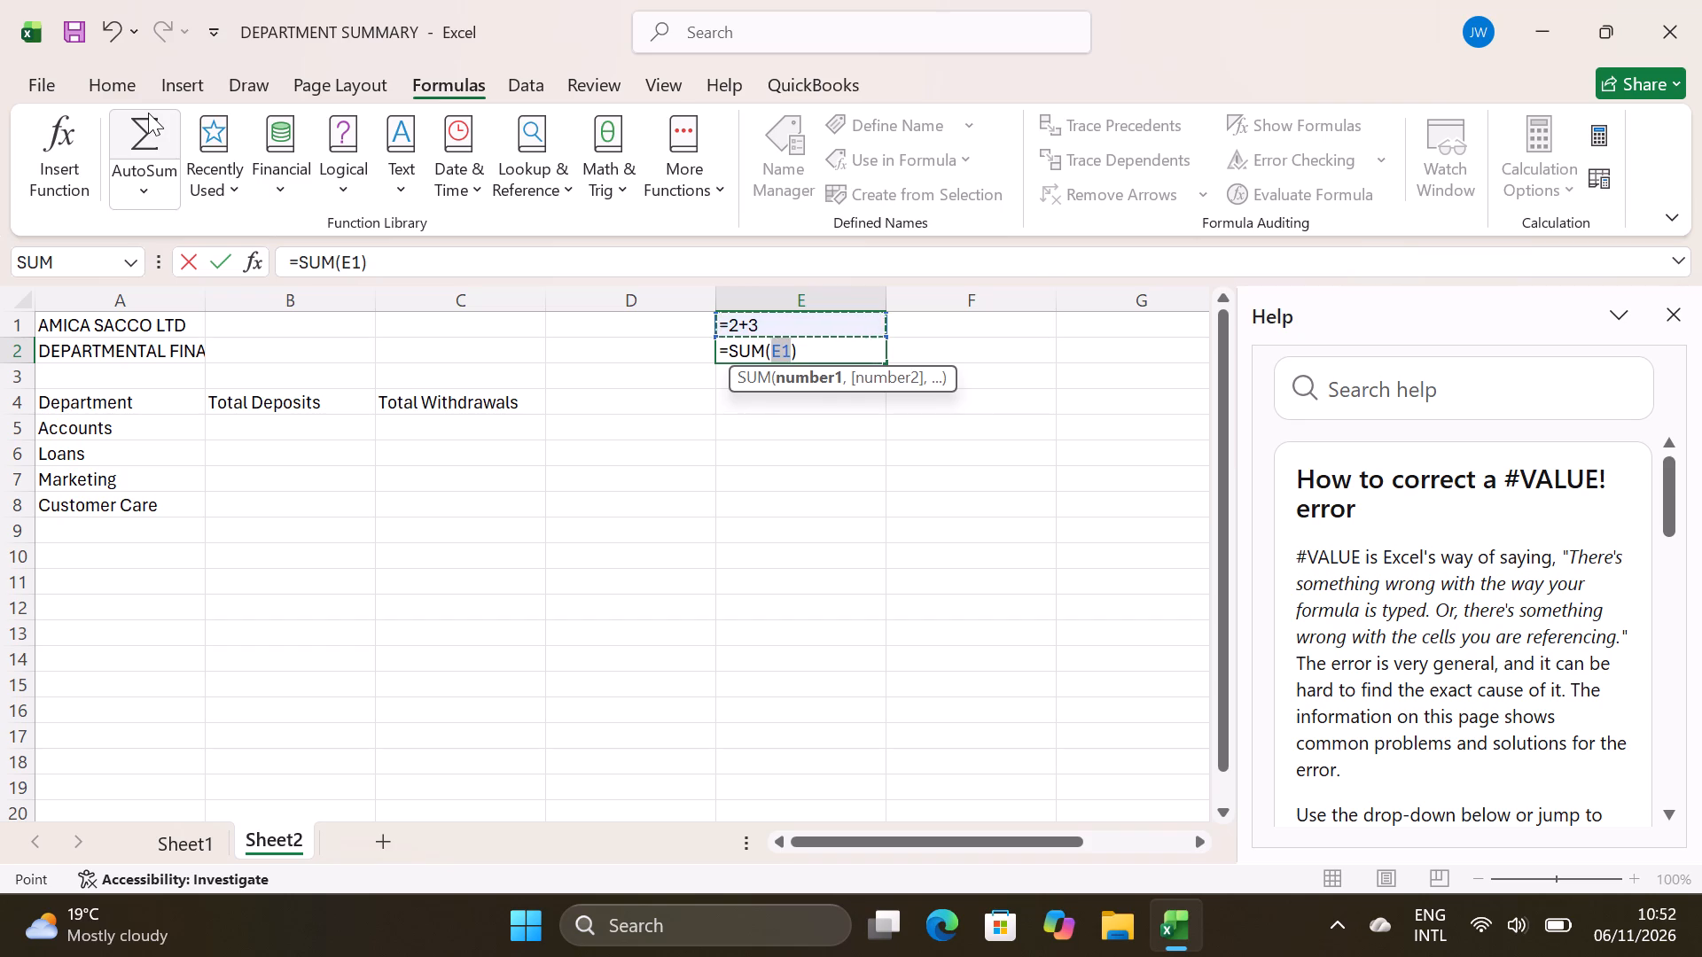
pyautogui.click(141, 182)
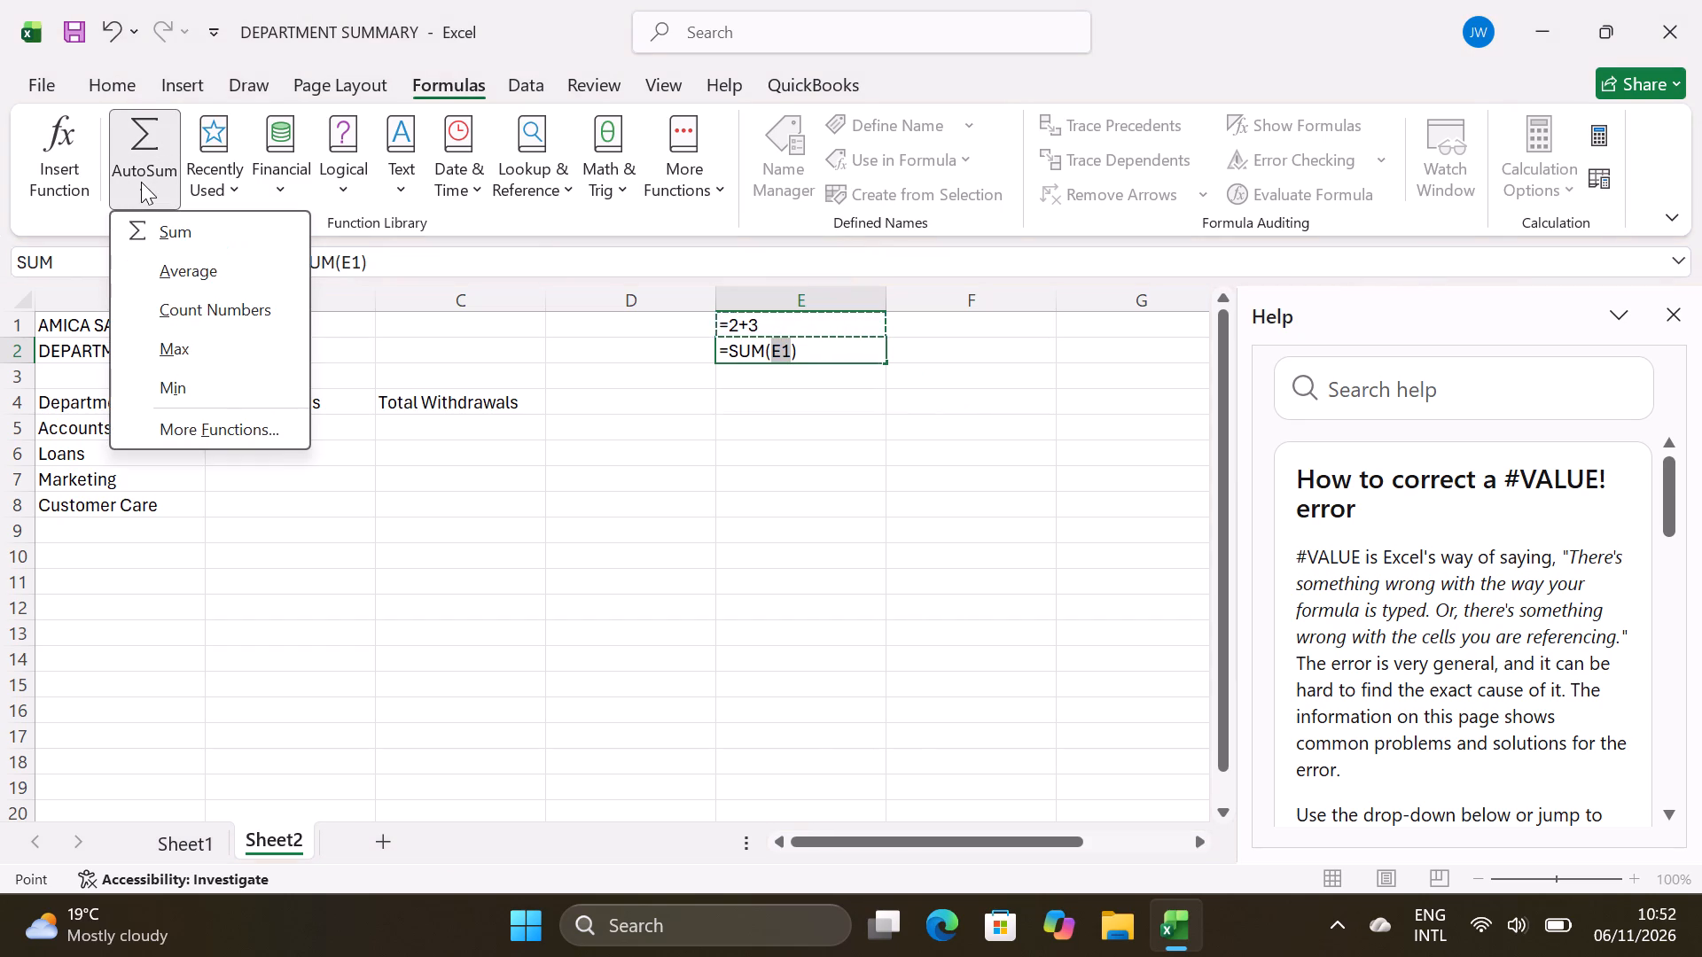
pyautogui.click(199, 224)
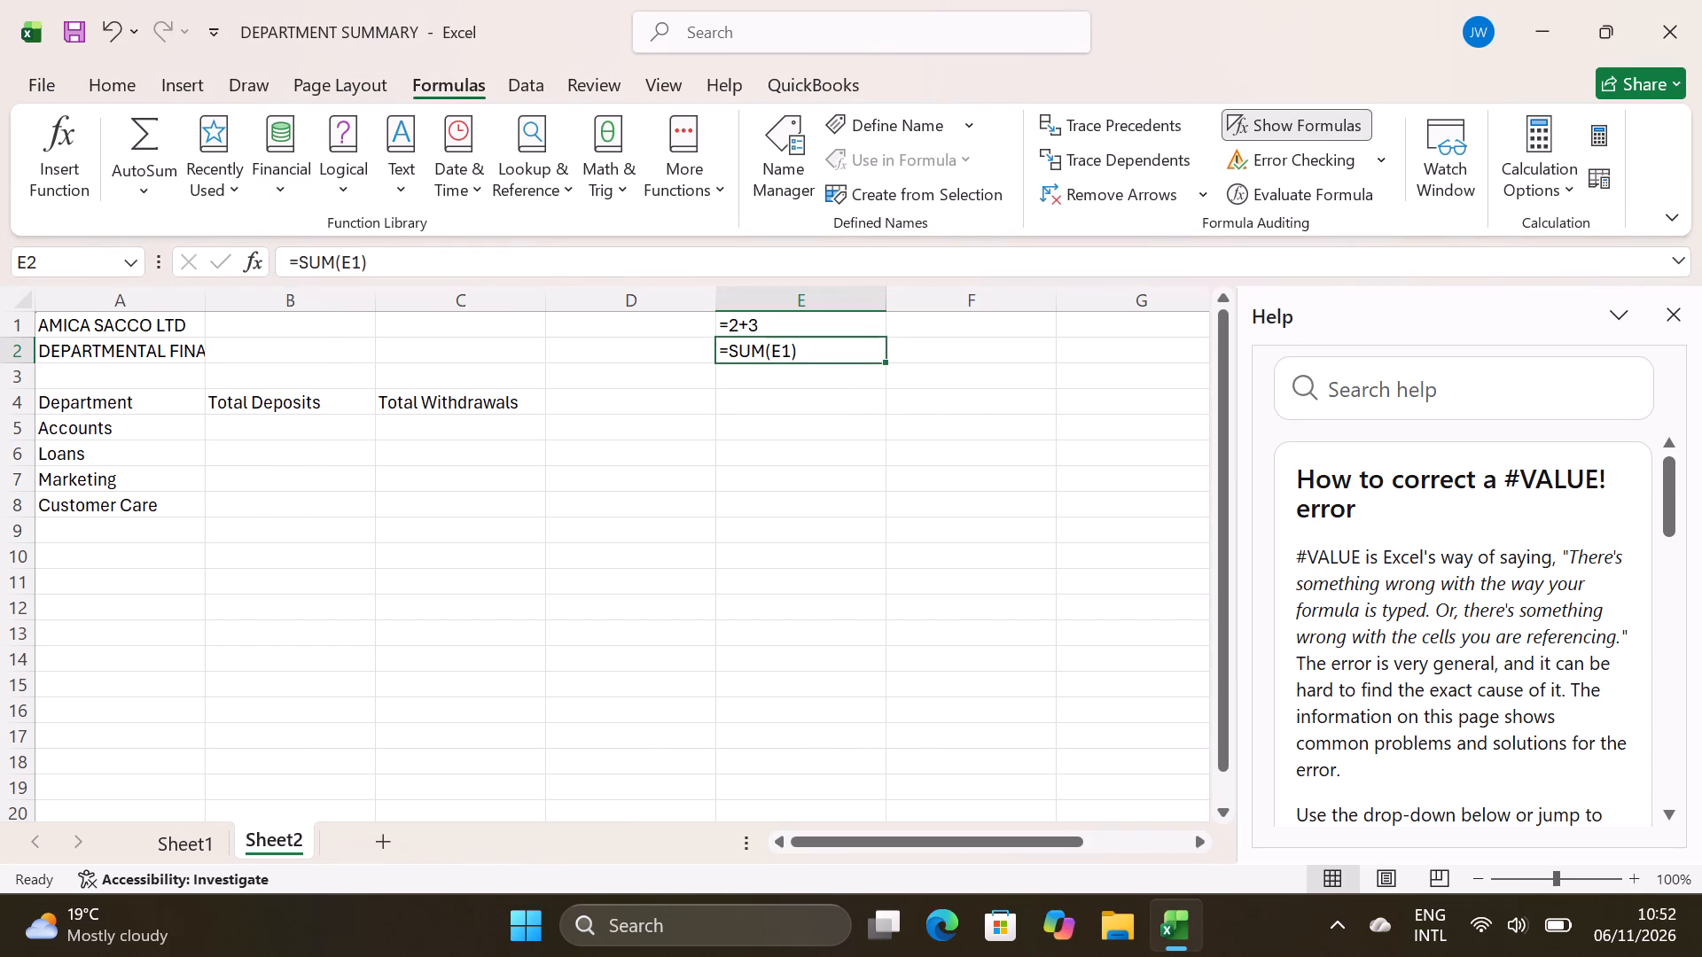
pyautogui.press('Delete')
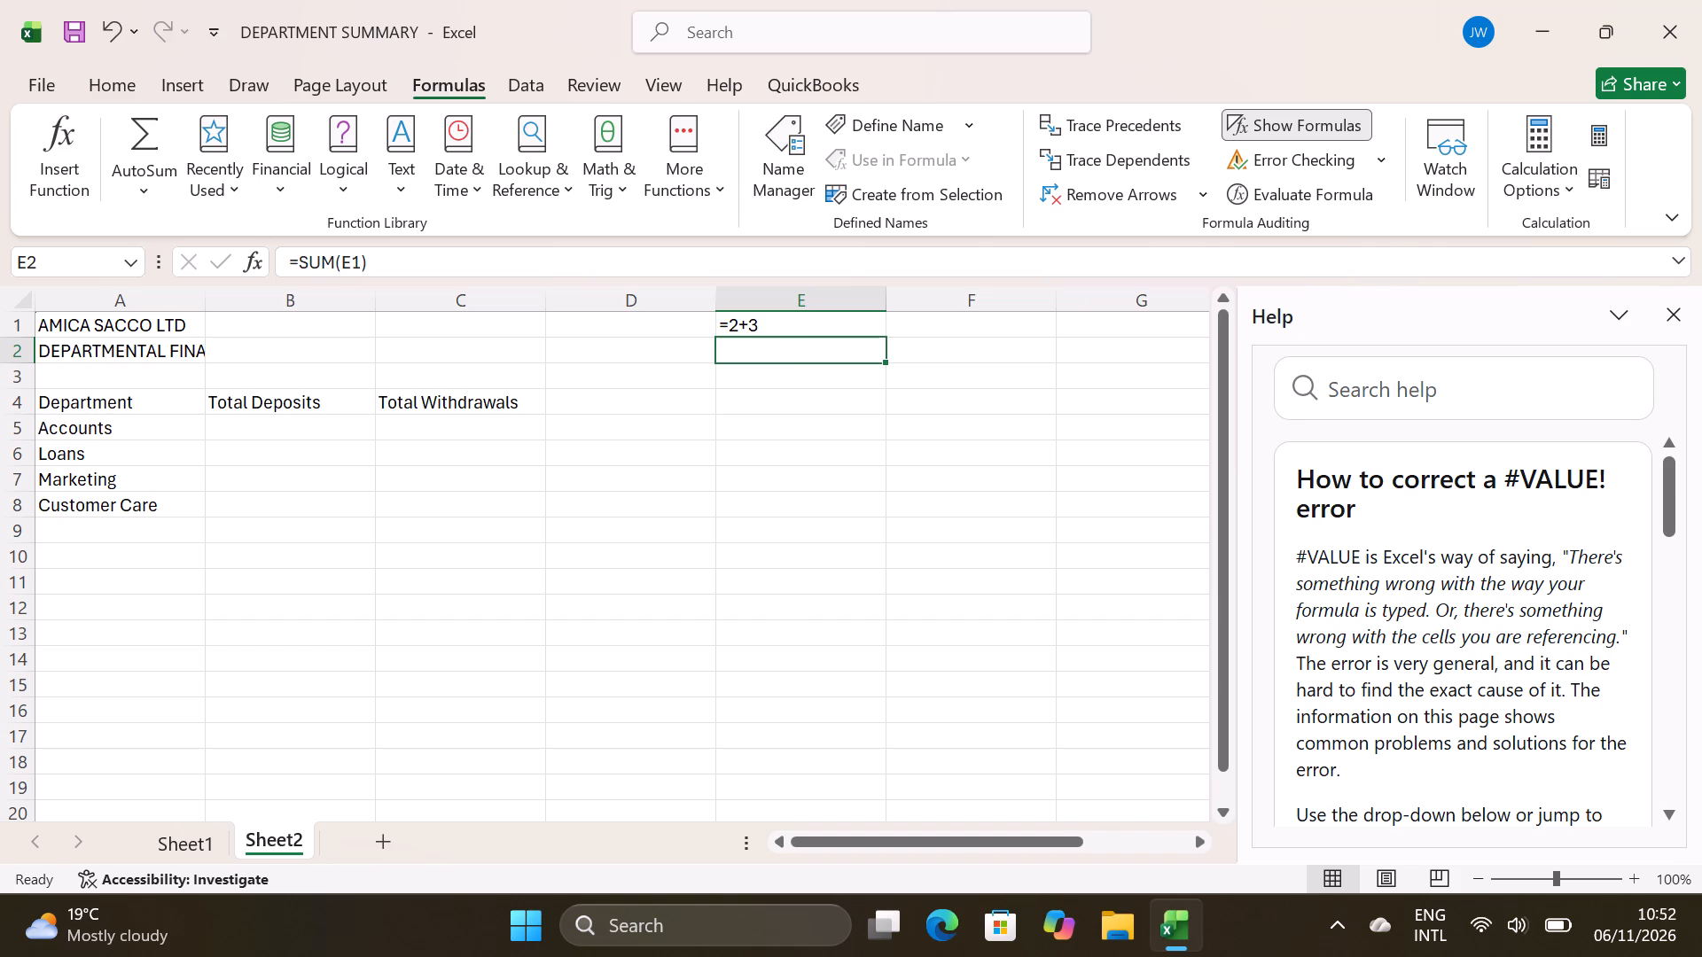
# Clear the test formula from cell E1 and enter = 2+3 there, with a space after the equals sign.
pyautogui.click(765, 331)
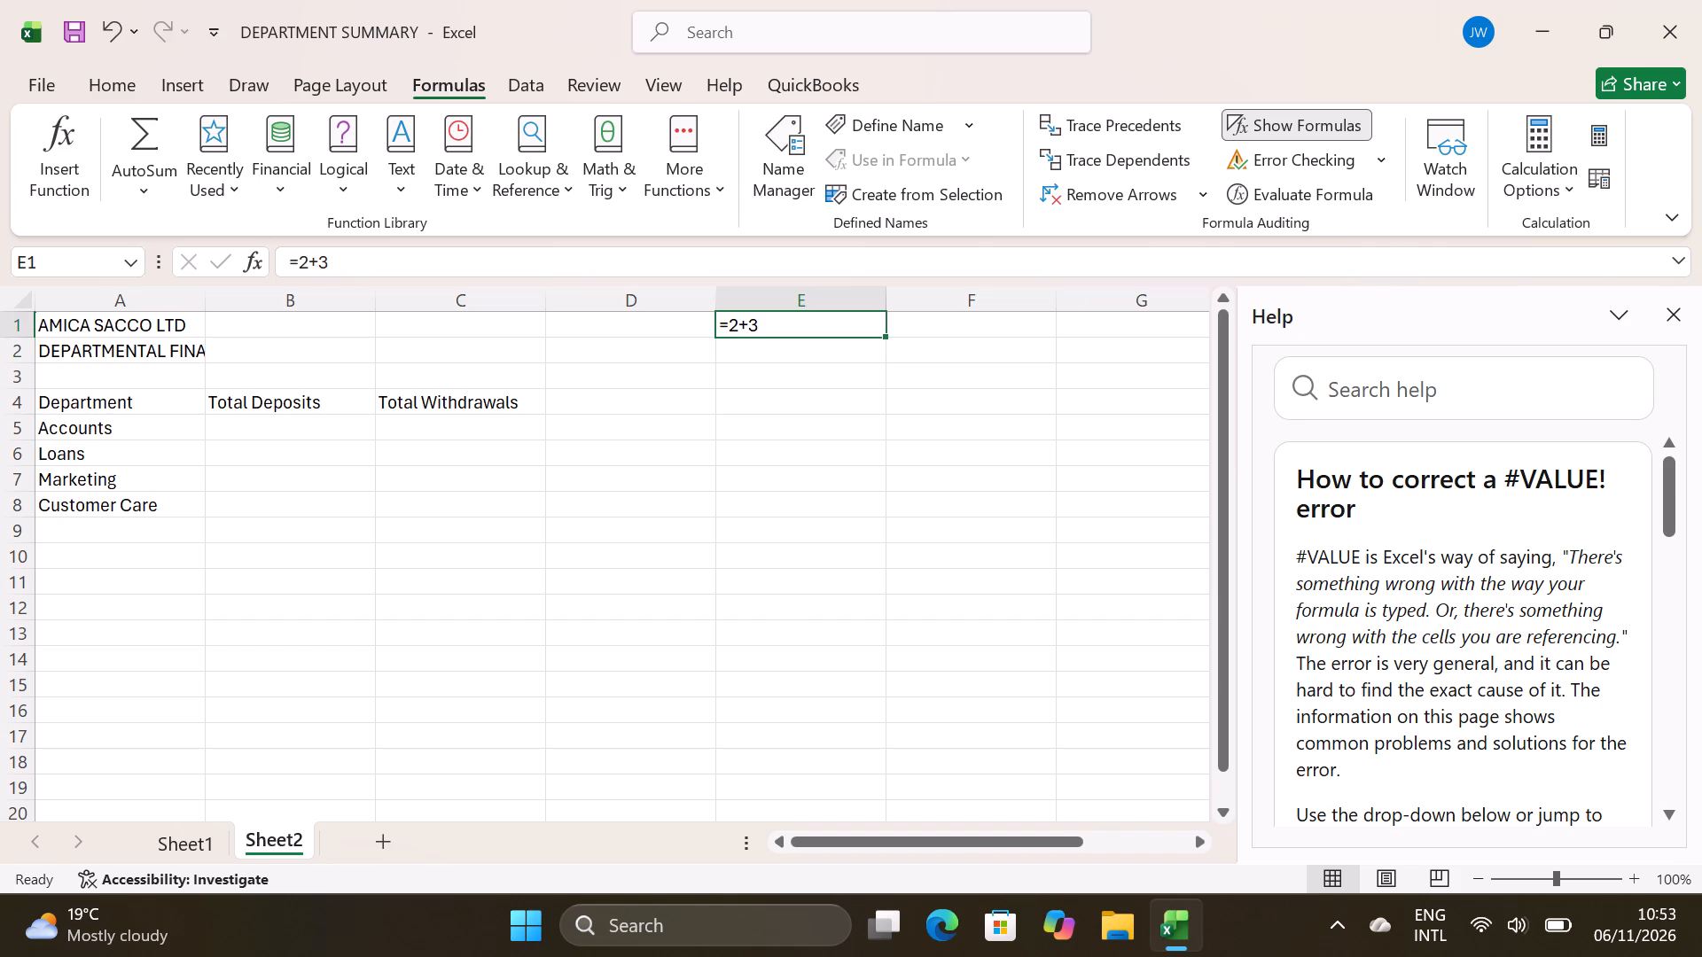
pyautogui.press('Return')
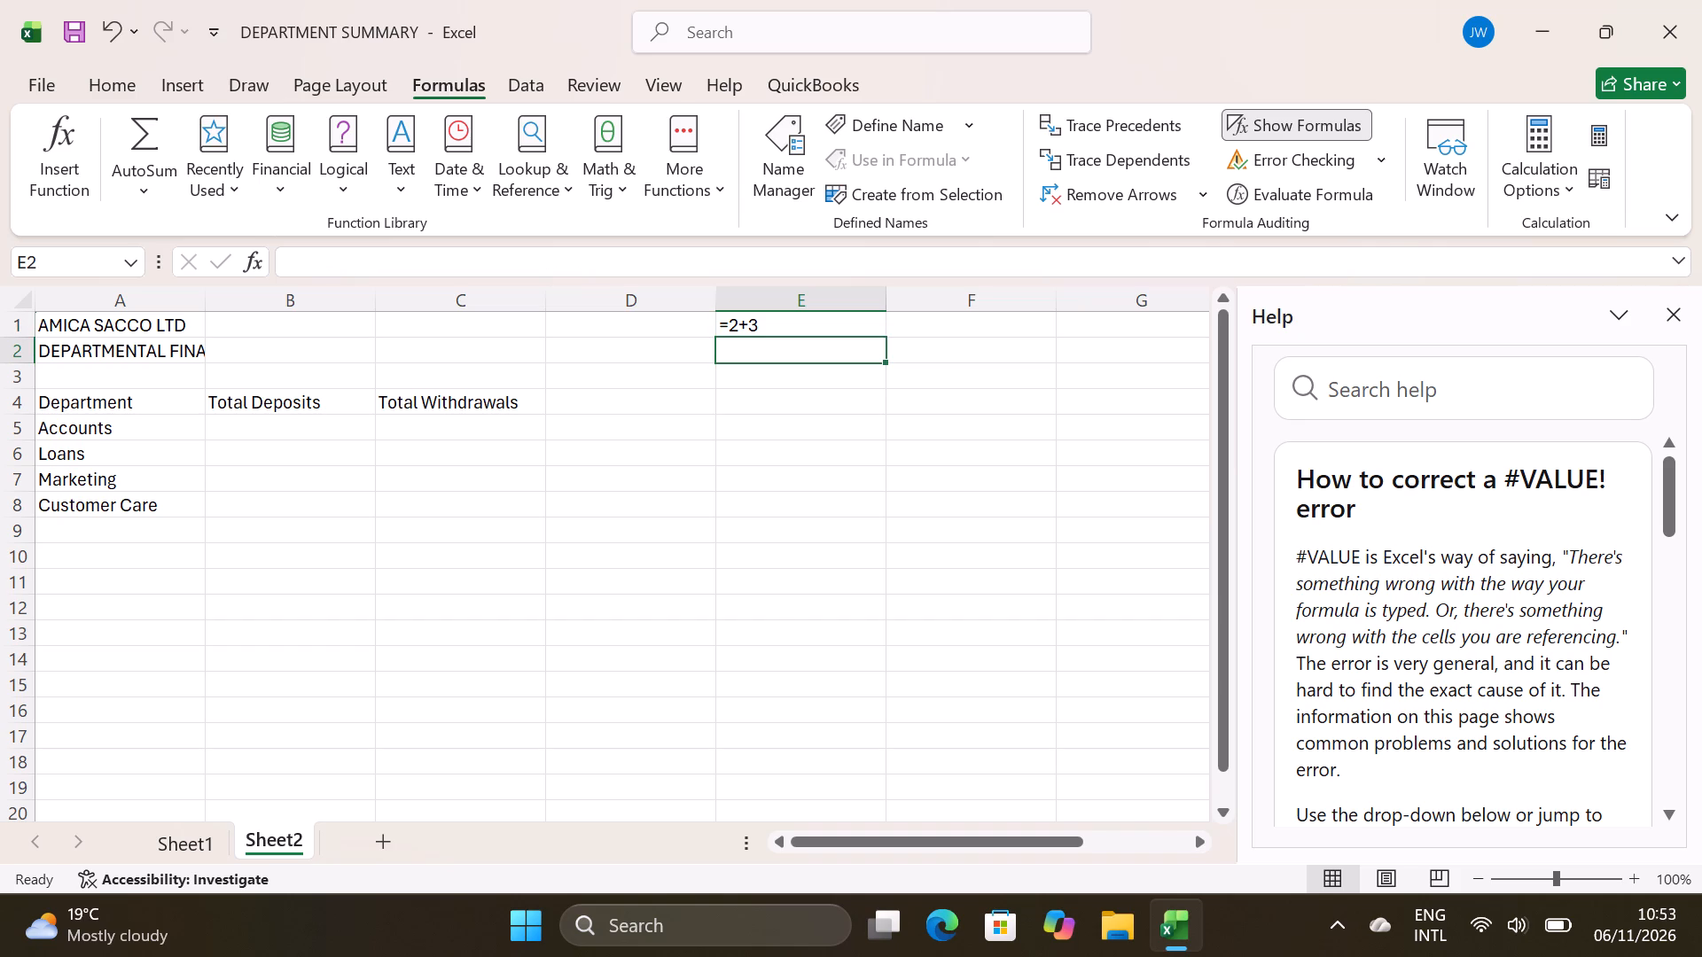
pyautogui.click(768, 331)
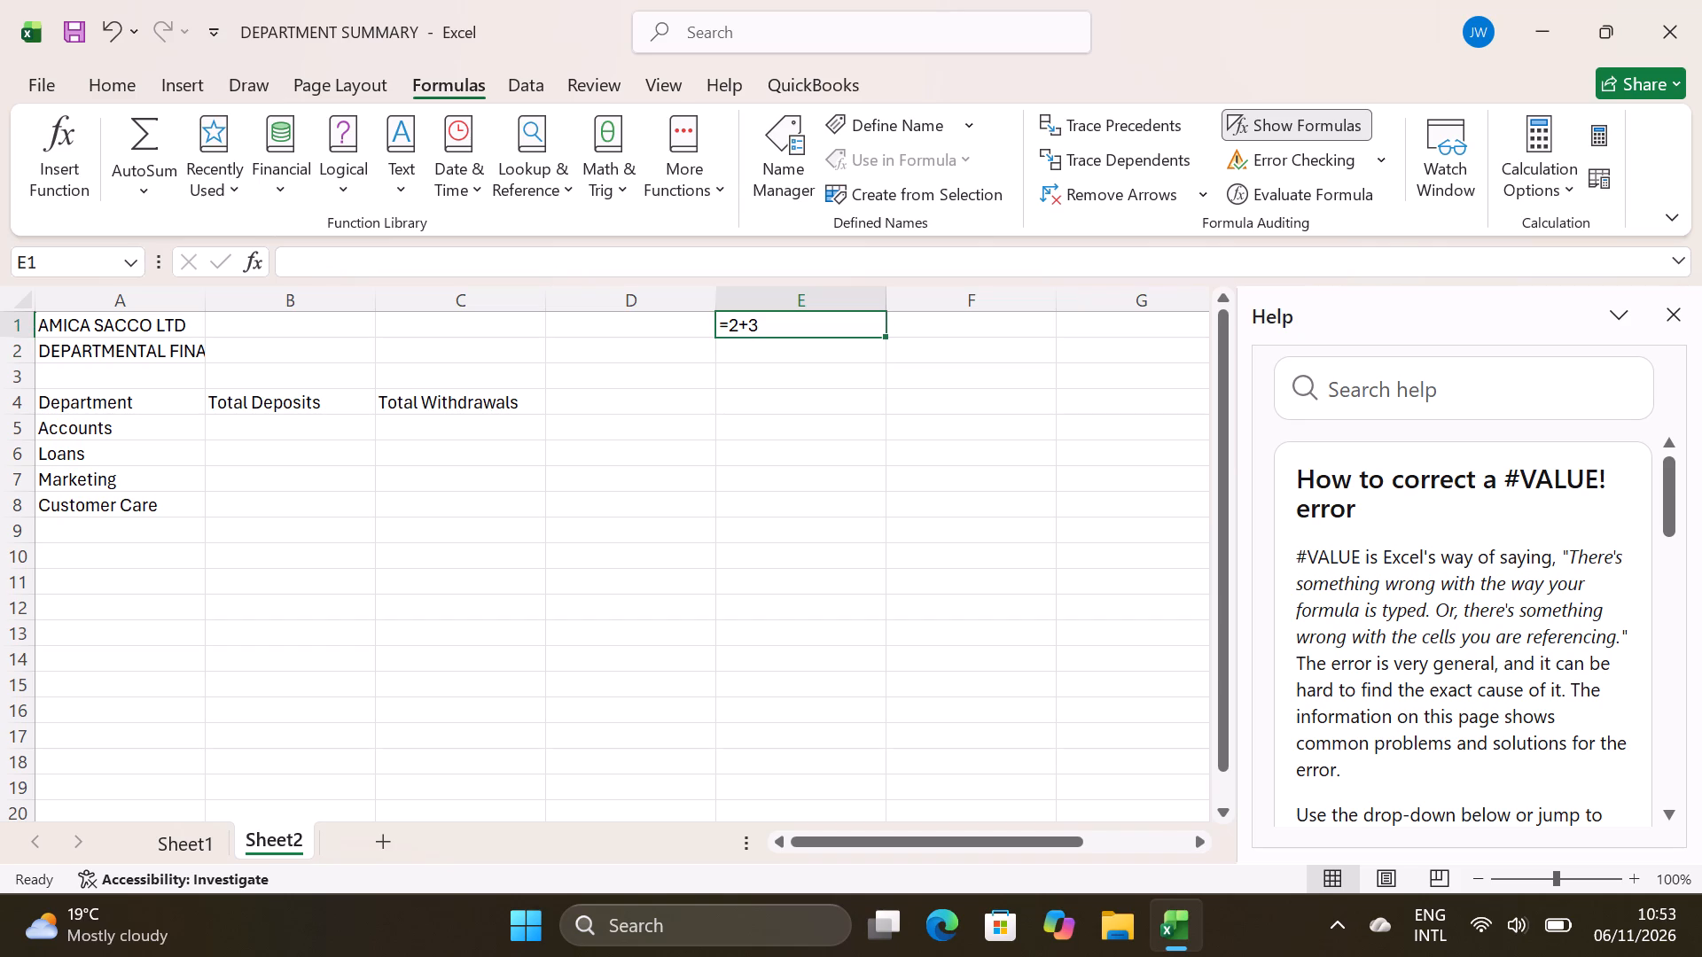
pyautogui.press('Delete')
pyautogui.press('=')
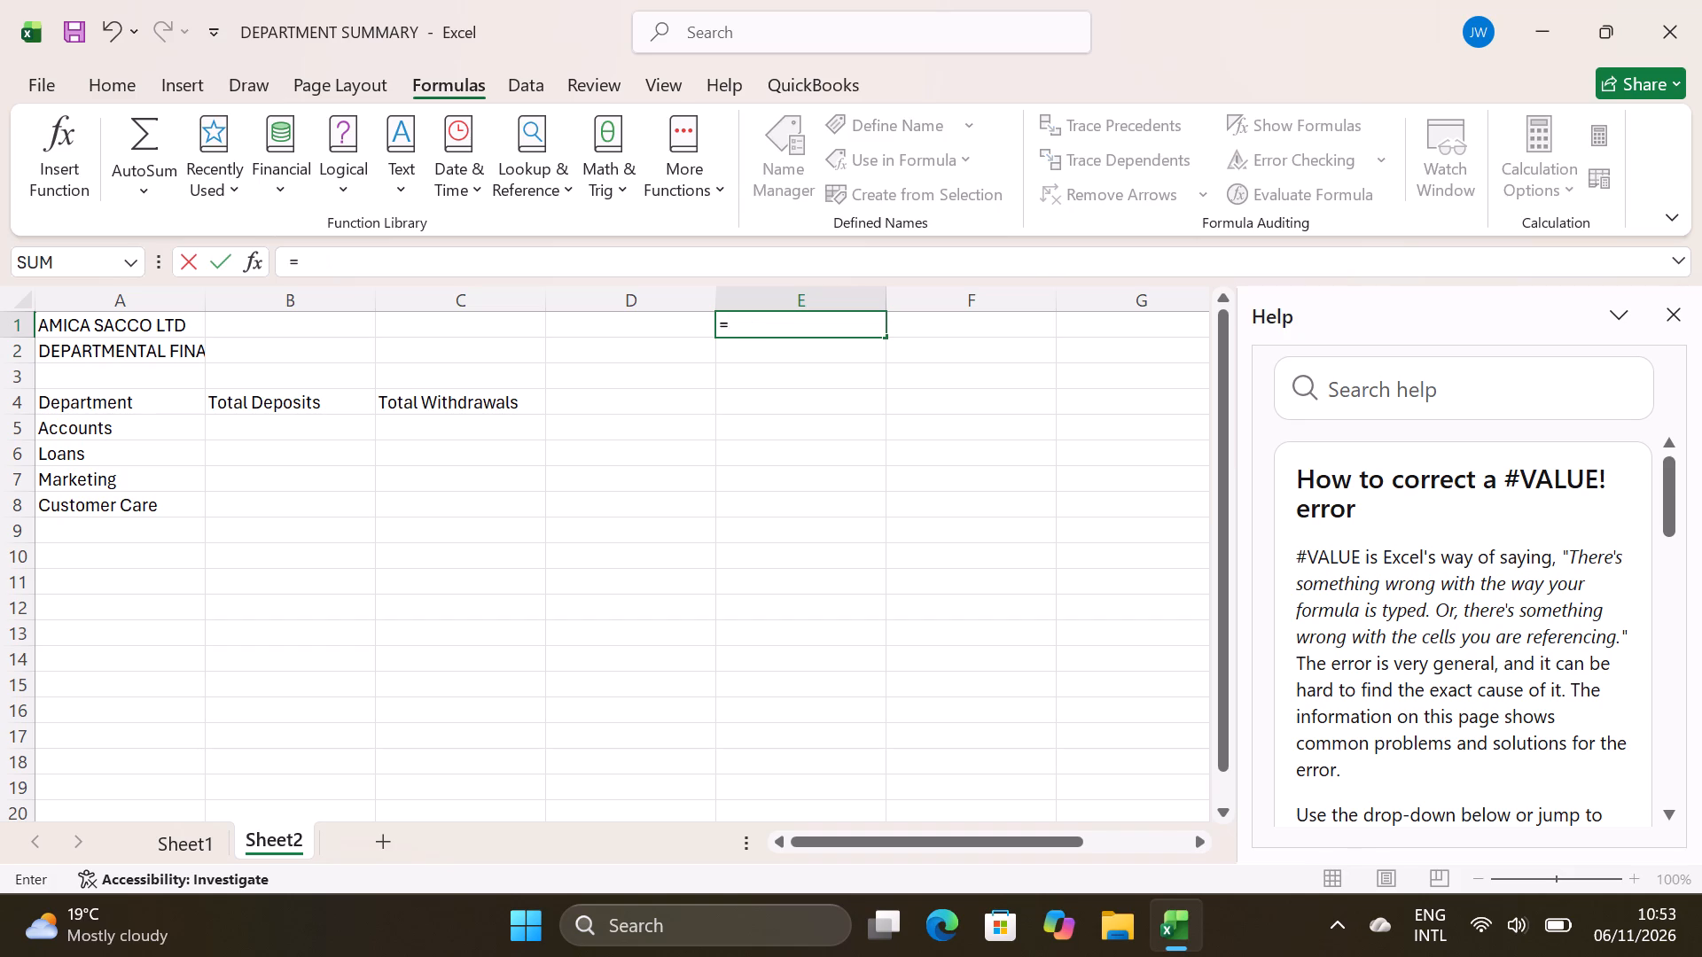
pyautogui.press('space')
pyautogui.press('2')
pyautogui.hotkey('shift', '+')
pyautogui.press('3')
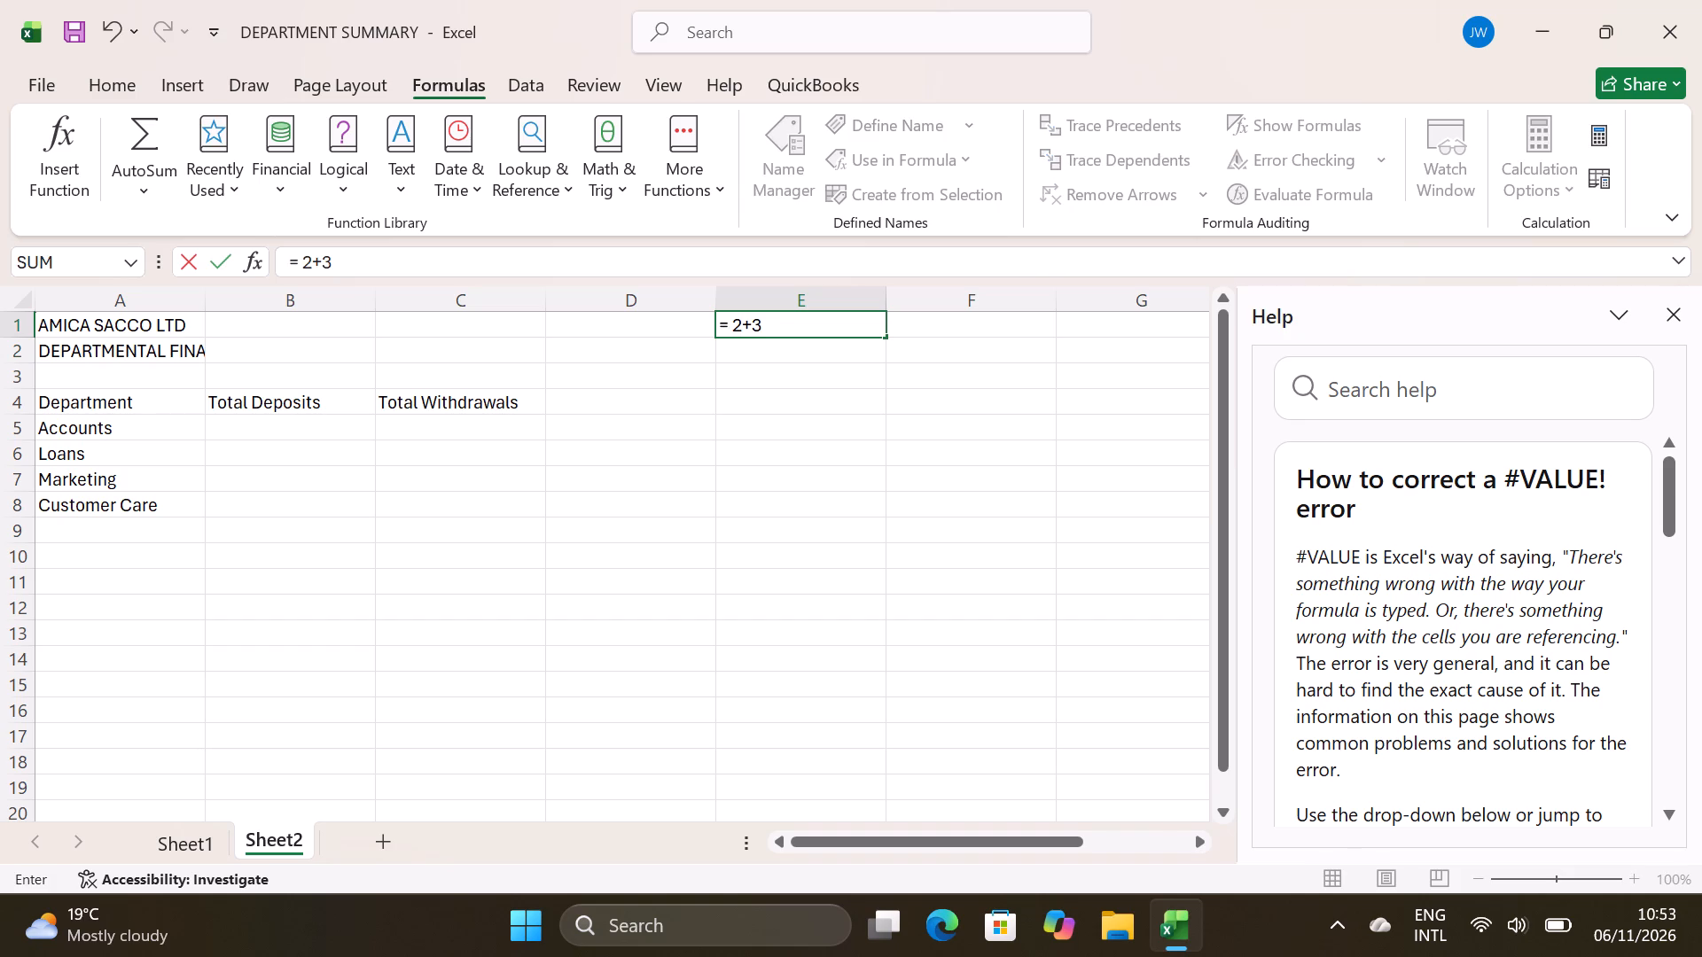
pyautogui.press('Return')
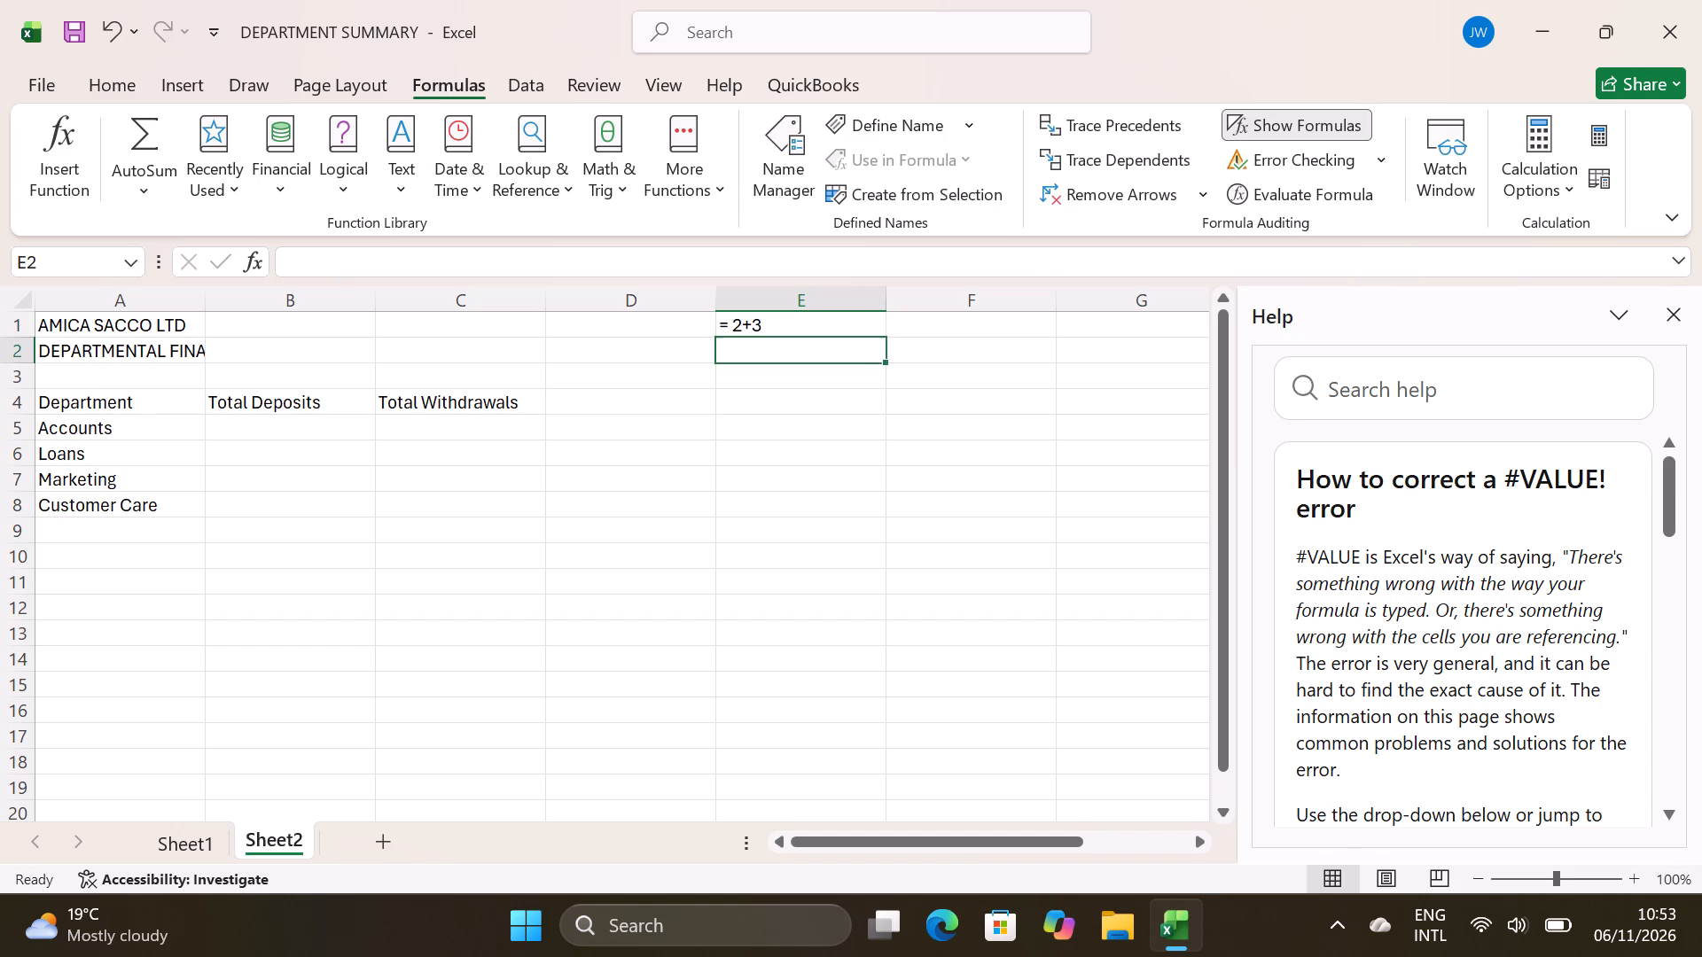
# Try the Trace Error command on the test formula in cell E1.
pyautogui.click(769, 331)
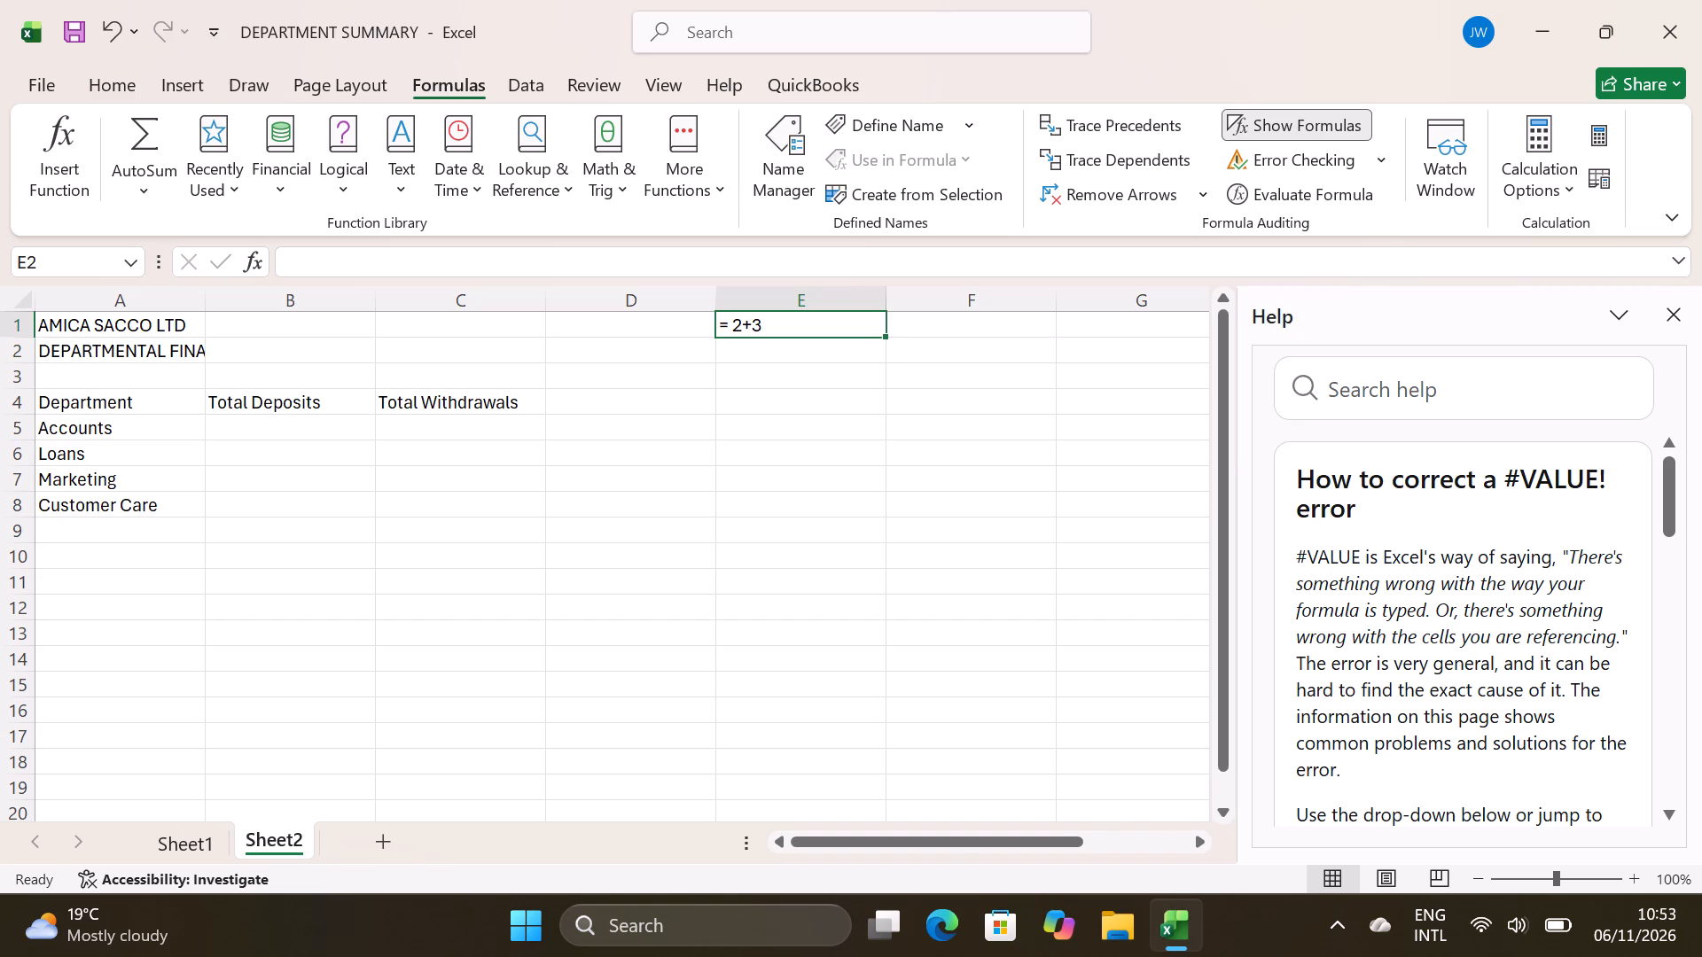
pyautogui.click(1374, 172)
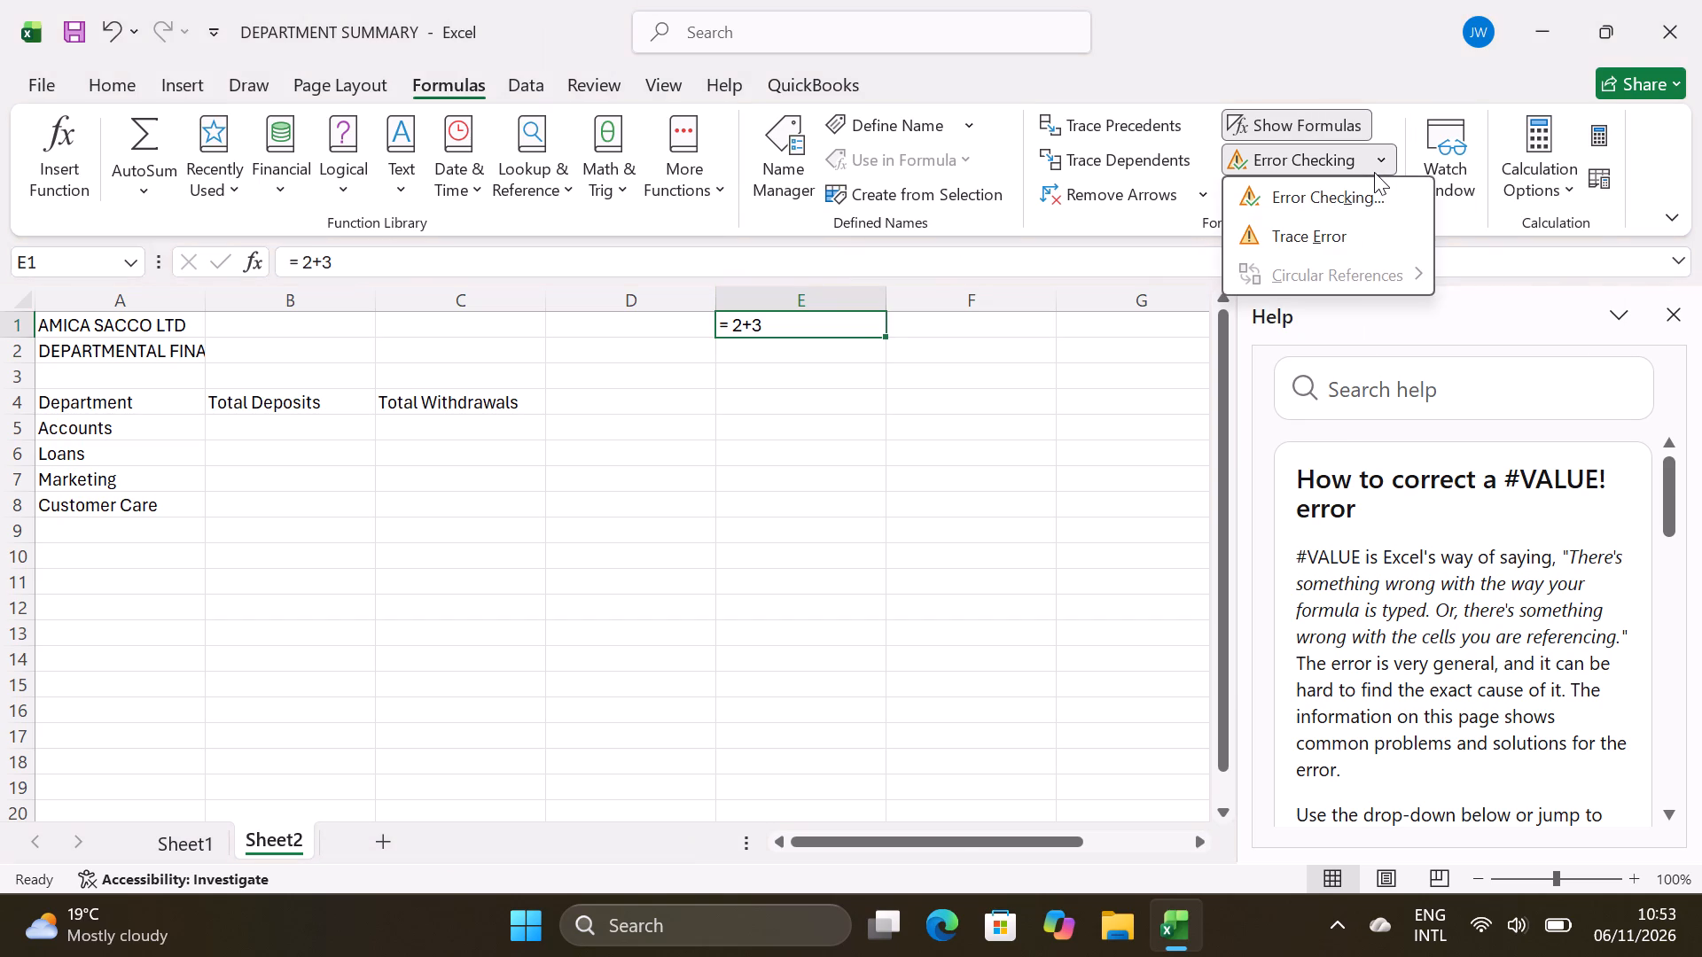
pyautogui.click(1320, 259)
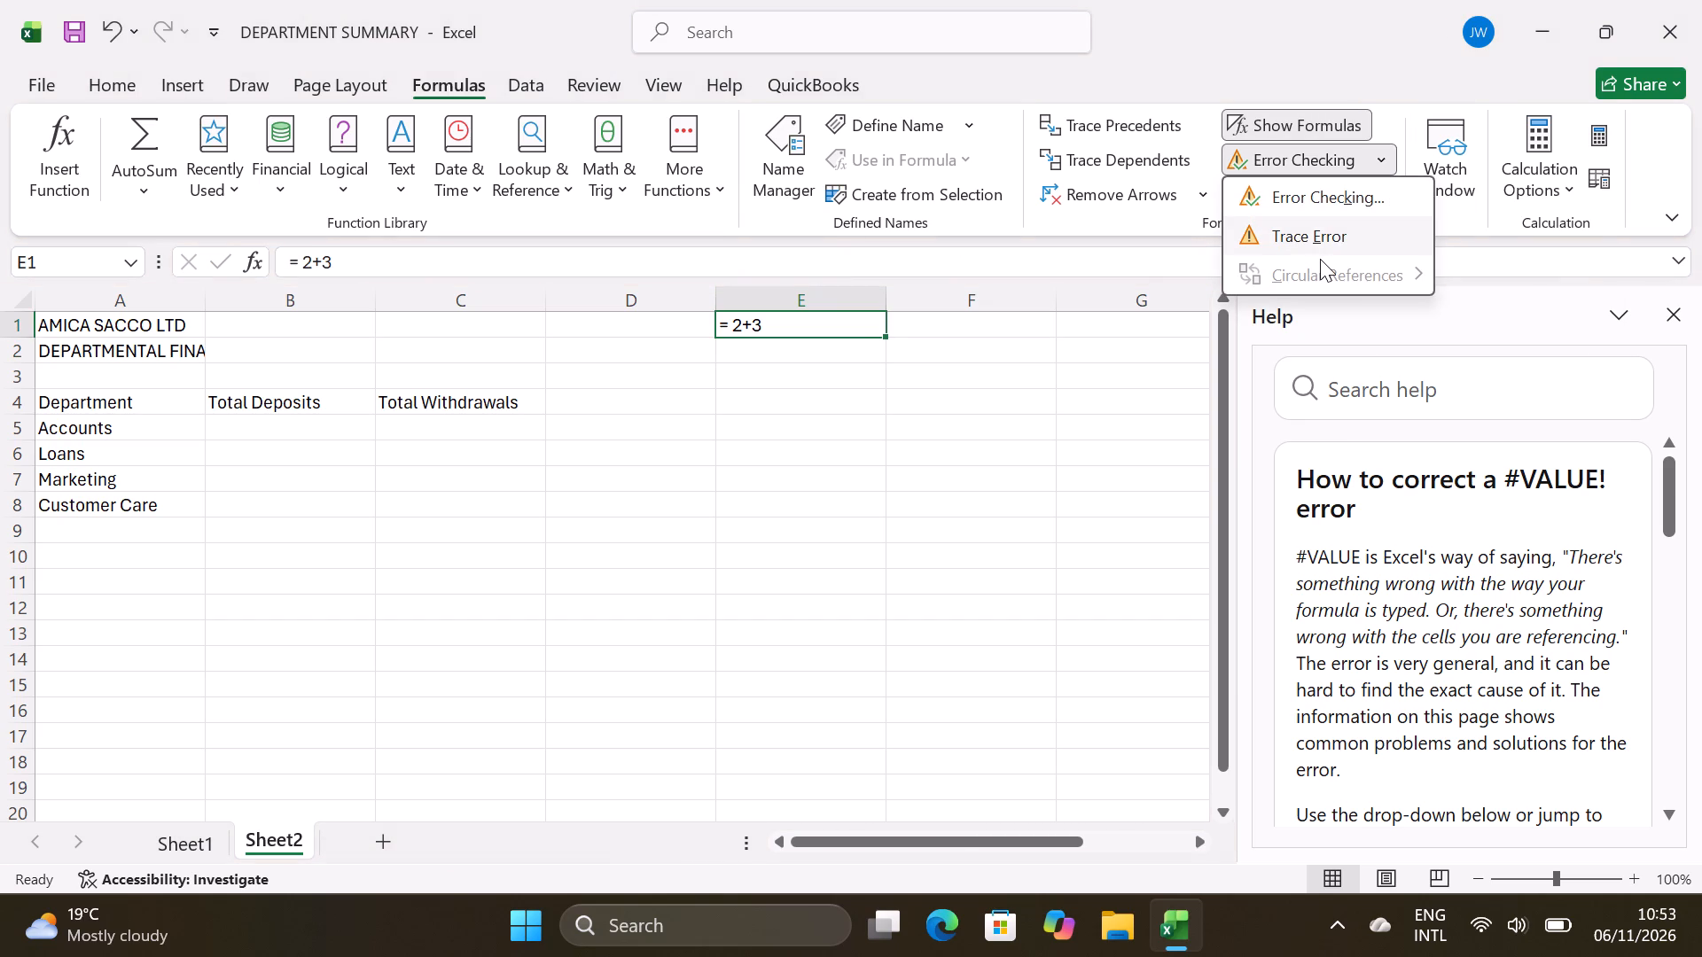
pyautogui.click(1323, 253)
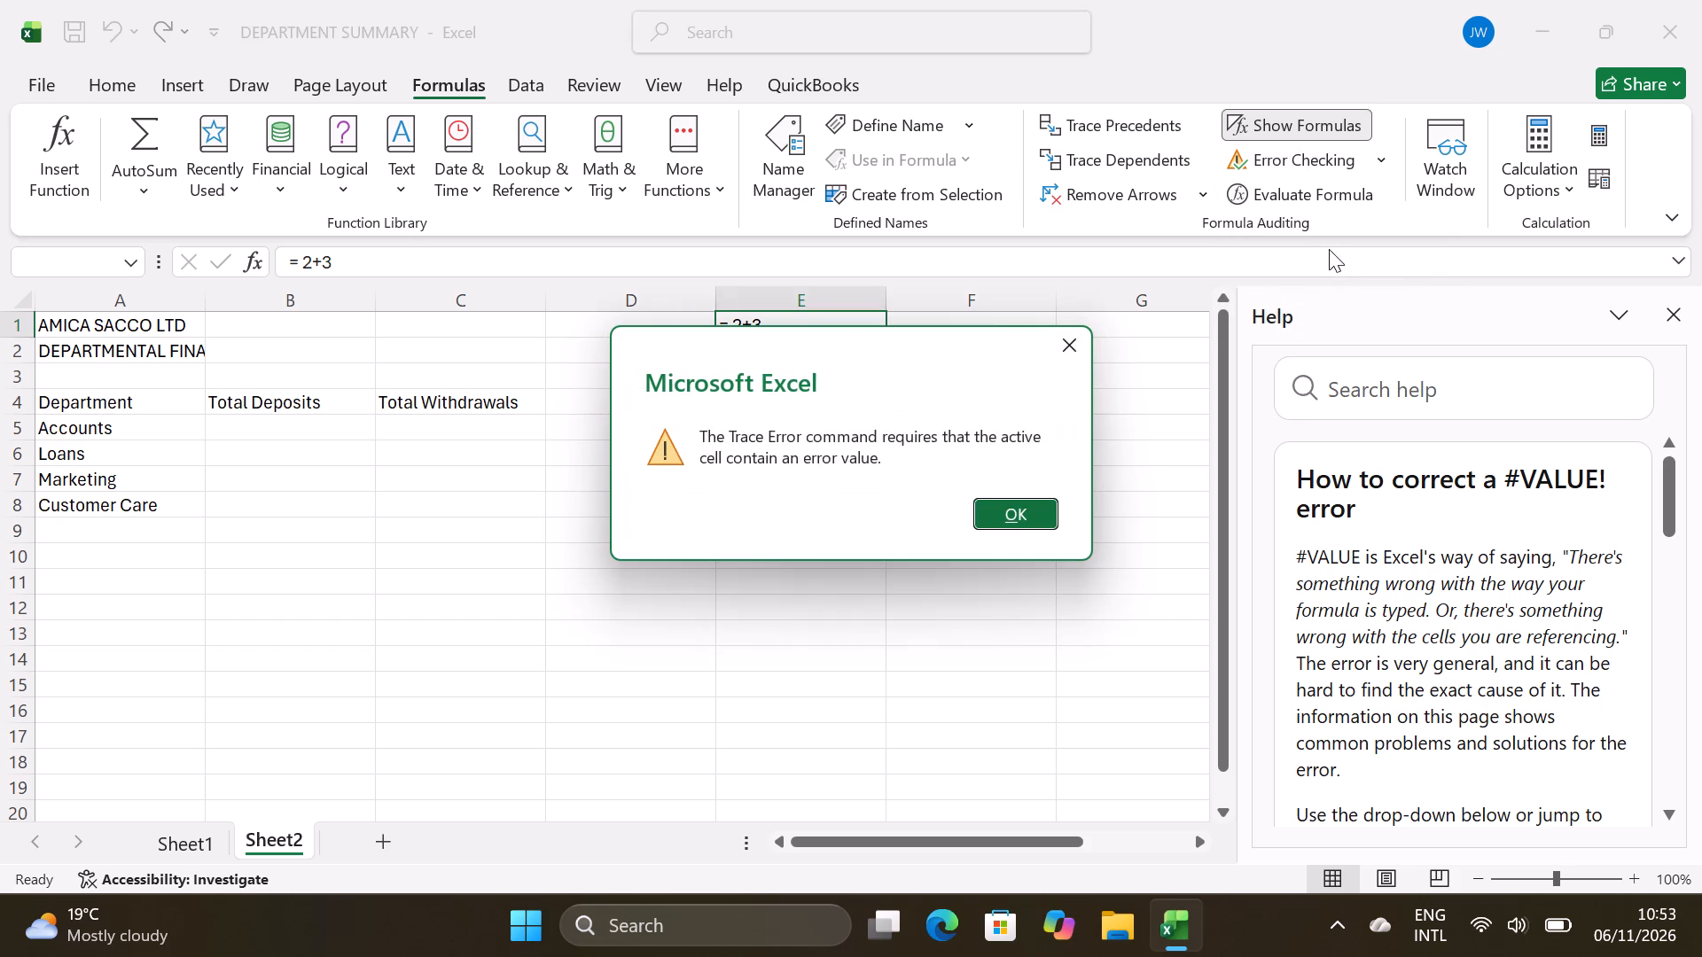
pyautogui.click(1021, 507)
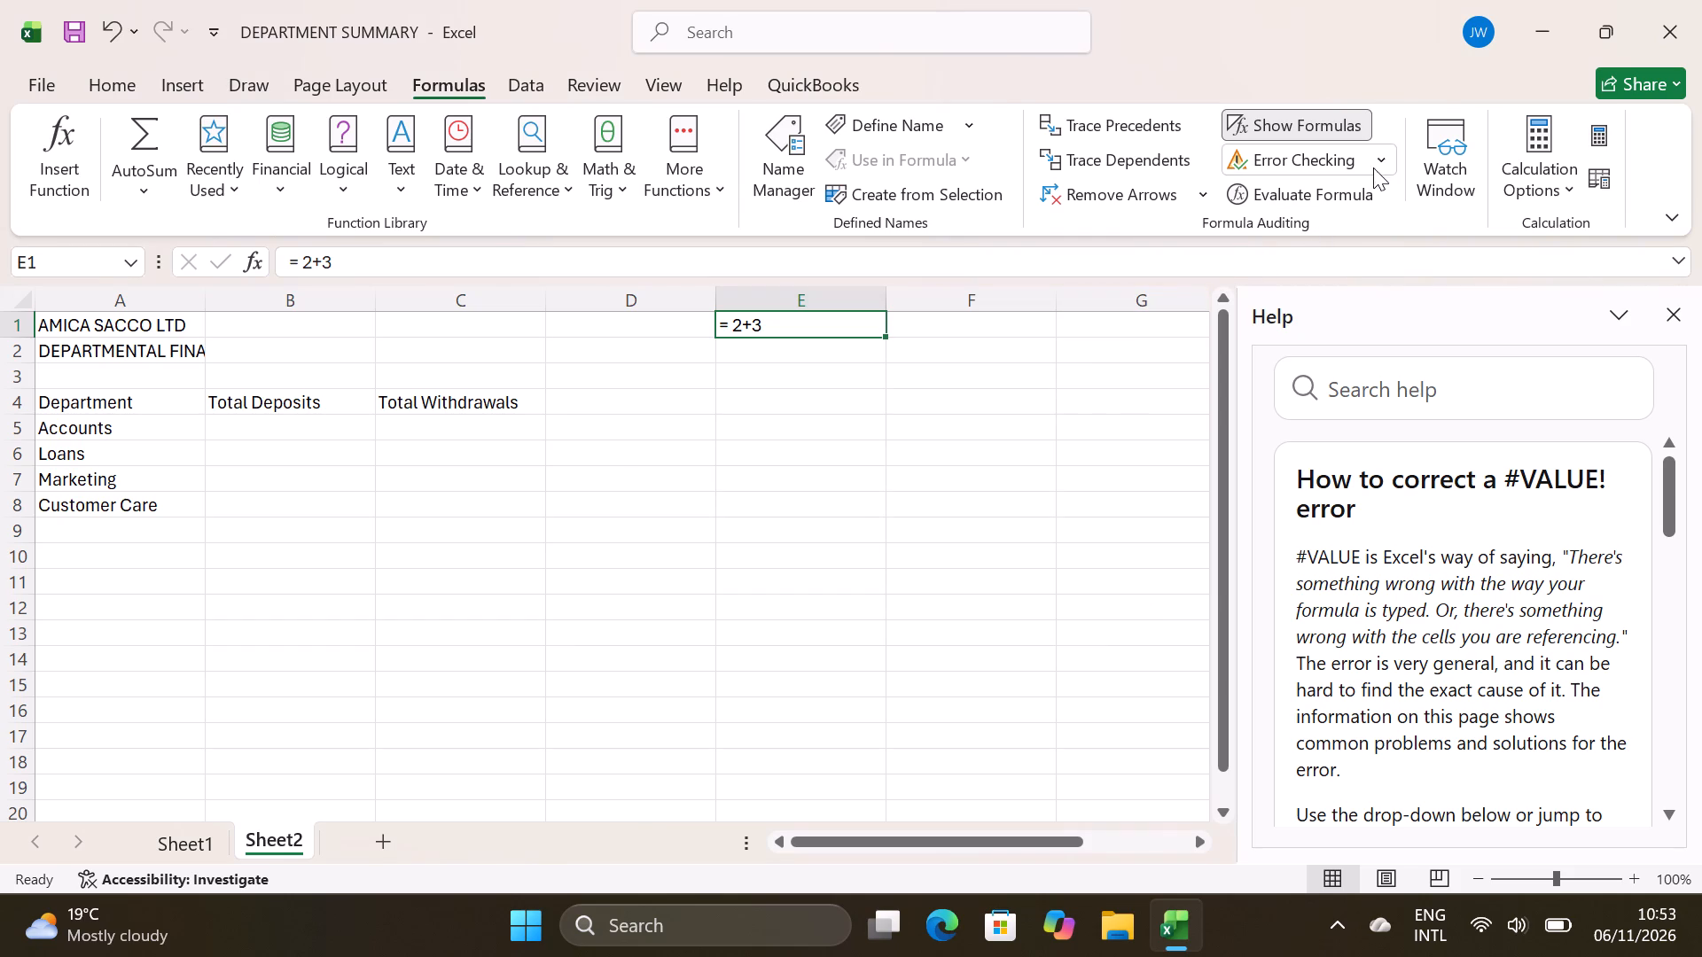
# Evaluate the test formula in cell E1 with the Evaluate Formula tool and close the evaluation.
pyautogui.click(1355, 188)
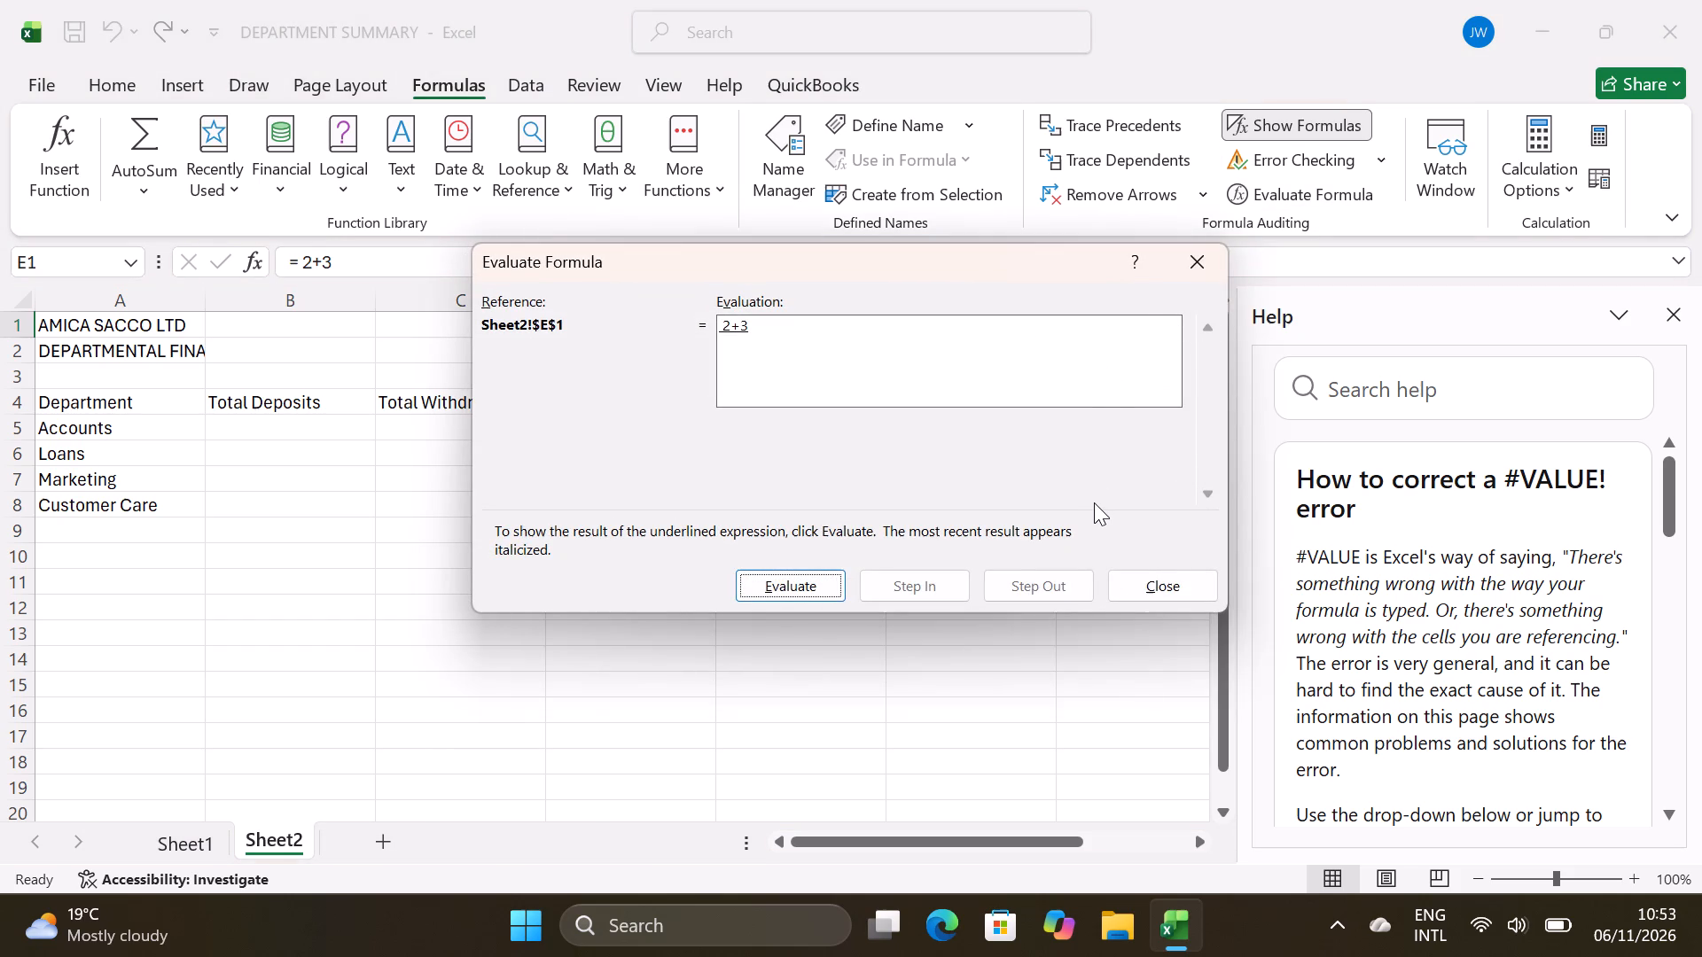
pyautogui.click(790, 575)
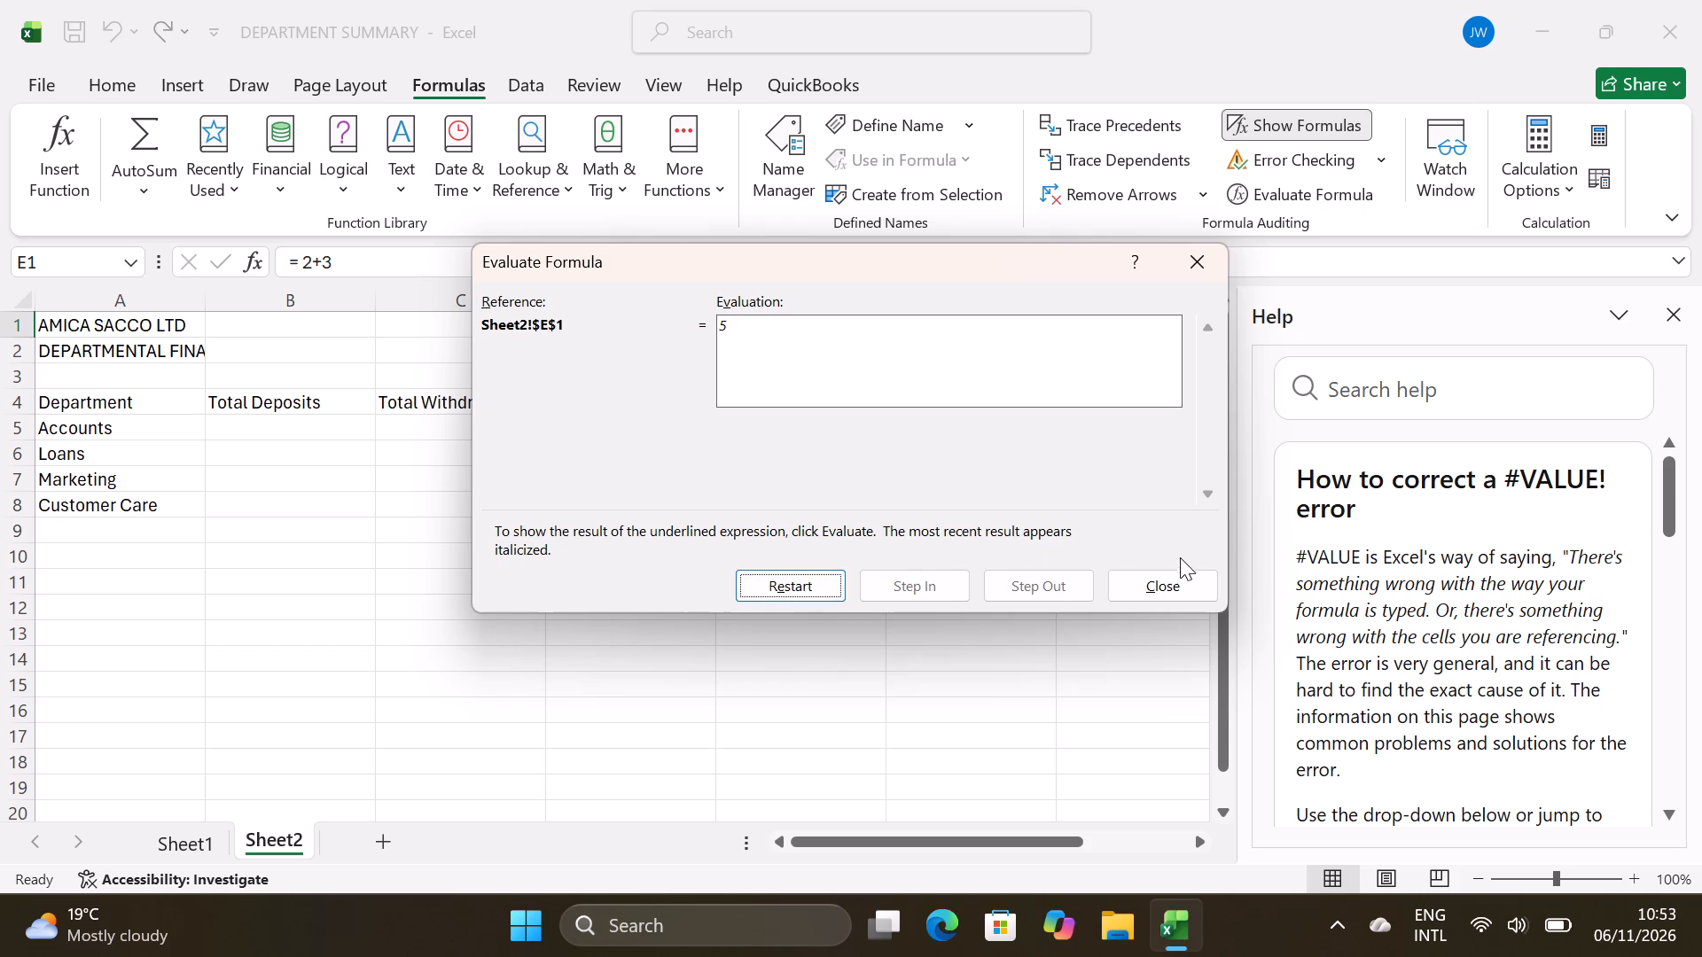
pyautogui.click(1152, 584)
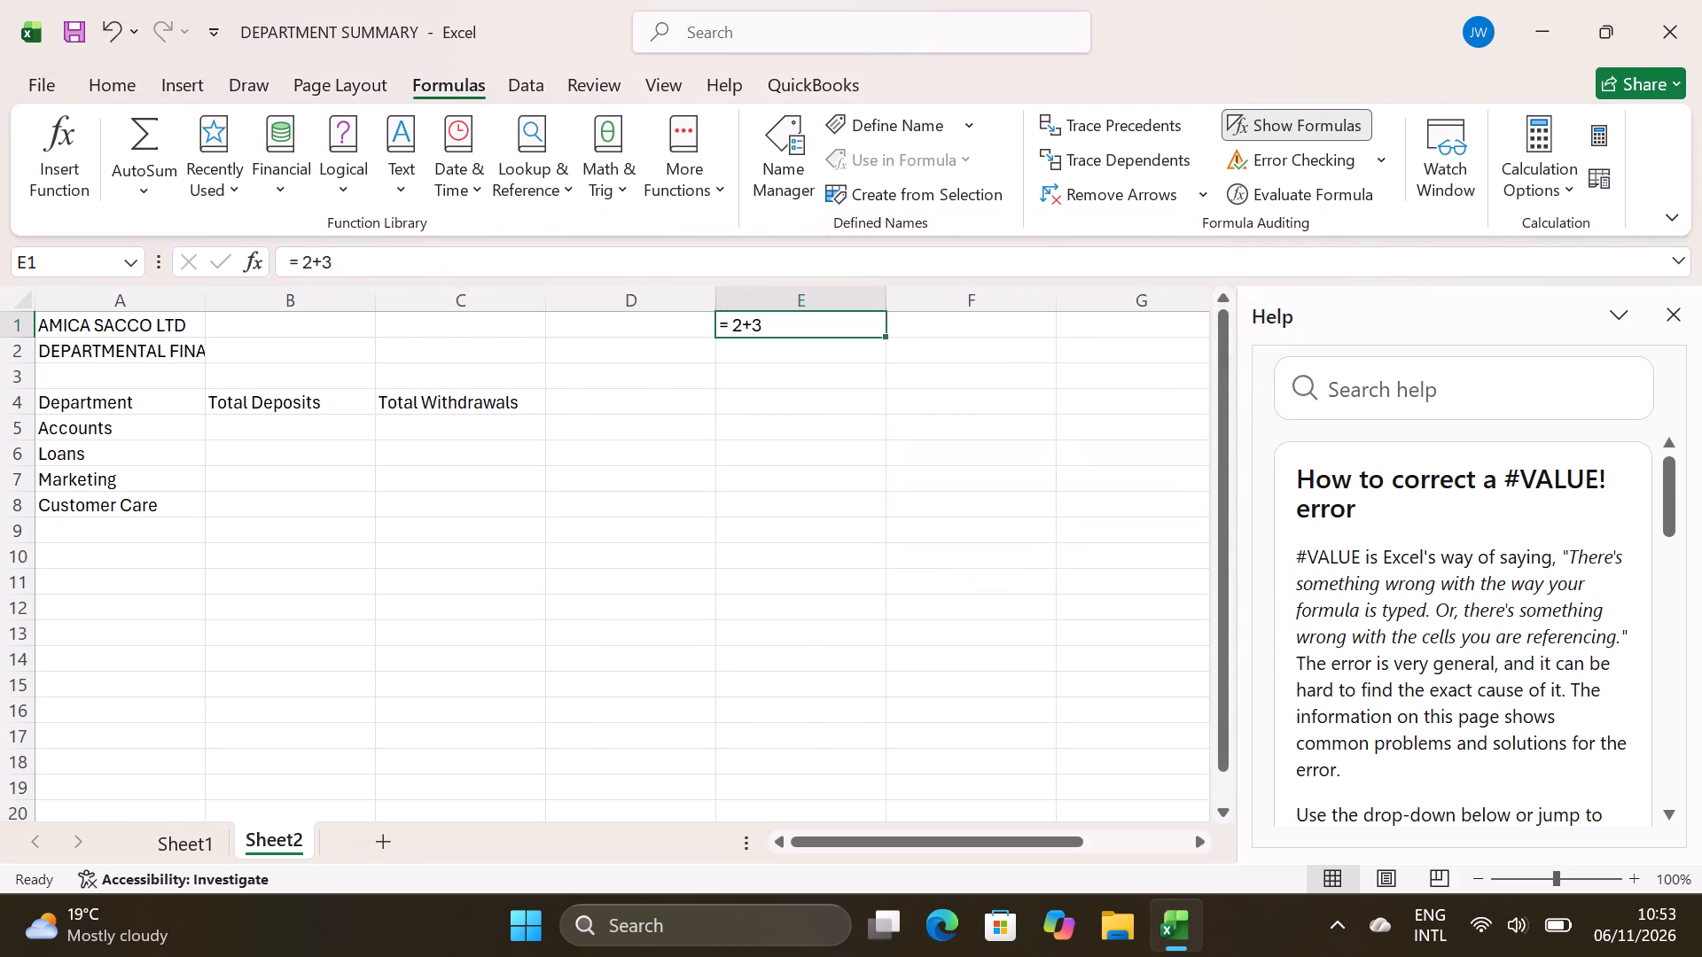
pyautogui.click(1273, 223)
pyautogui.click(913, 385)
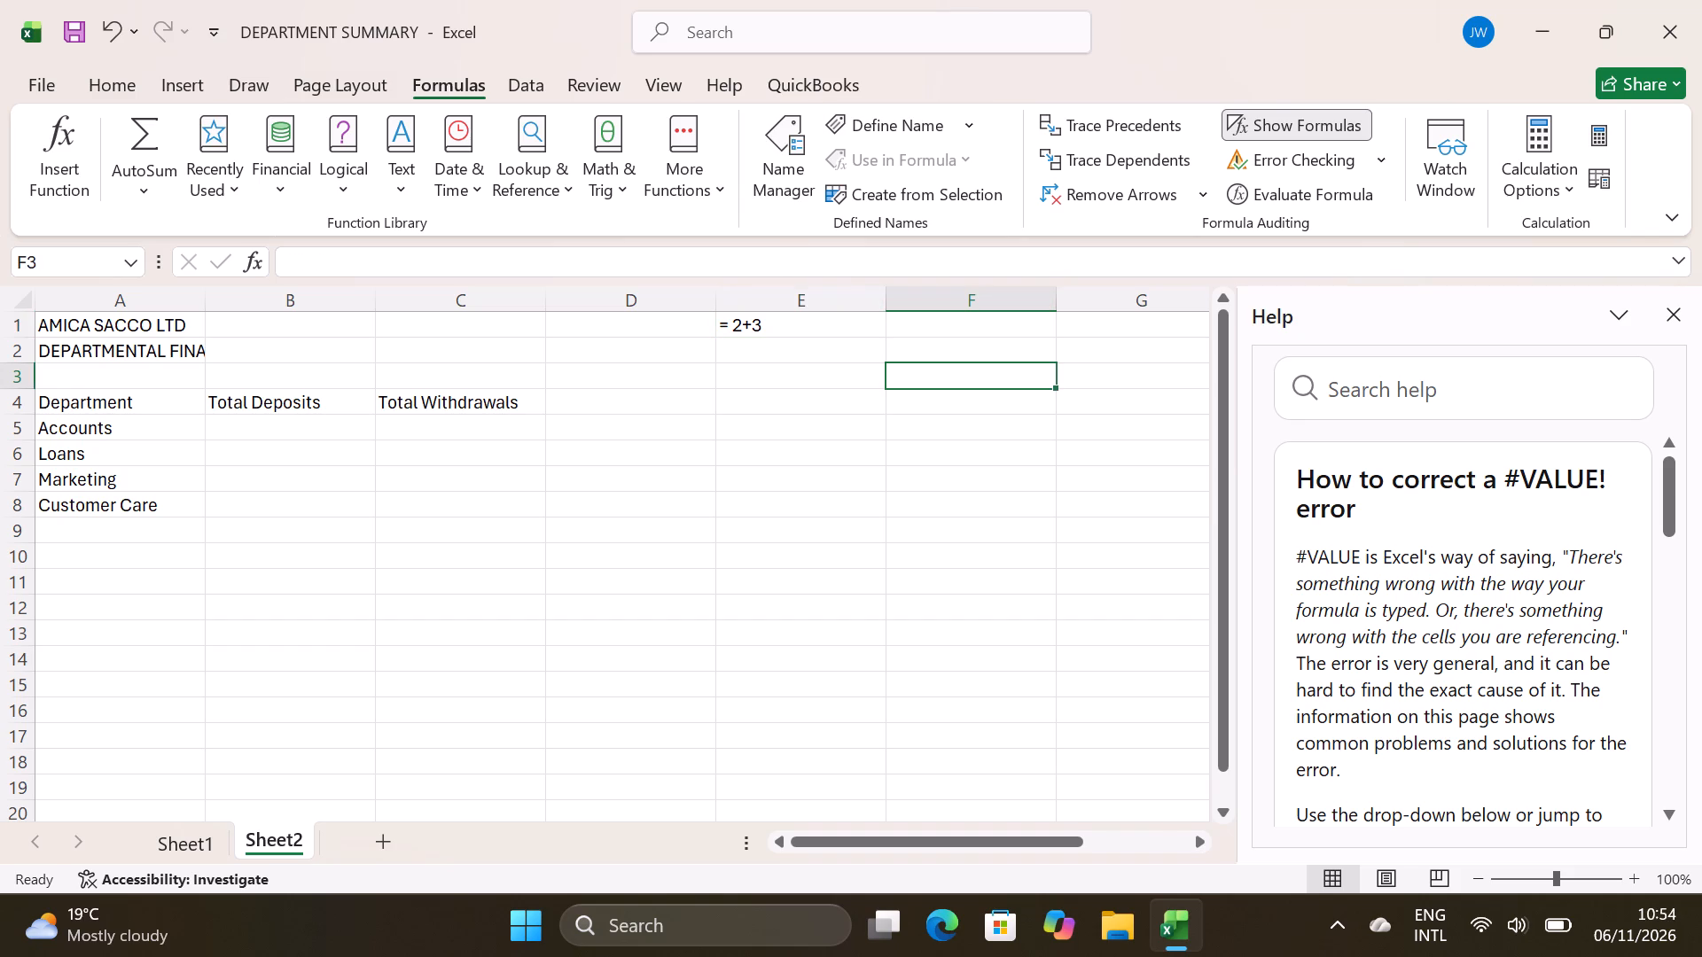
# Close the DEPARTMENT SUMMARY workbook without saving the changes.
pyautogui.click(1660, 0)
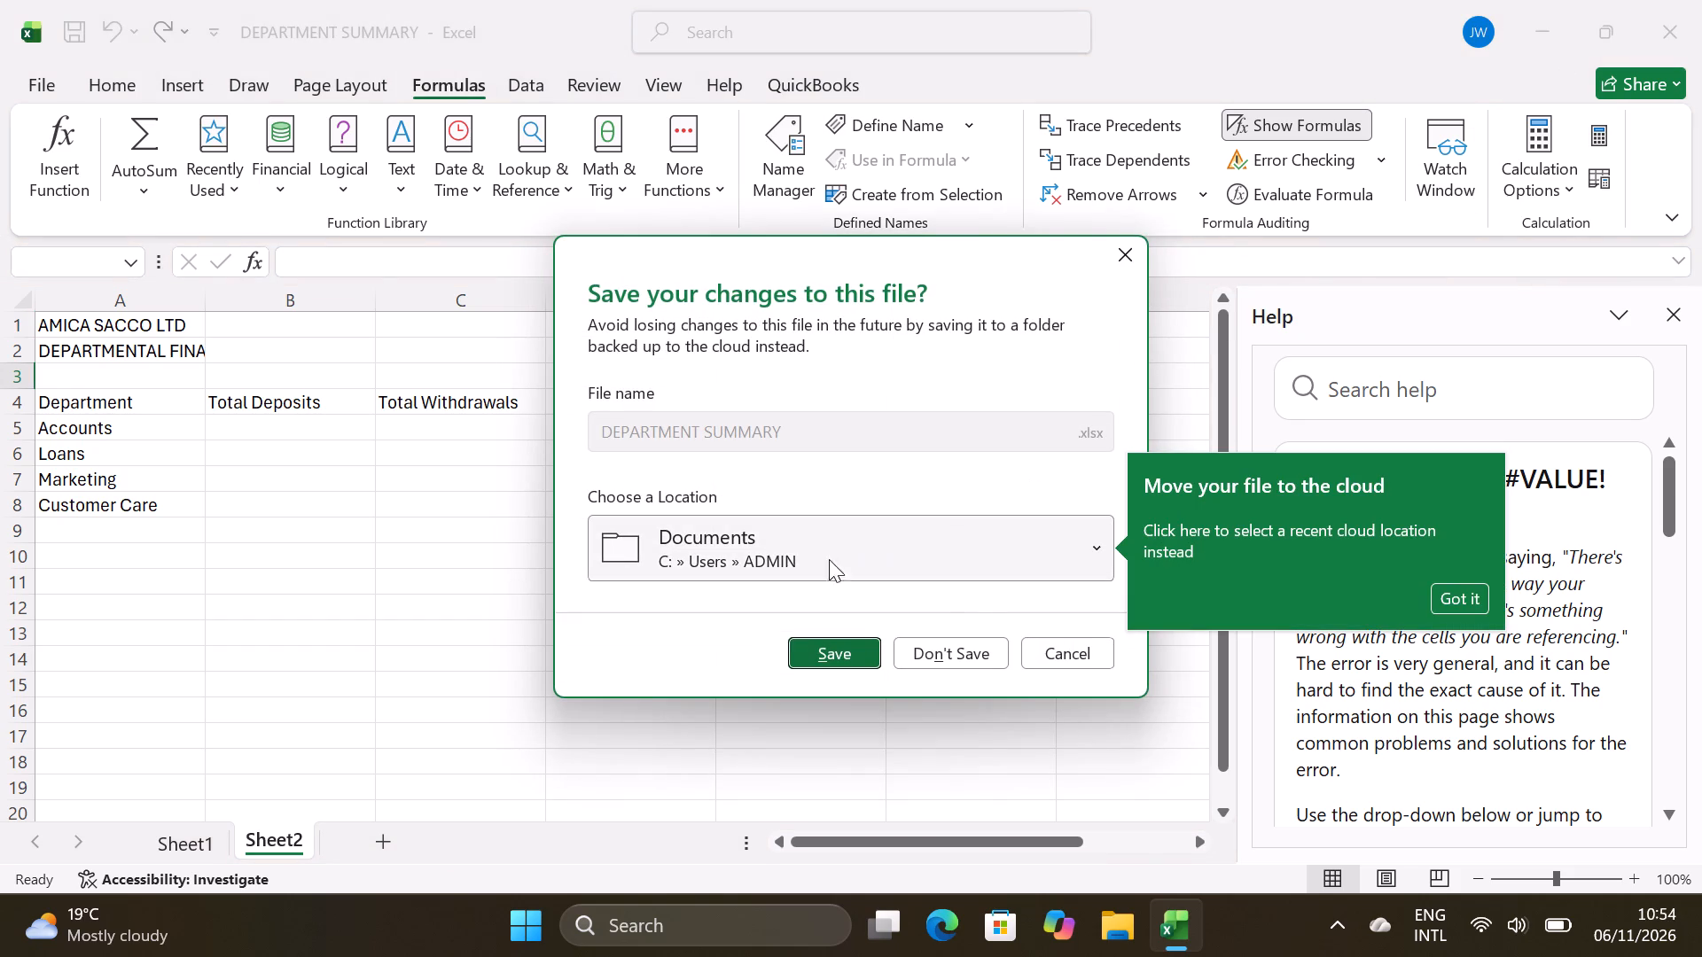
pyautogui.click(931, 657)
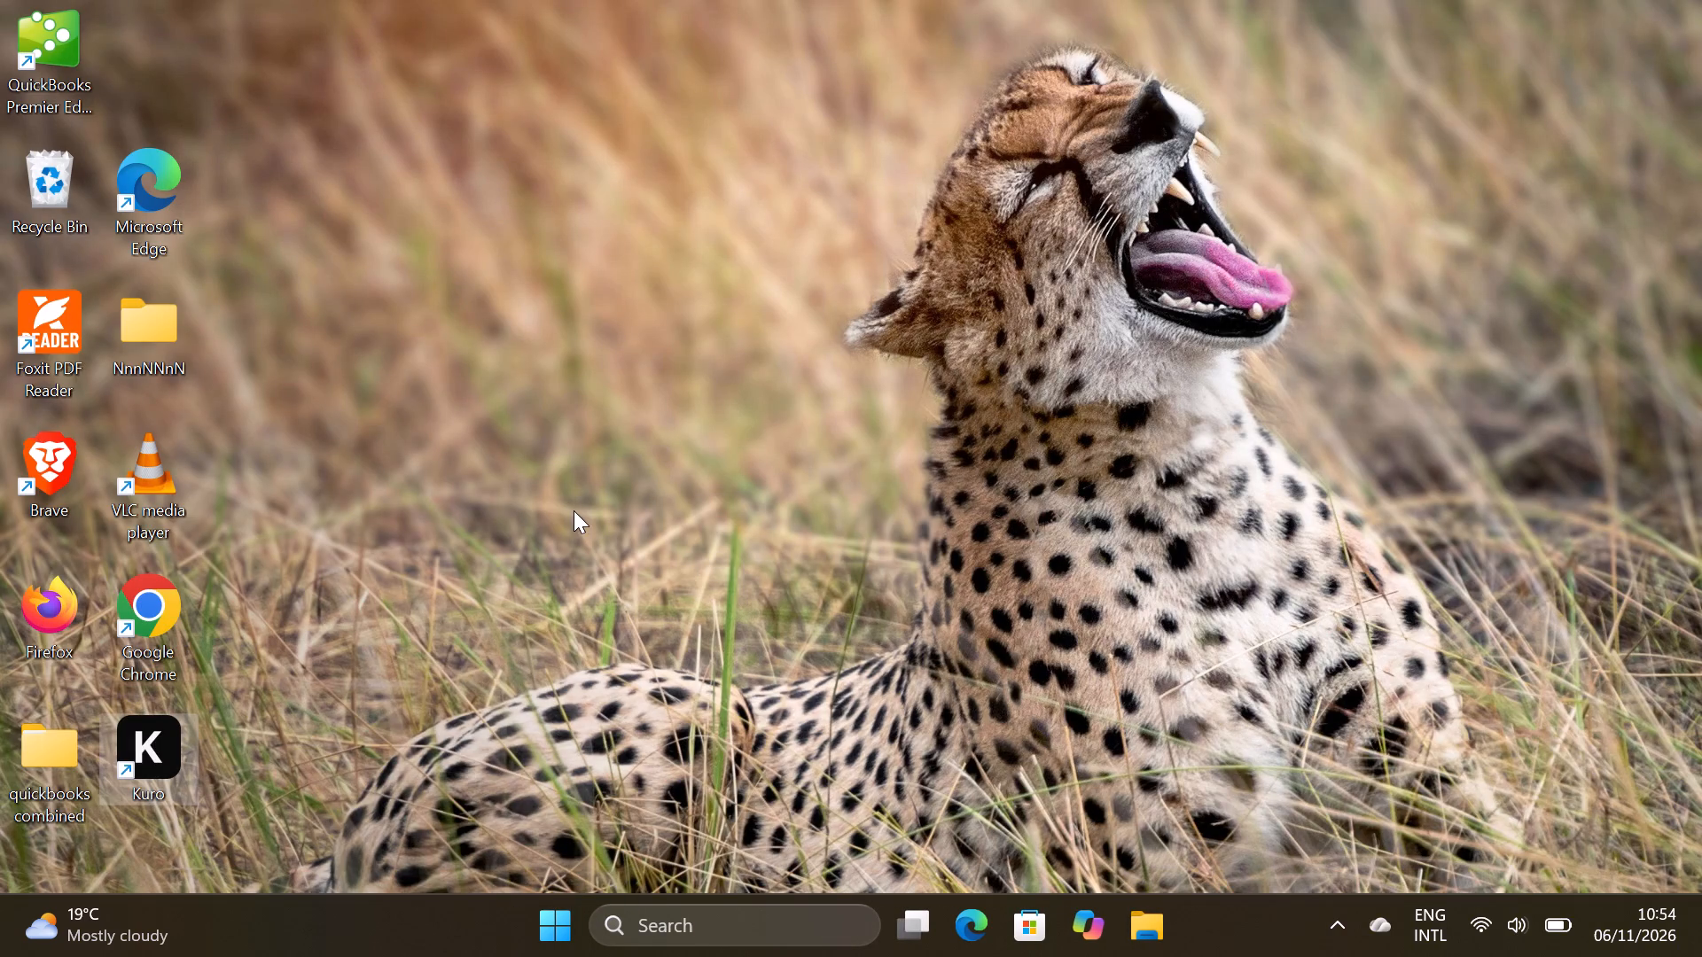
# Launch the Kuro application from the desktop.
pyautogui.click(173, 731)
pyautogui.doubleClick(173, 731)
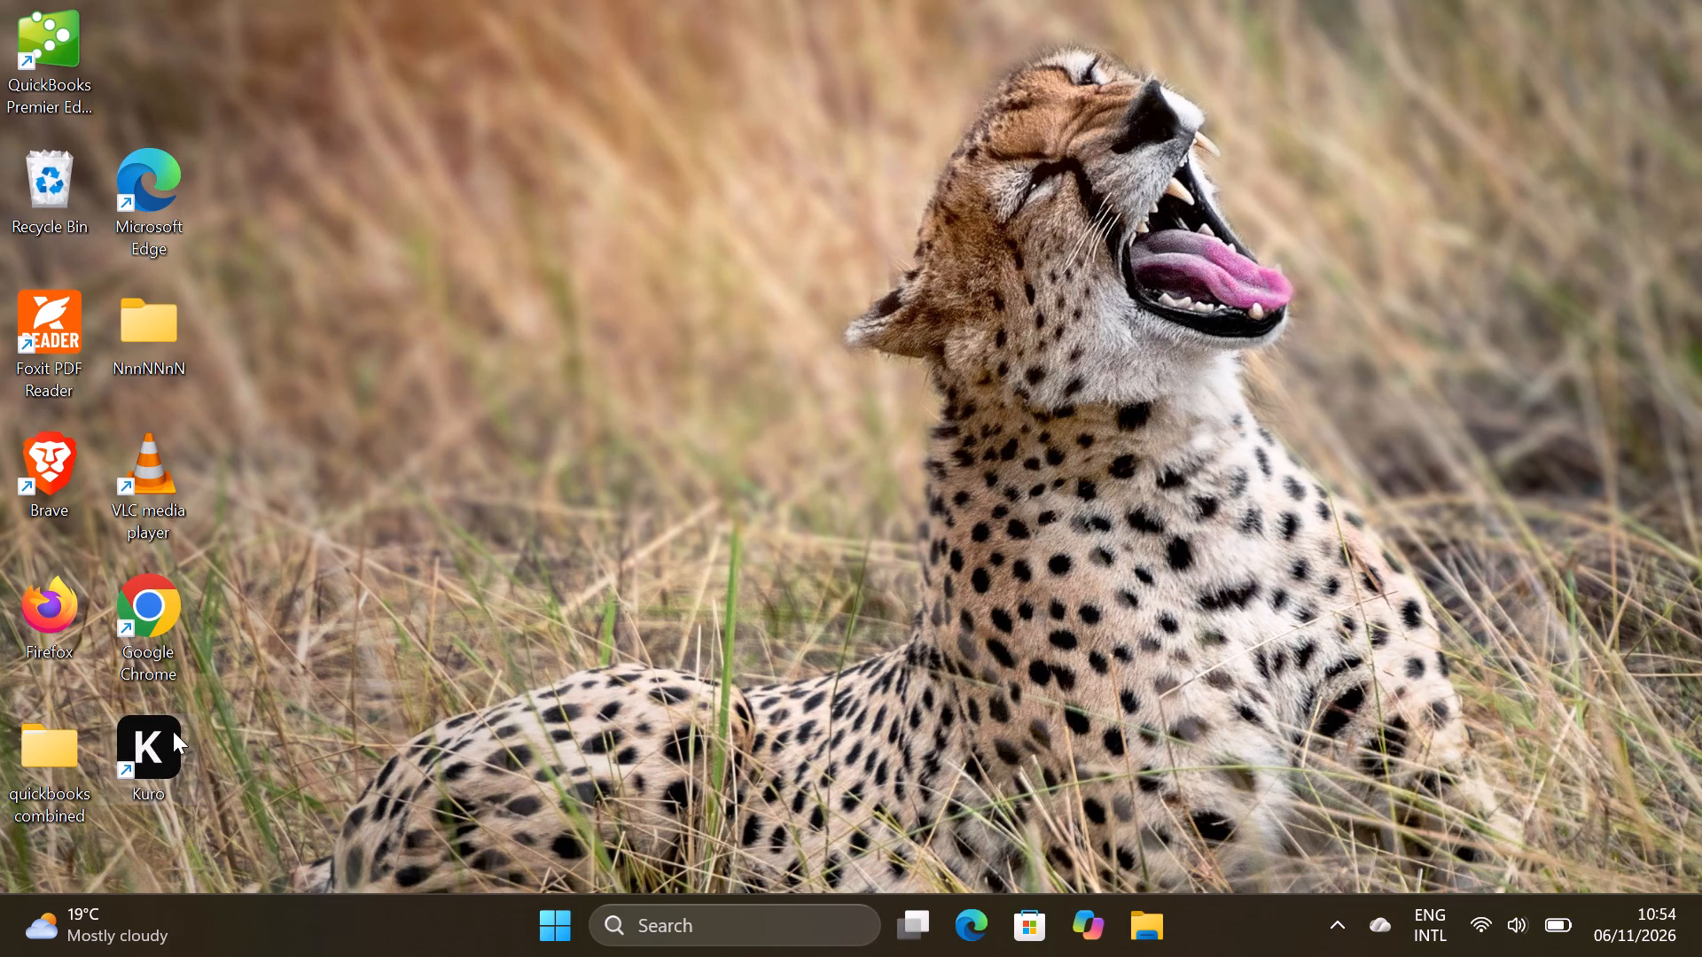